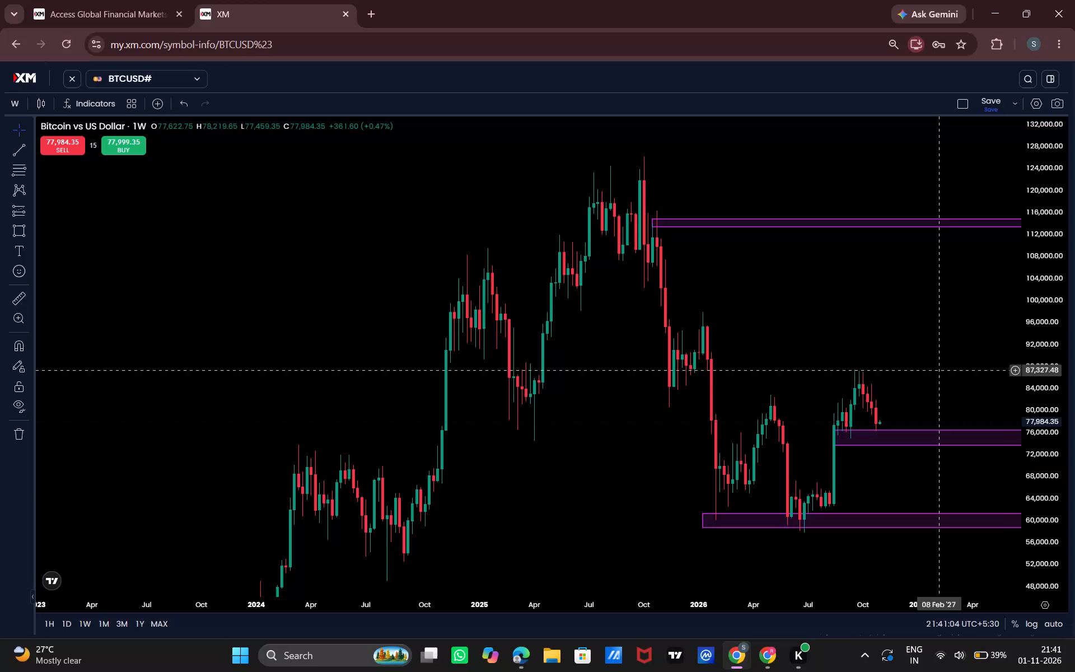
# Raise the lower edge of the middle purple zone, just below the current weekly price, to about 74,000.
pyautogui.moveTo(1029, 367); pyautogui.dragTo(1008, 434)
pyautogui.click(920, 433)
pyautogui.hscroll(-1, 920, 433)
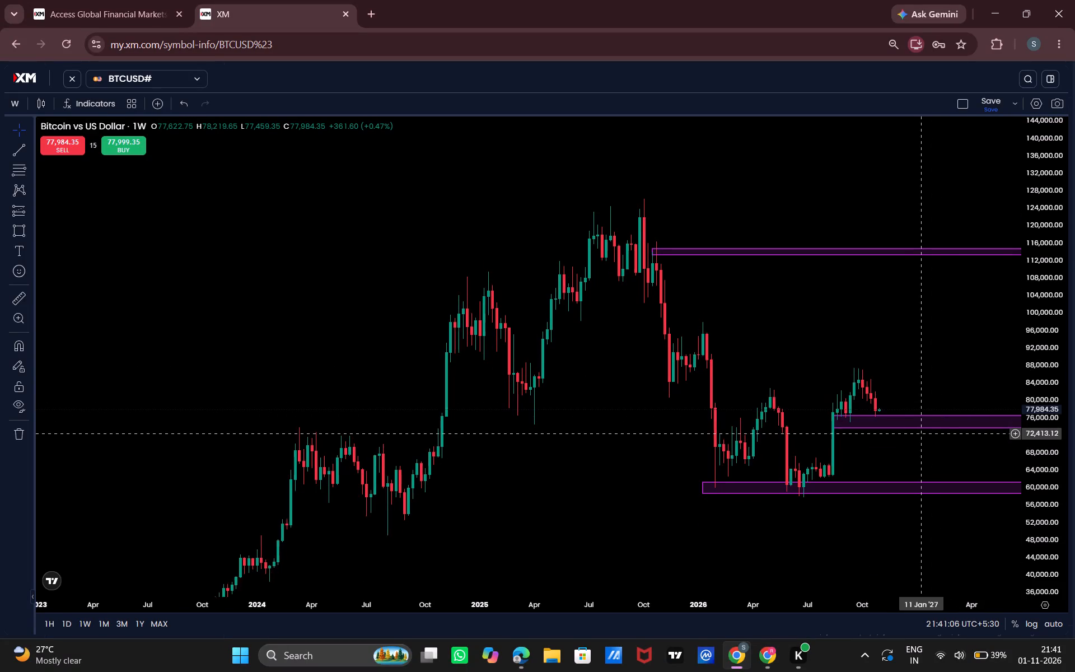
pyautogui.hscroll(-1, 920, 433)
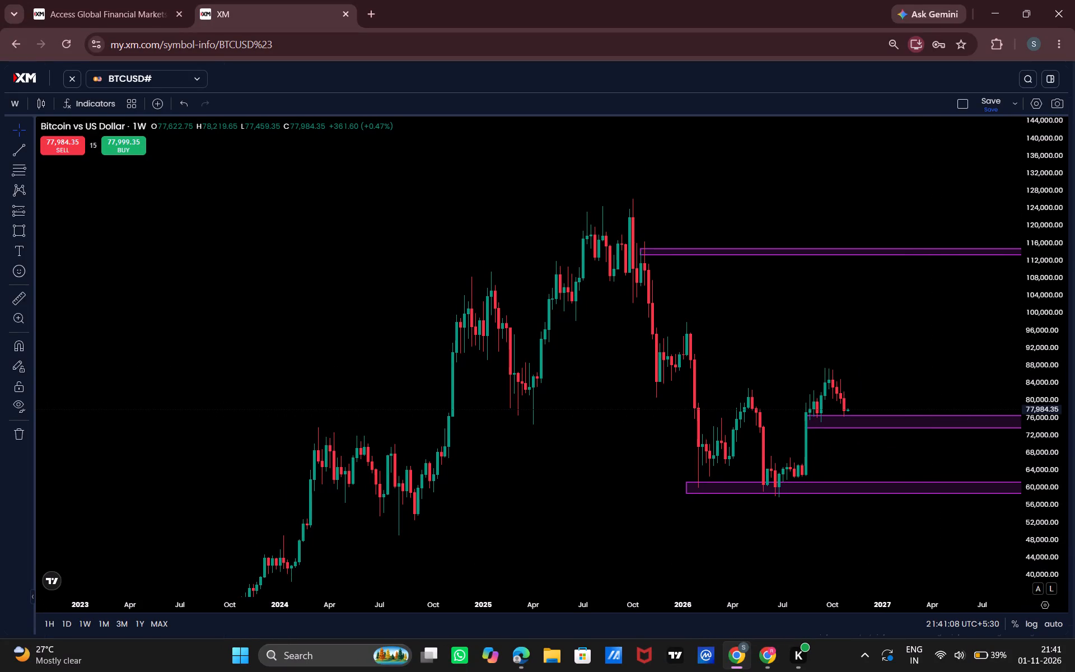
pyautogui.moveTo(835, 553); pyautogui.dragTo(691, 490)
pyautogui.moveTo(691, 490); pyautogui.dragTo(664, 502)
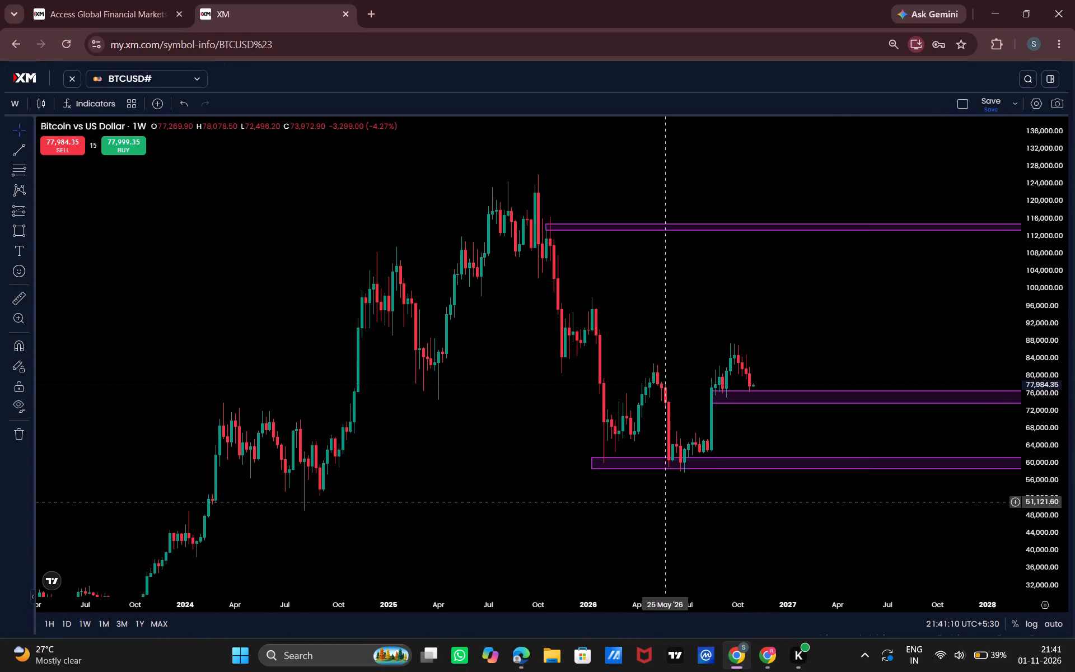
pyautogui.moveTo(1062, 362); pyautogui.dragTo(1045, 416)
pyautogui.moveTo(822, 431); pyautogui.dragTo(900, 454)
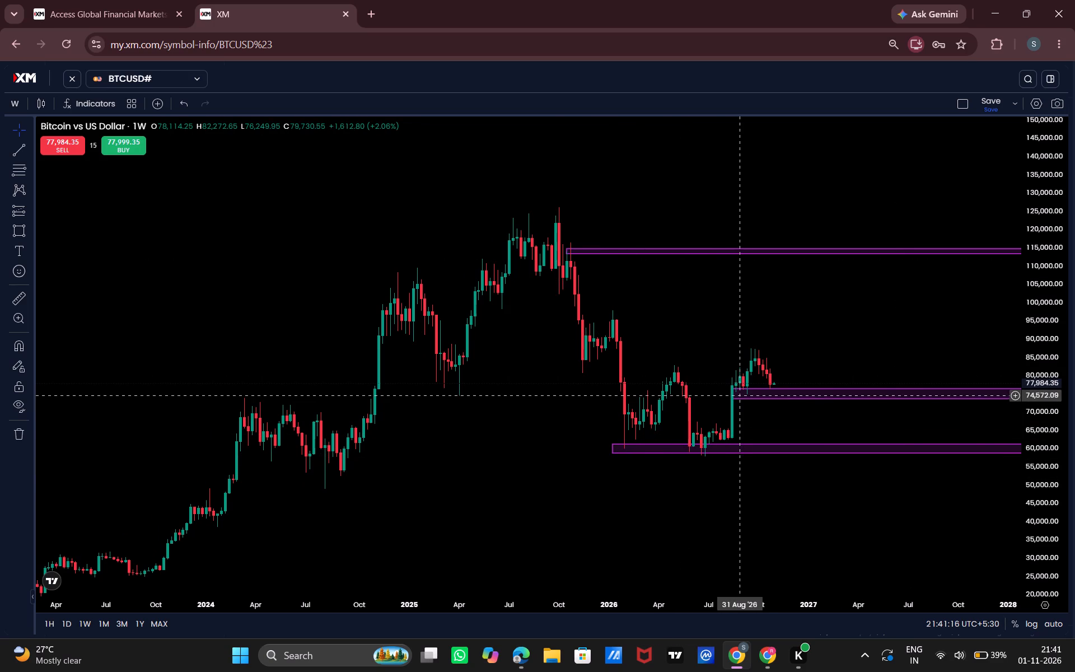
pyautogui.moveTo(754, 400); pyautogui.dragTo(760, 396)
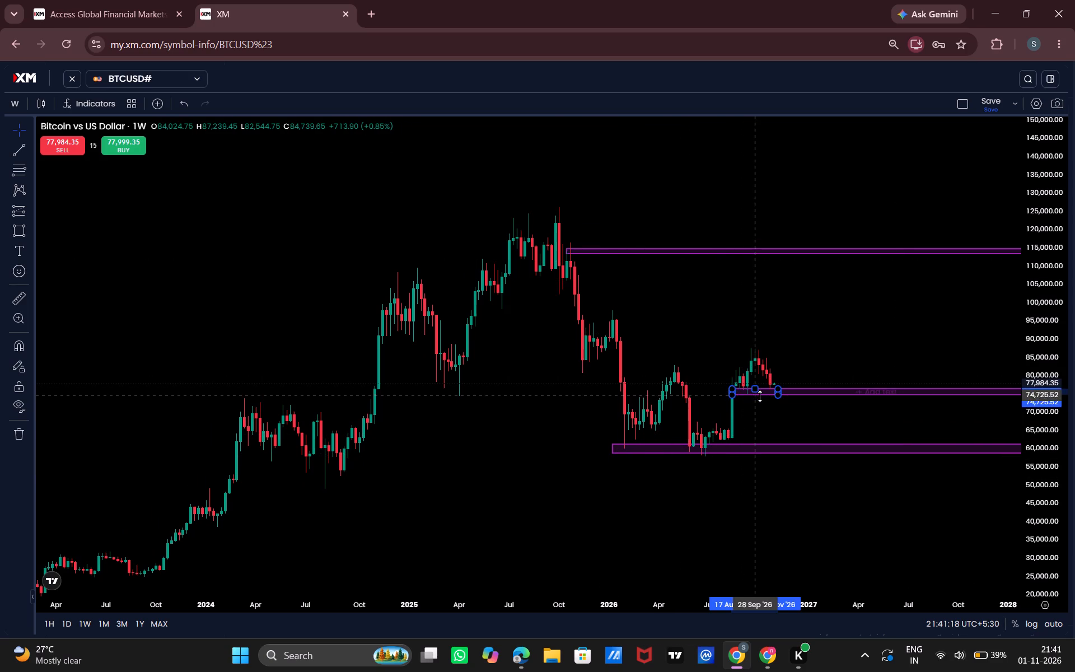
pyautogui.moveTo(760, 396); pyautogui.dragTo(760, 397)
pyautogui.click(765, 413)
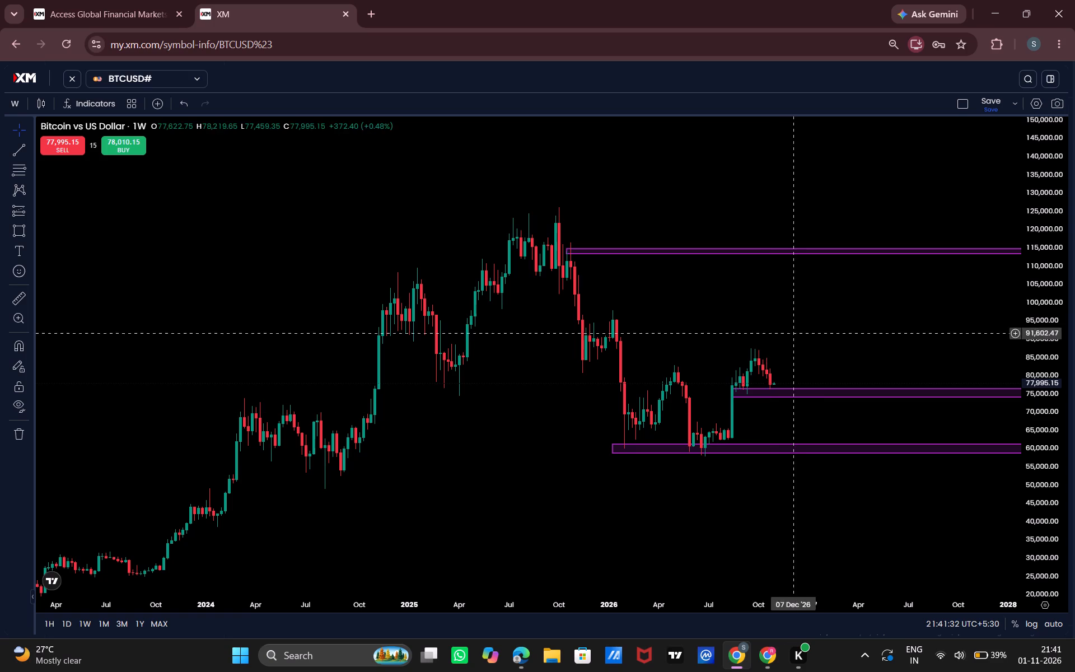
# Move the uppermost purple zone down to the early-2026 swing high, with its top edge at about 95,900.
pyautogui.moveTo(767, 329); pyautogui.dragTo(661, 335)
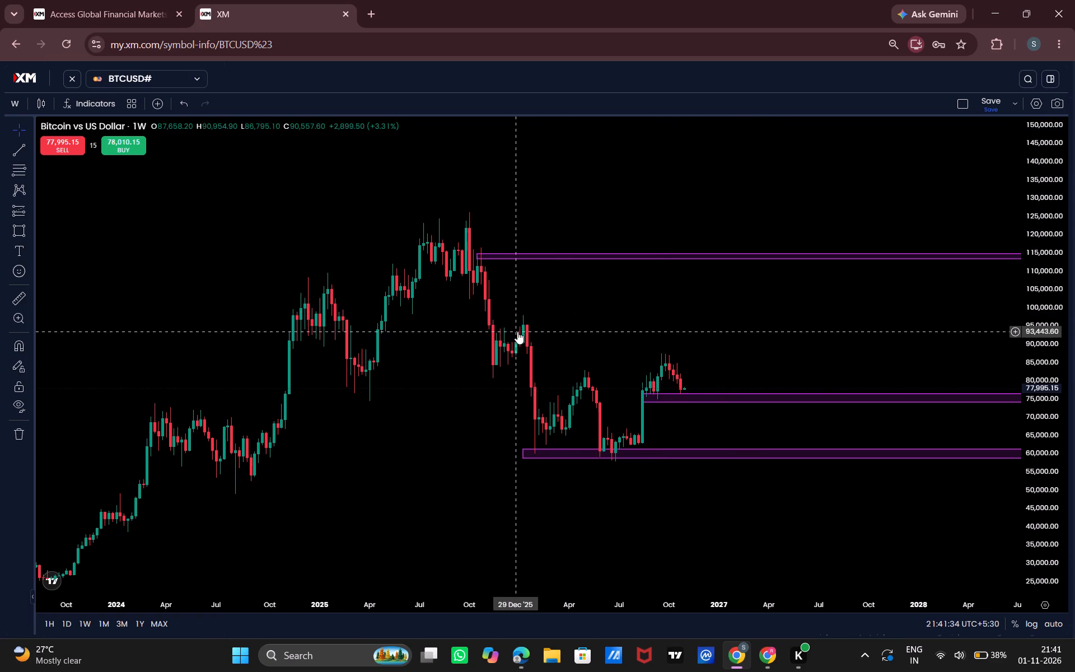
pyautogui.click(572, 257)
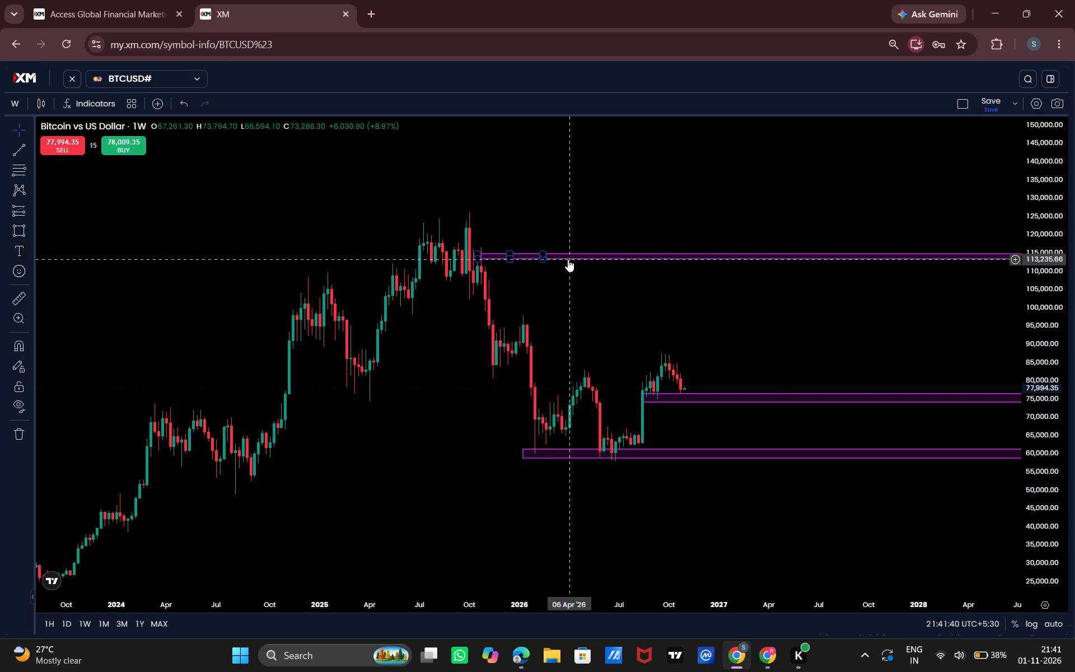
pyautogui.moveTo(568, 259); pyautogui.dragTo(545, 328)
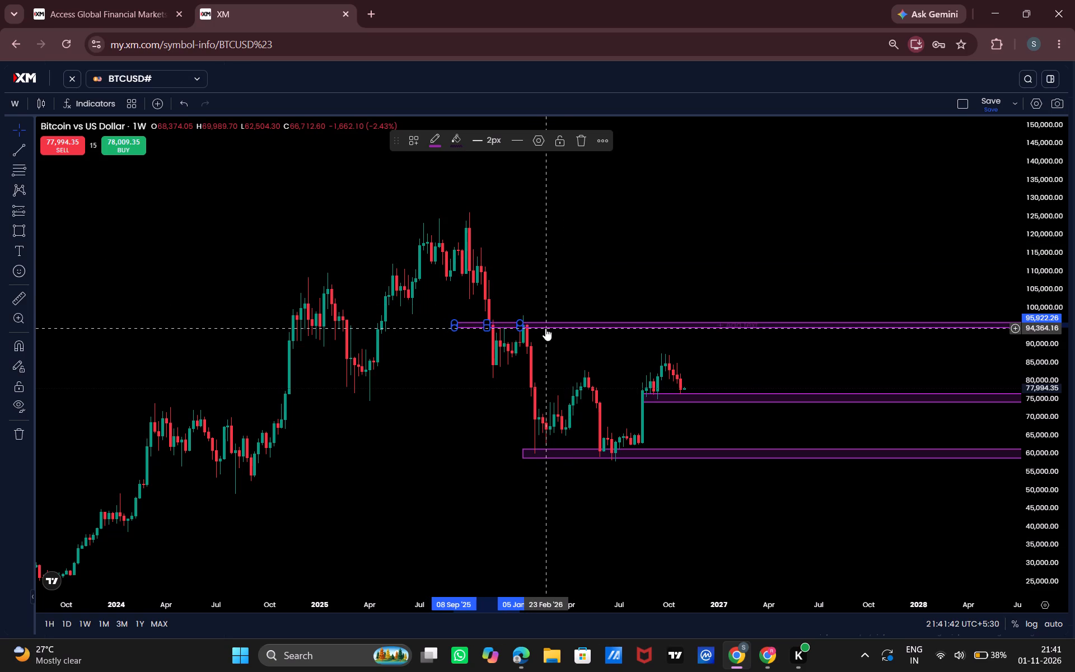
# Examine the weekly Bitcoin price action from 2024 onward against the three purple zones at different price scales.
pyautogui.moveTo(499, 350); pyautogui.dragTo(440, 350)
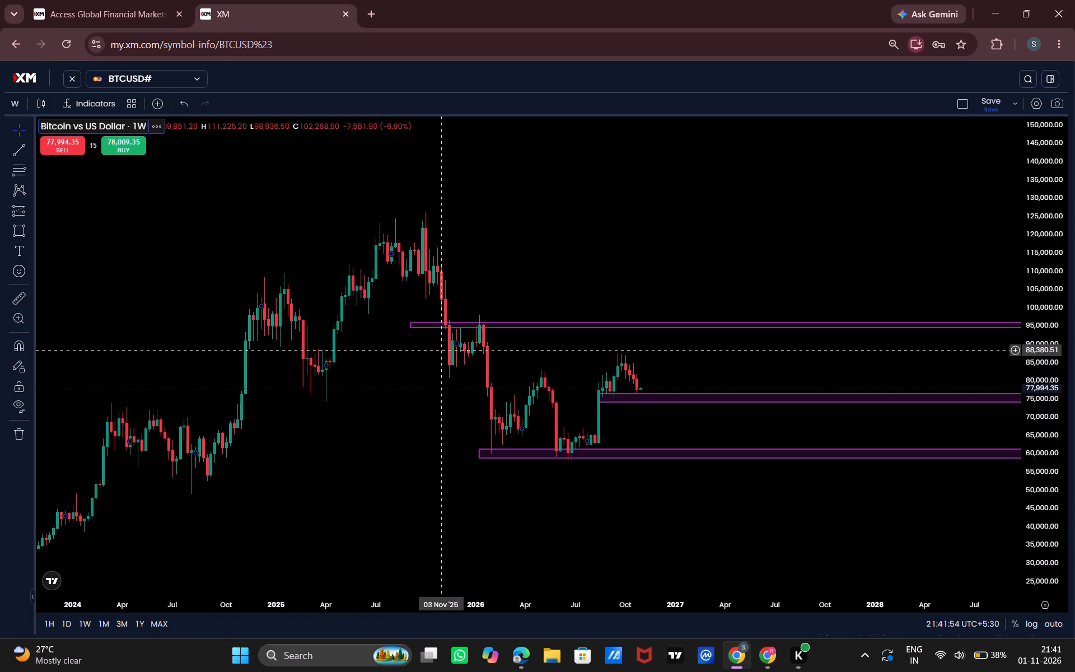
pyautogui.moveTo(623, 370); pyautogui.dragTo(546, 358)
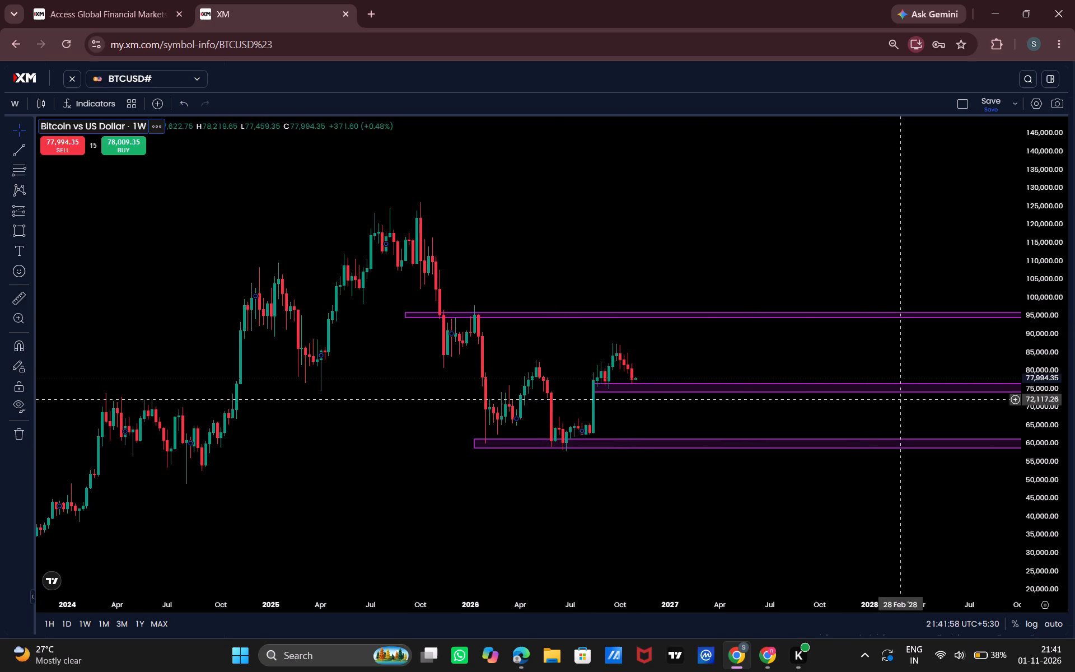
pyautogui.moveTo(1035, 435); pyautogui.dragTo(1019, 297)
pyautogui.moveTo(700, 399); pyautogui.dragTo(706, 396)
pyautogui.moveTo(609, 445); pyautogui.dragTo(827, 428)
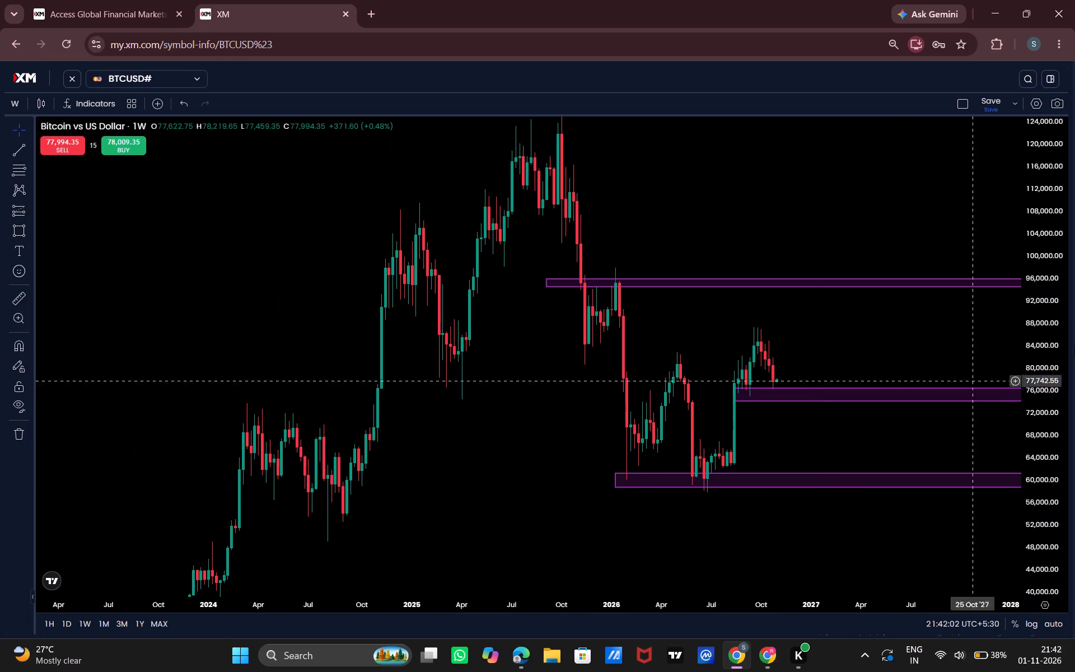
pyautogui.moveTo(1057, 345); pyautogui.dragTo(1043, 440)
pyautogui.moveTo(602, 566); pyautogui.dragTo(521, 548)
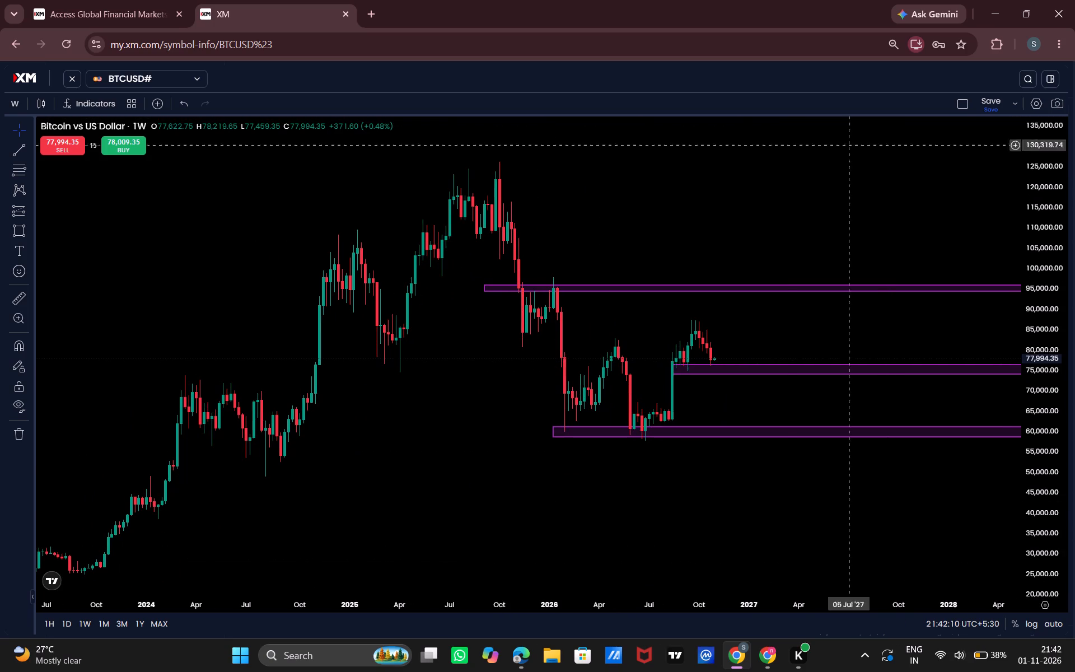
pyautogui.moveTo(779, 193); pyautogui.dragTo(761, 316)
pyautogui.moveTo(773, 320); pyautogui.dragTo(837, 208)
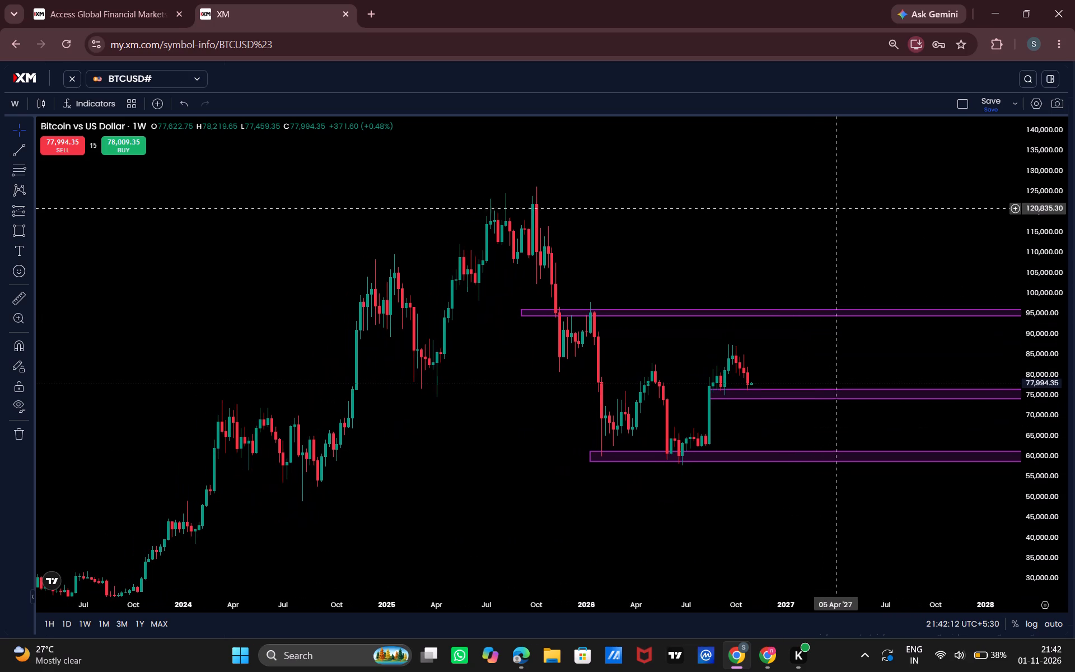
pyautogui.moveTo(1060, 333); pyautogui.dragTo(1043, 373)
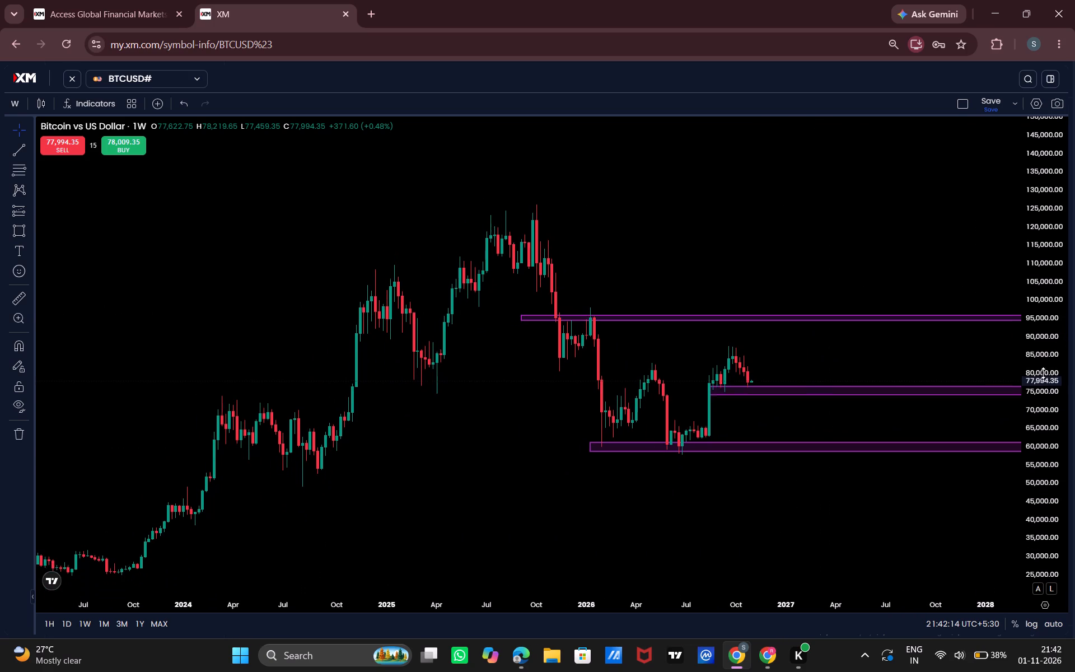
pyautogui.moveTo(1043, 373); pyautogui.dragTo(1043, 372)
pyautogui.moveTo(1045, 444); pyautogui.dragTo(1058, 265)
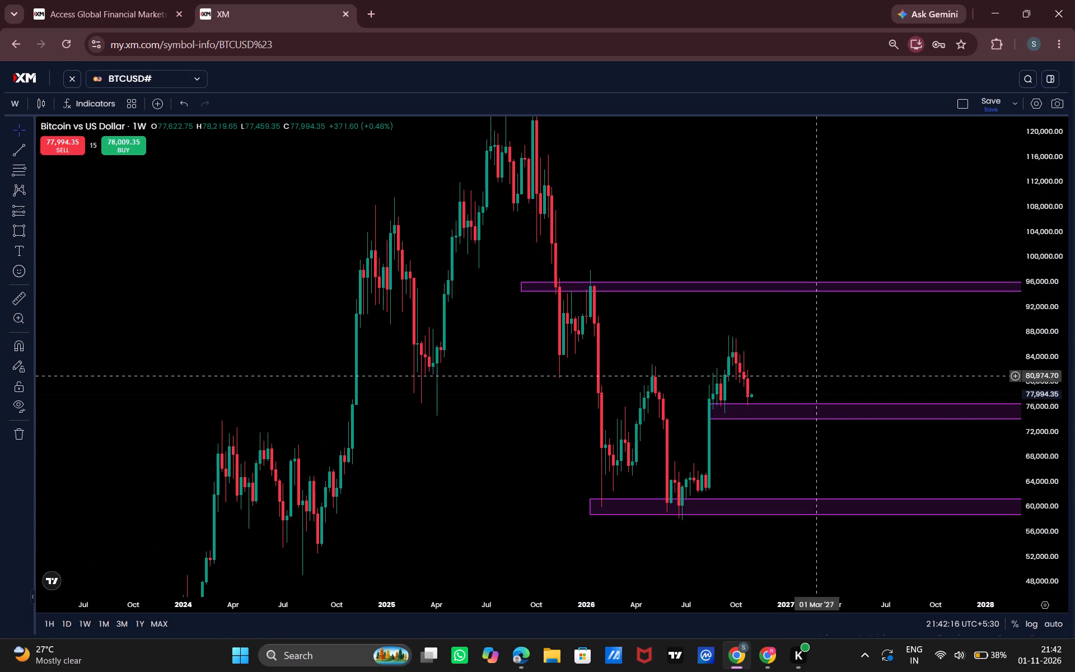
pyautogui.moveTo(754, 469); pyautogui.dragTo(650, 416)
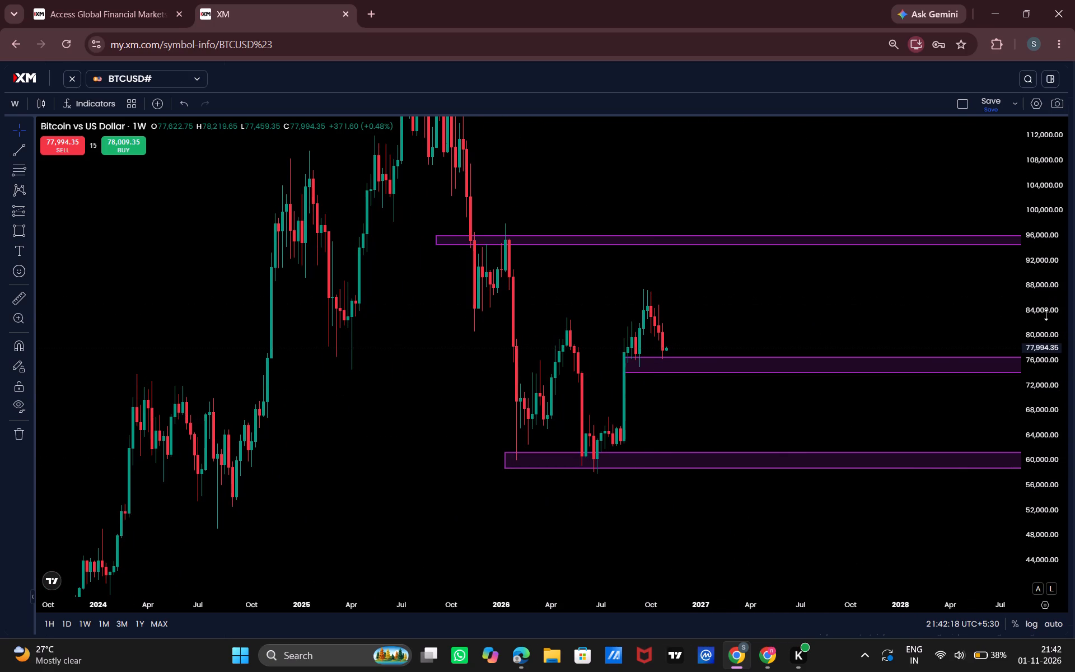
pyautogui.moveTo(1046, 315); pyautogui.dragTo(1050, 407)
pyautogui.moveTo(796, 489); pyautogui.dragTo(875, 506)
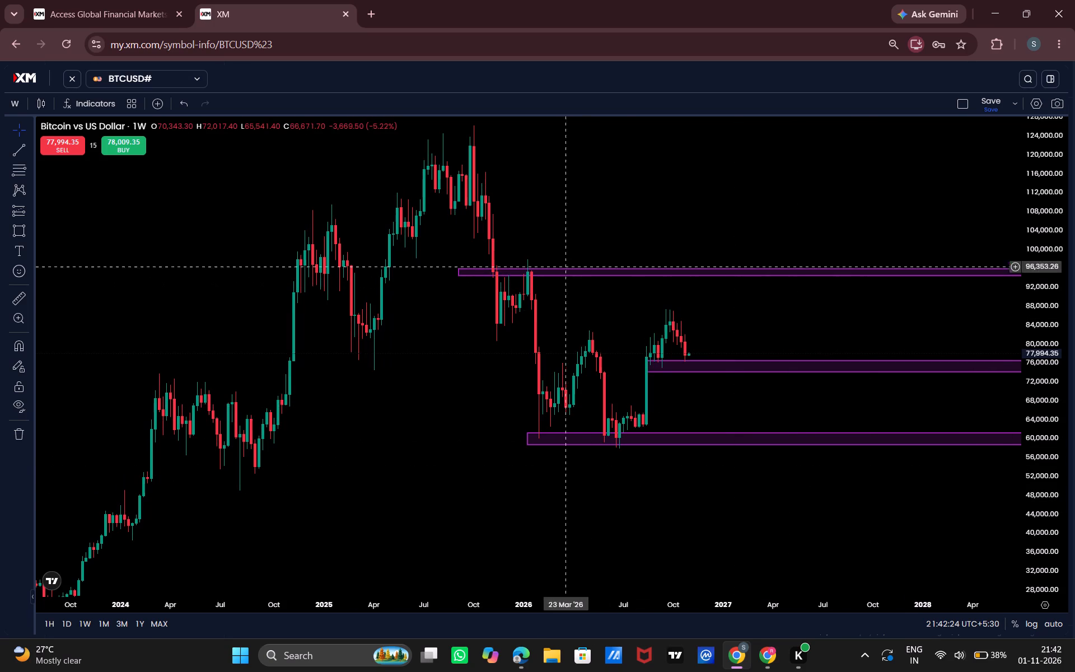
pyautogui.moveTo(581, 232); pyautogui.dragTo(576, 296)
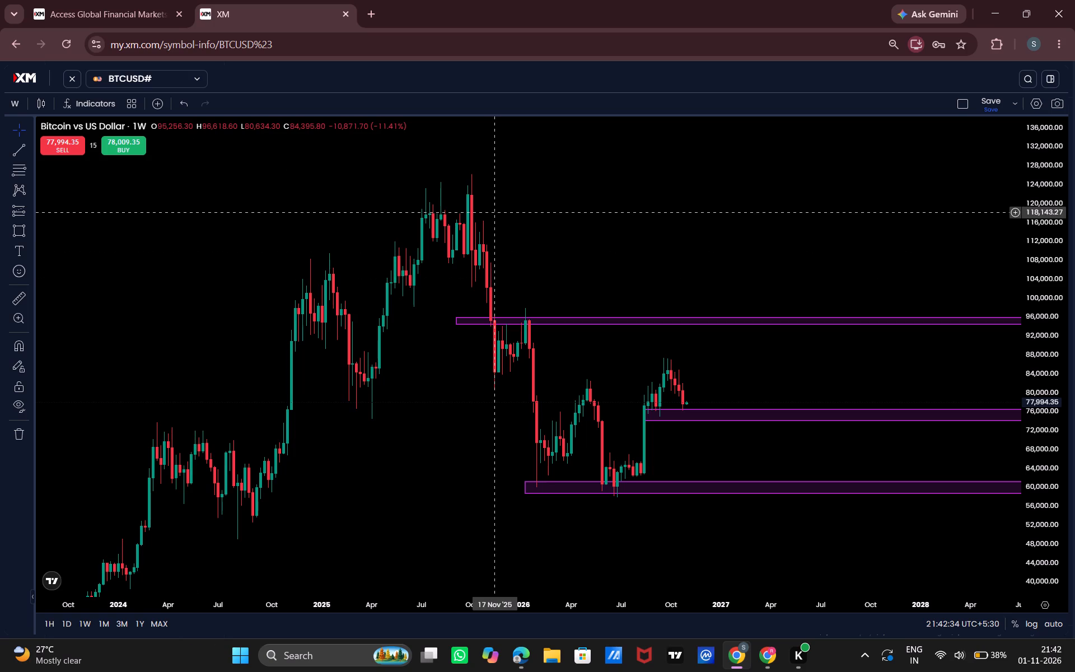
pyautogui.moveTo(454, 385); pyautogui.dragTo(591, 316)
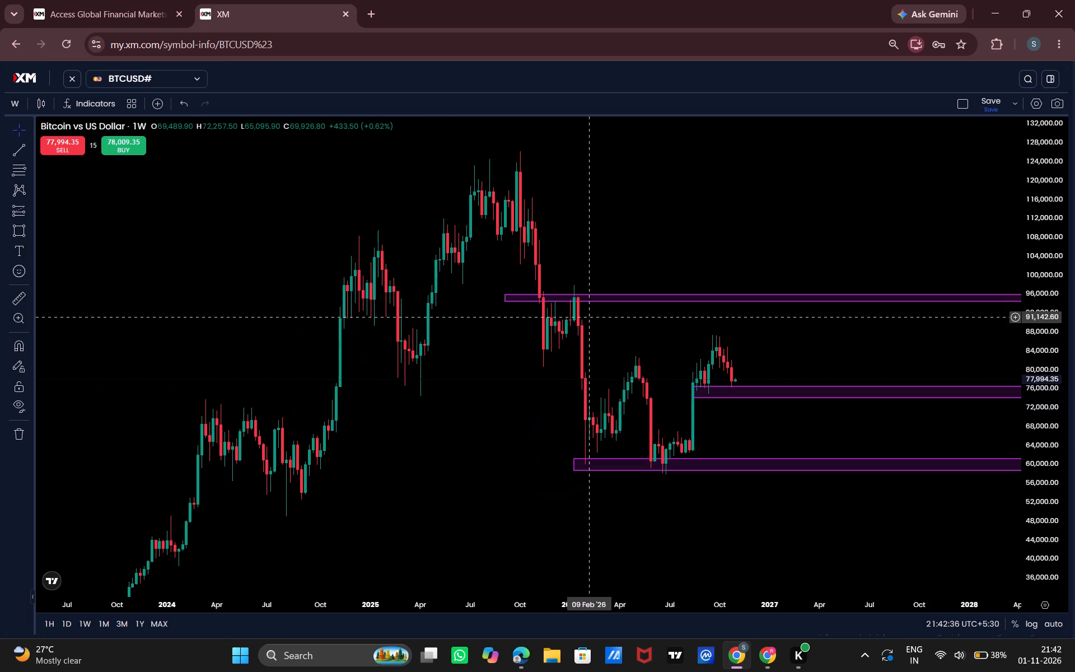
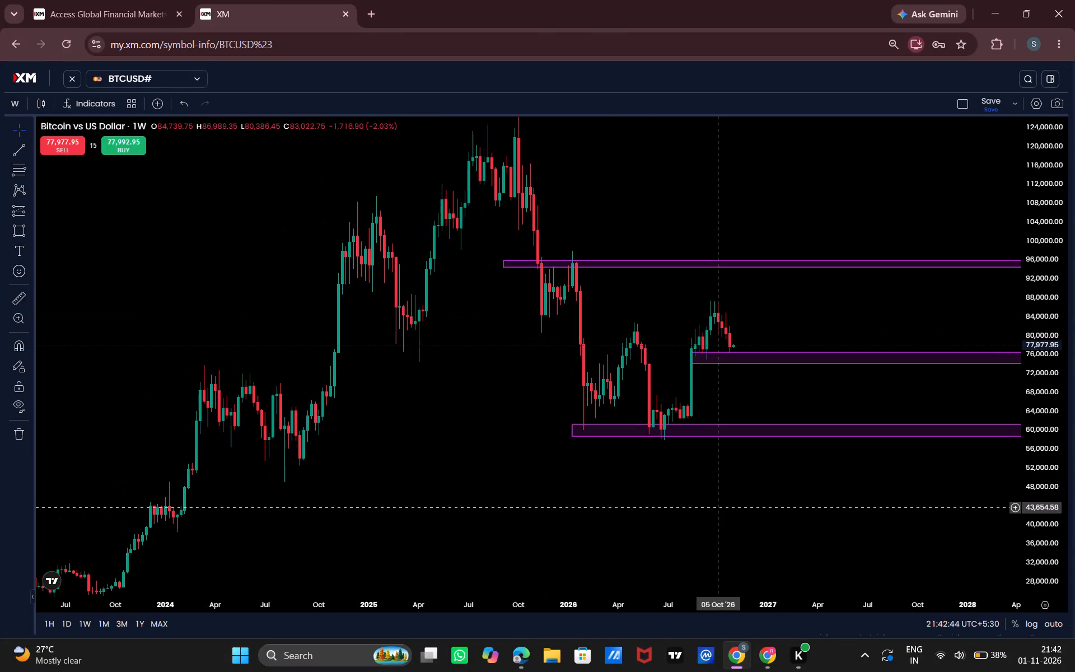
# Examine the weekly Bitcoin swings from 2024 through late 2026 against the three purple zones at different price scales.
pyautogui.moveTo(720, 508); pyautogui.dragTo(719, 508)
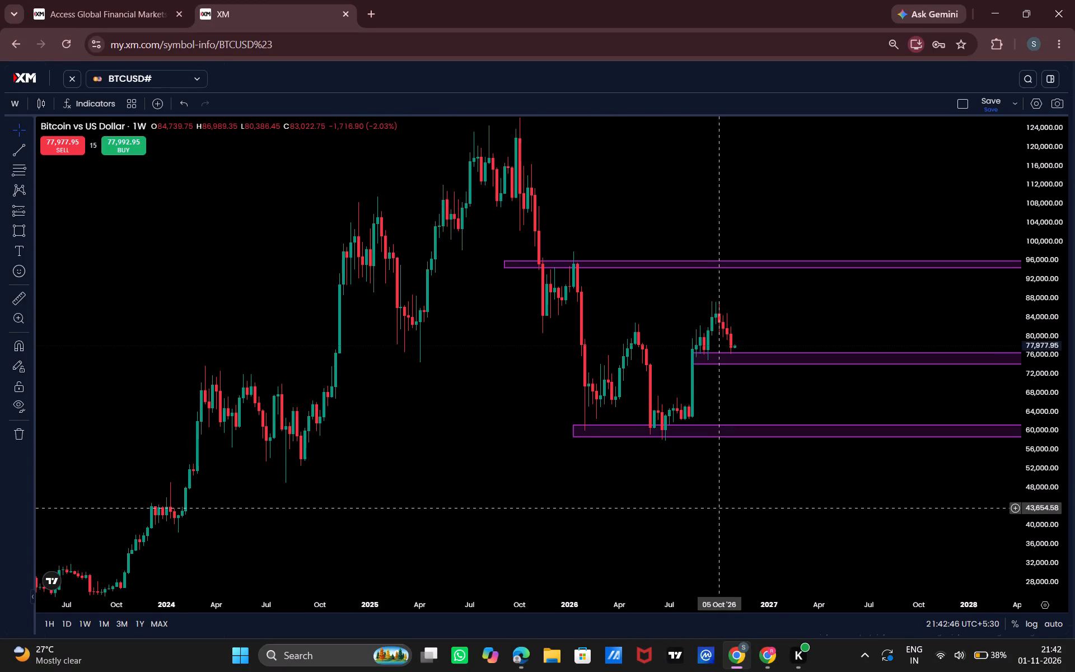
pyautogui.moveTo(621, 510); pyautogui.dragTo(639, 524)
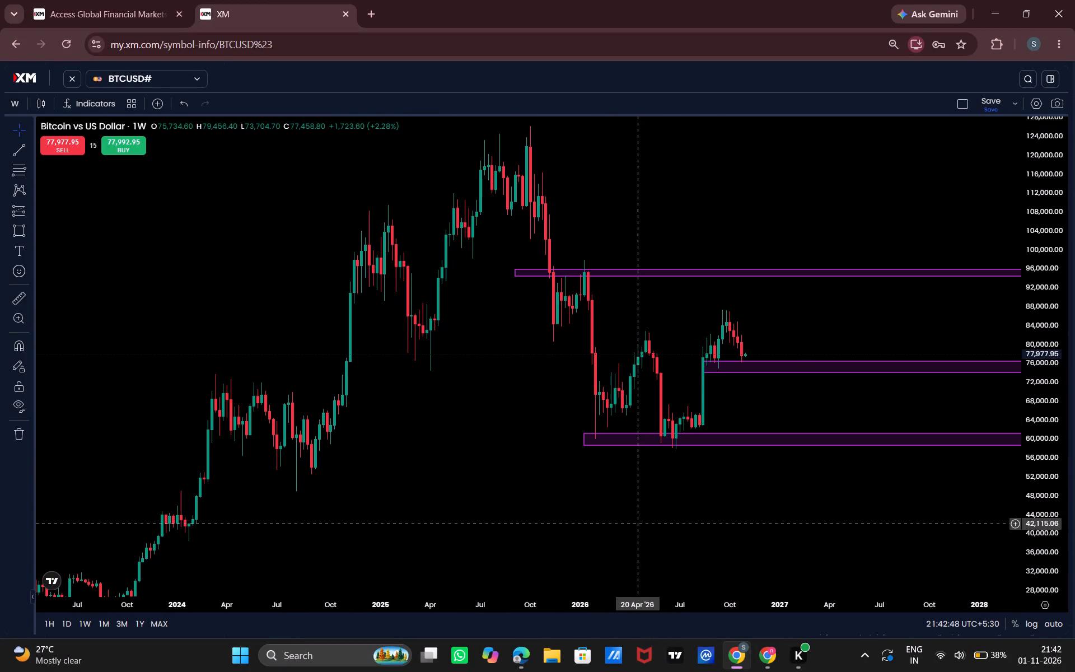
pyautogui.moveTo(503, 442); pyautogui.dragTo(418, 528)
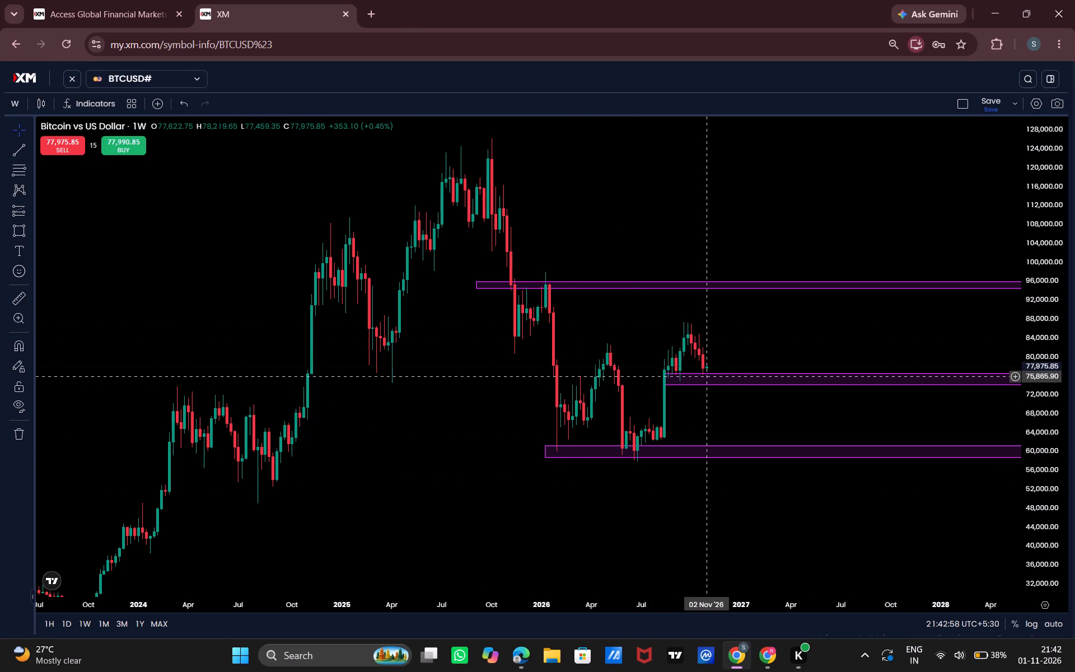
pyautogui.moveTo(705, 404); pyautogui.dragTo(719, 418)
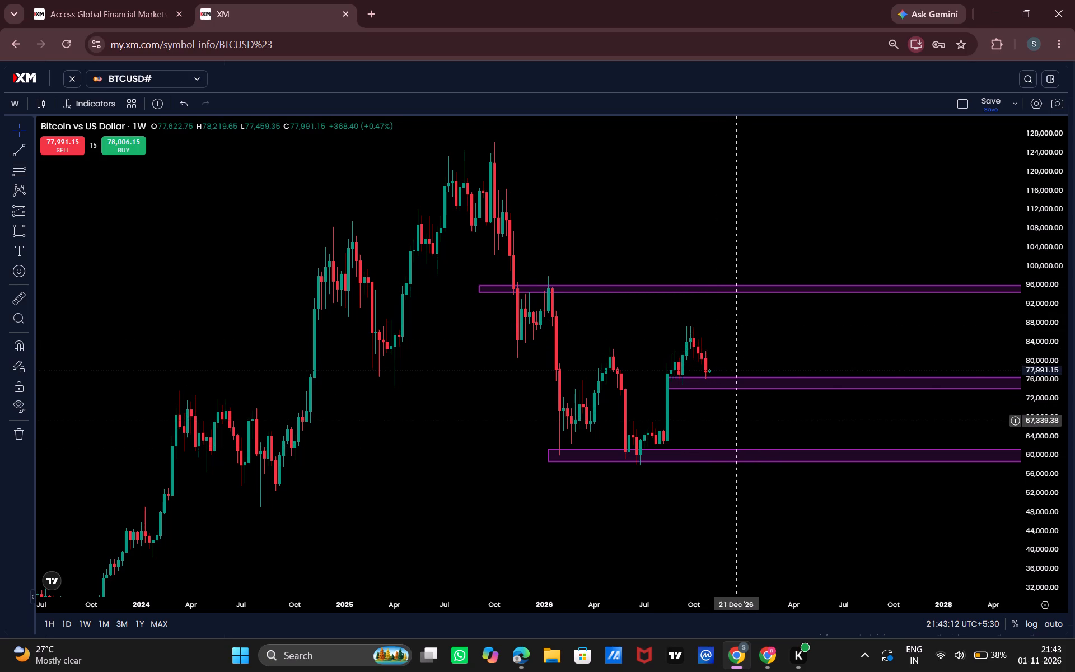
pyautogui.moveTo(736, 419); pyautogui.dragTo(730, 421)
pyautogui.moveTo(730, 422); pyautogui.dragTo(759, 488)
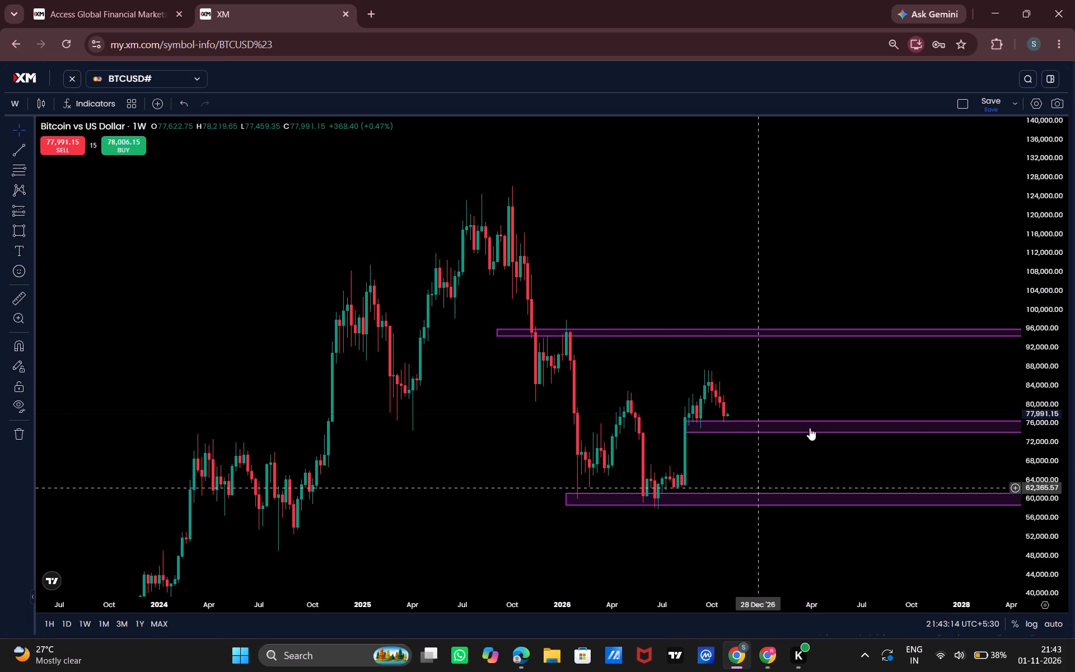
pyautogui.moveTo(1036, 422); pyautogui.dragTo(1036, 522)
pyautogui.moveTo(973, 494); pyautogui.dragTo(994, 519)
pyautogui.click(1030, 523)
pyautogui.moveTo(1030, 523); pyautogui.dragTo(1045, 372)
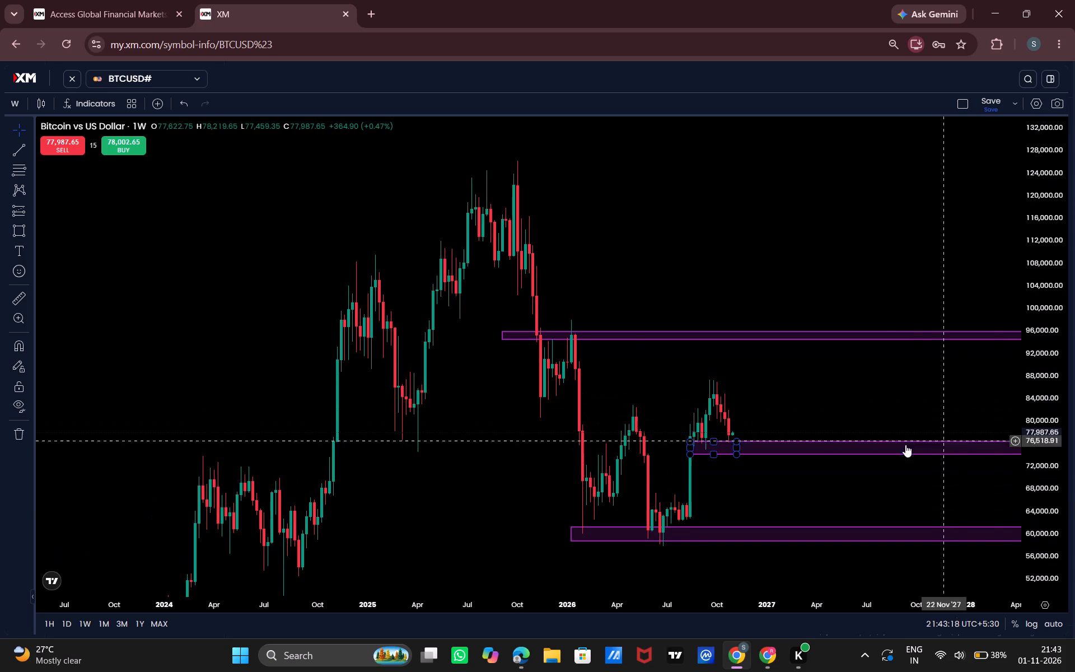
pyautogui.moveTo(850, 472); pyautogui.dragTo(905, 348)
pyautogui.moveTo(1046, 407); pyautogui.dragTo(1046, 481)
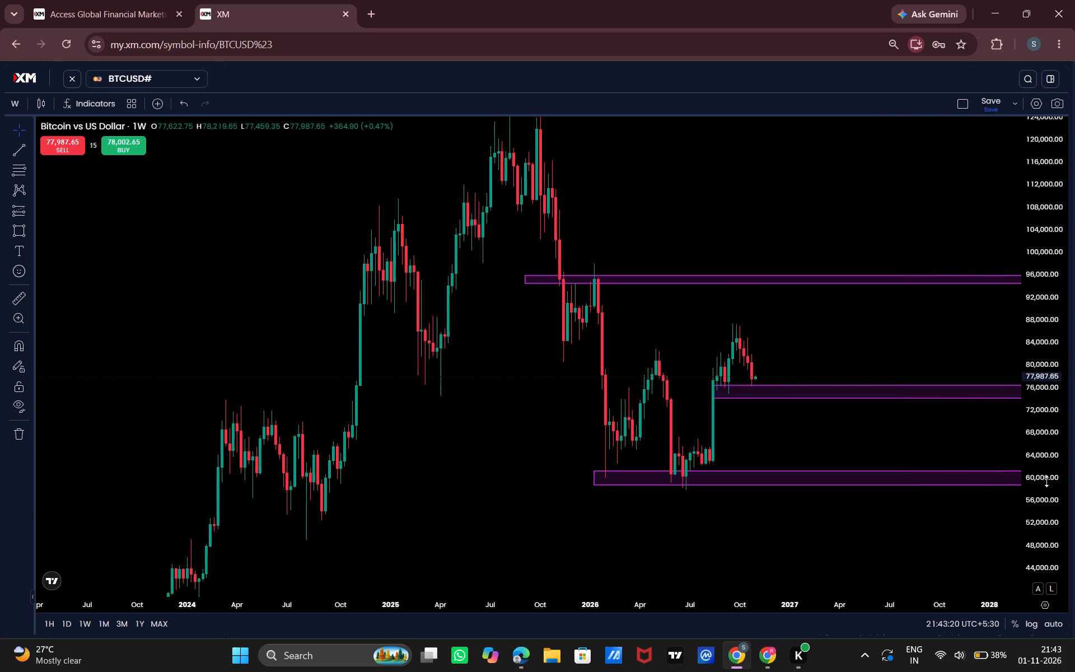
pyautogui.moveTo(1046, 481); pyautogui.dragTo(1047, 506)
pyautogui.moveTo(740, 468); pyautogui.dragTo(739, 504)
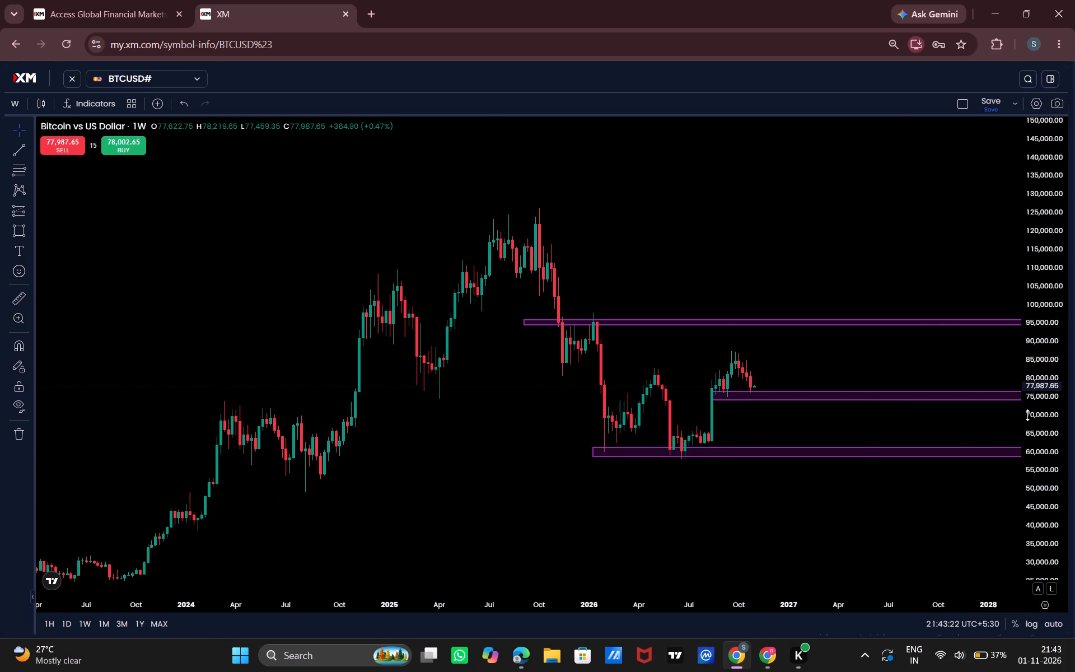
pyautogui.moveTo(1027, 415); pyautogui.dragTo(1027, 324)
pyautogui.click(897, 309)
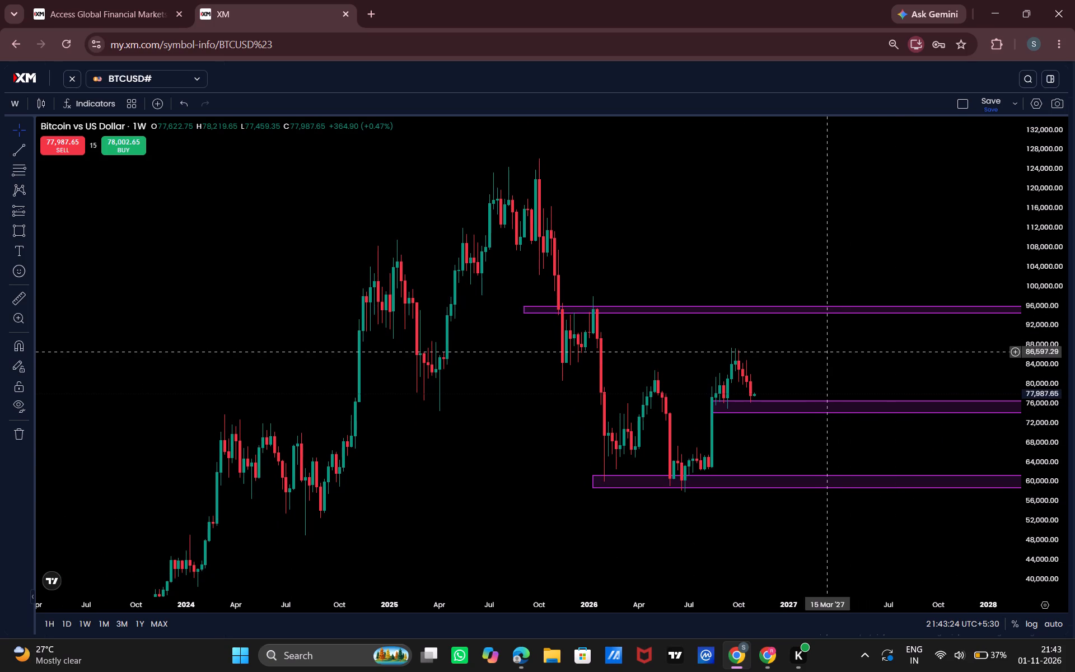
pyautogui.moveTo(825, 352); pyautogui.dragTo(843, 391)
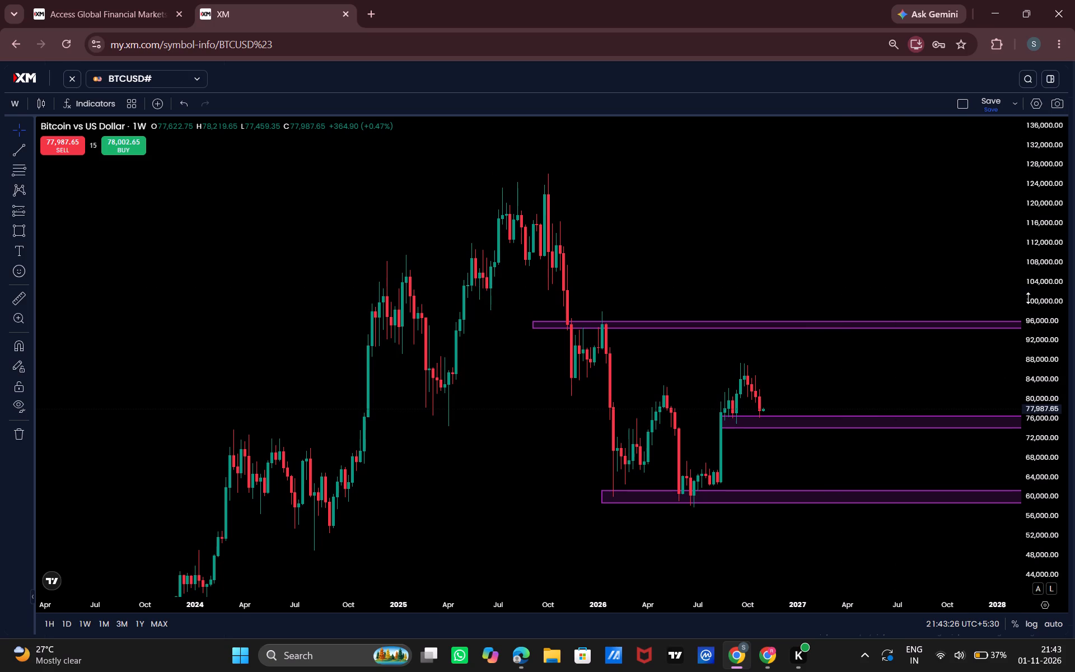
pyautogui.moveTo(1034, 301); pyautogui.dragTo(1044, 413)
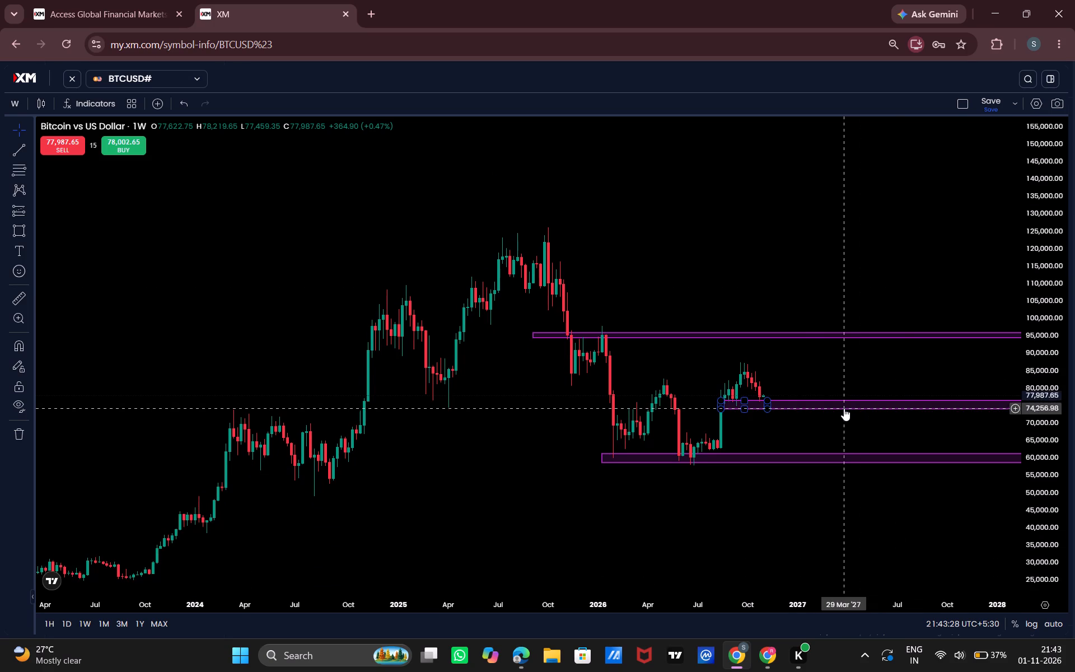
pyautogui.click(844, 408)
pyautogui.moveTo(801, 428); pyautogui.dragTo(801, 434)
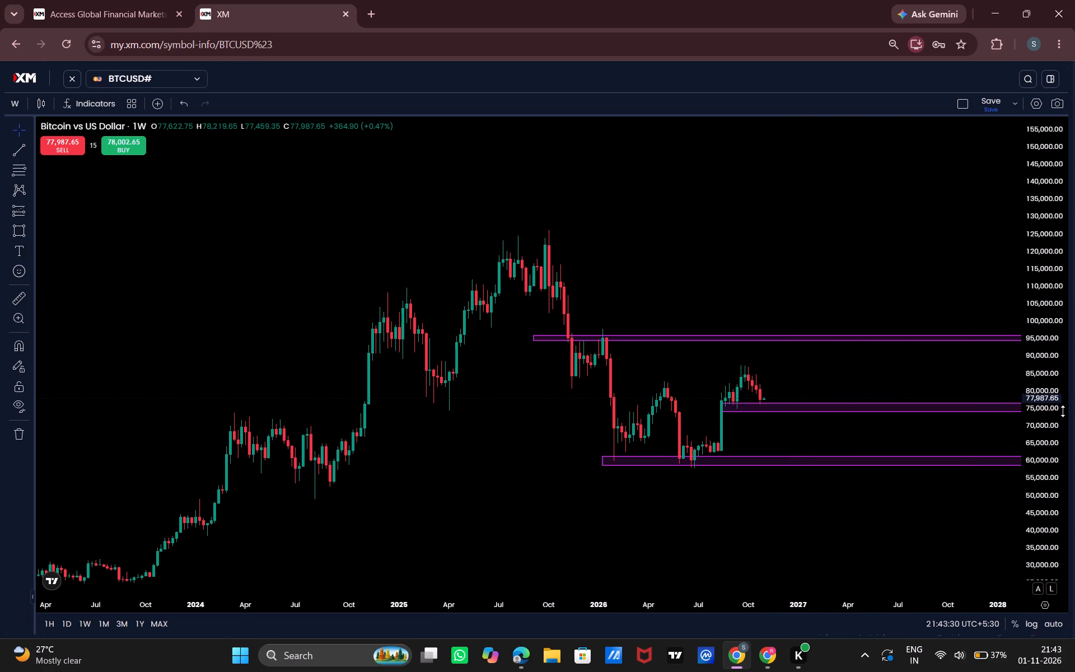
pyautogui.moveTo(1056, 432); pyautogui.dragTo(1055, 356)
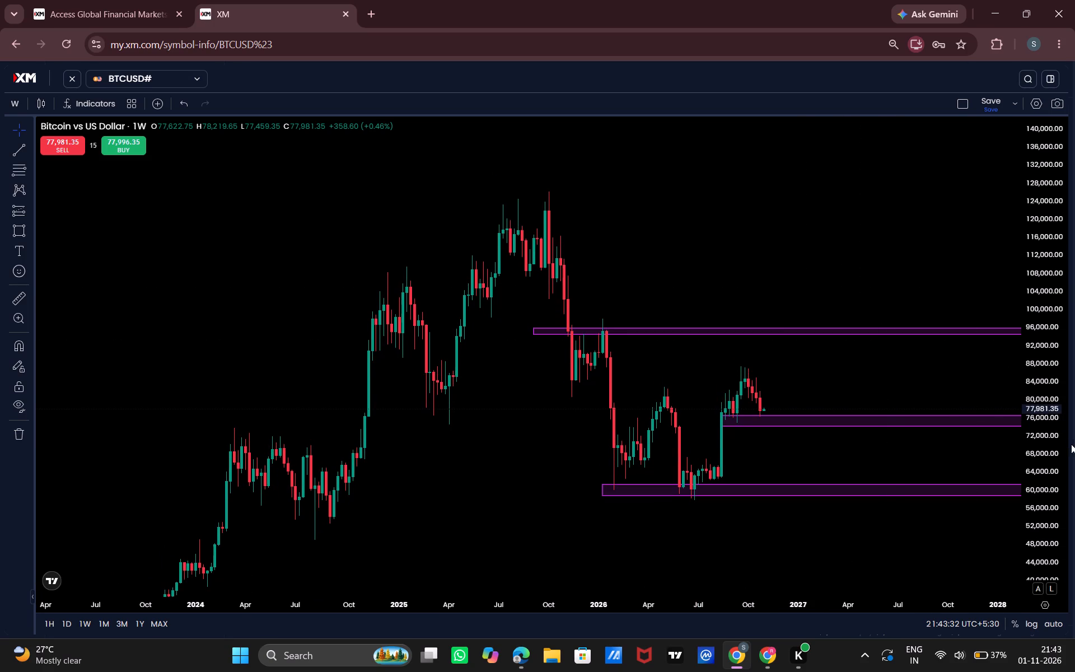
pyautogui.moveTo(1045, 444); pyautogui.dragTo(1049, 350)
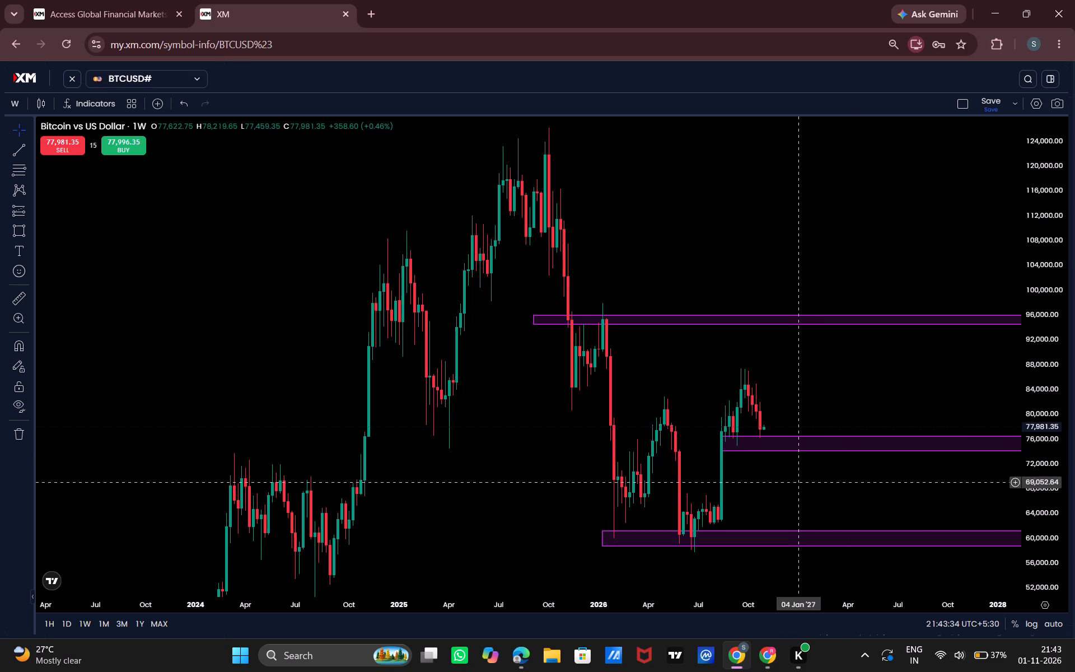
pyautogui.moveTo(799, 482); pyautogui.dragTo(826, 383)
pyautogui.moveTo(1025, 365); pyautogui.dragTo(1053, 463)
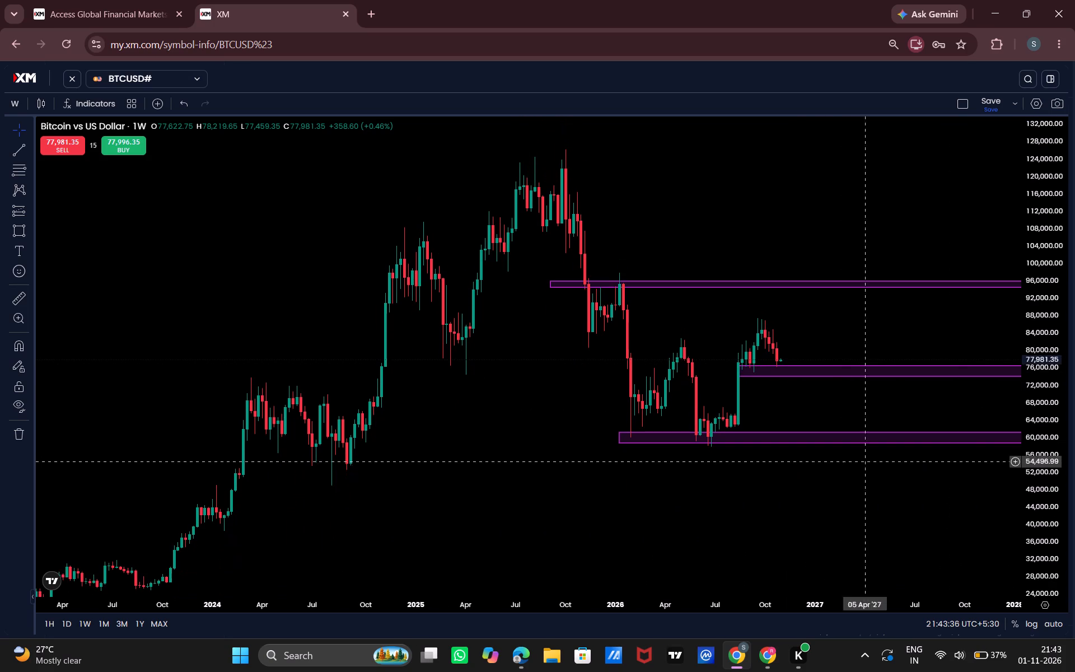
pyautogui.moveTo(842, 460); pyautogui.dragTo(825, 504)
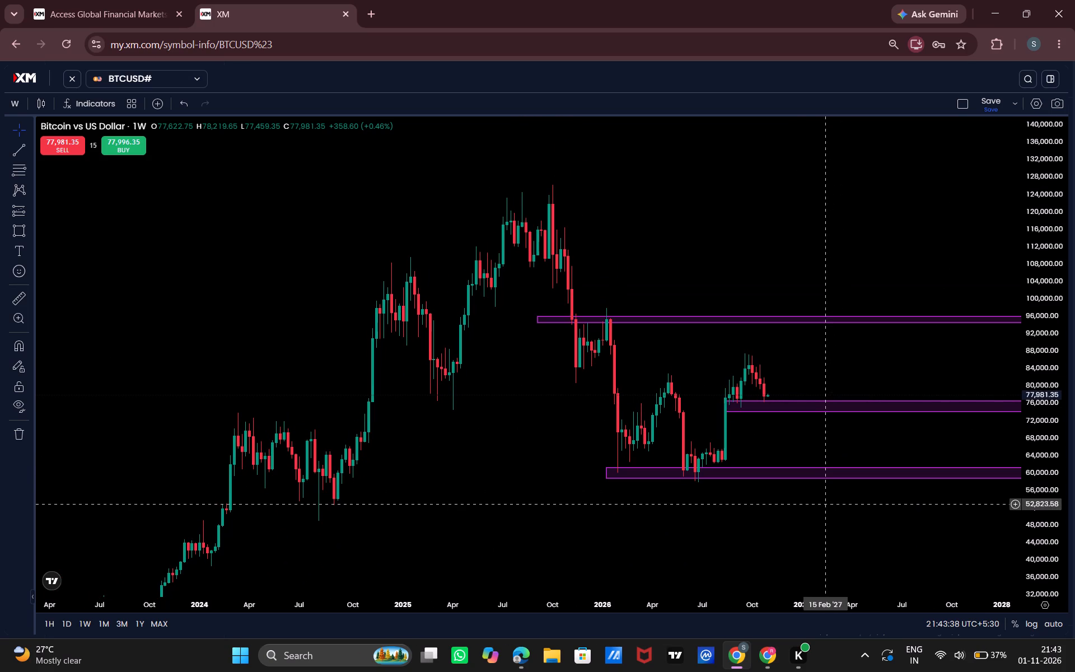
pyautogui.moveTo(1031, 449); pyautogui.dragTo(1030, 382)
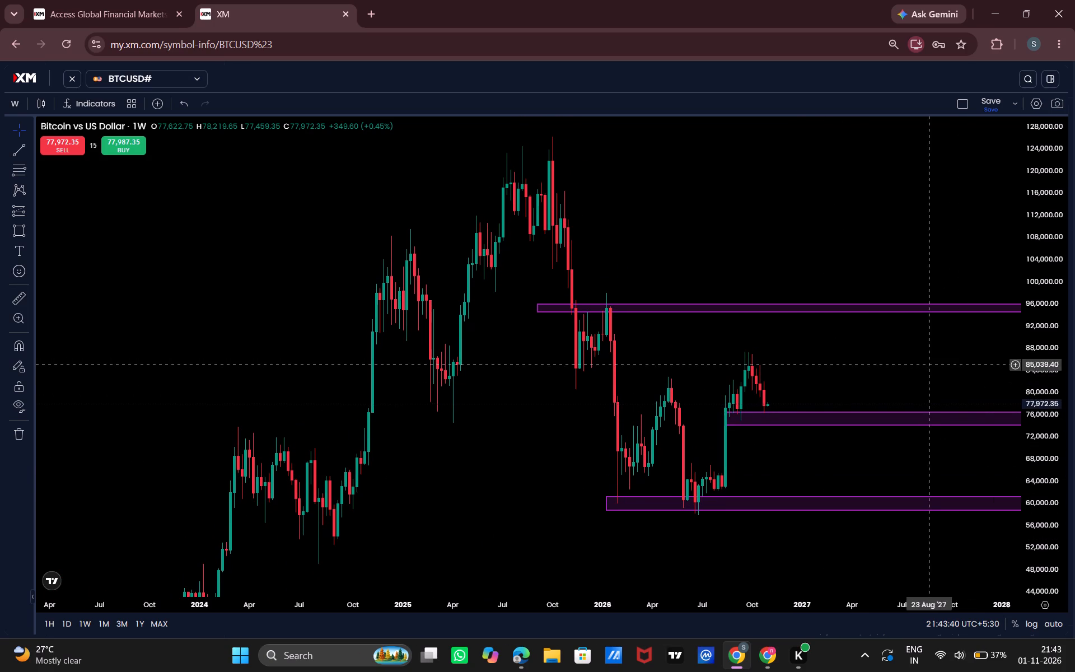
pyautogui.moveTo(927, 362); pyautogui.dragTo(941, 371)
pyautogui.moveTo(1036, 456); pyautogui.dragTo(1044, 498)
pyautogui.moveTo(759, 463); pyautogui.dragTo(732, 501)
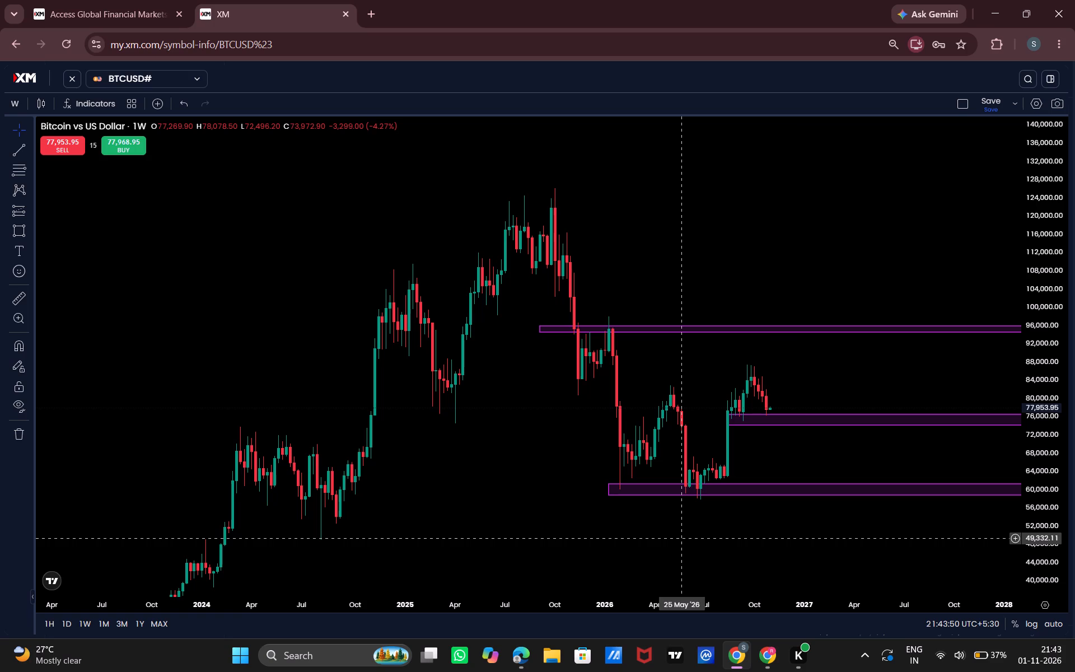
pyautogui.moveTo(786, 437); pyautogui.dragTo(803, 442)
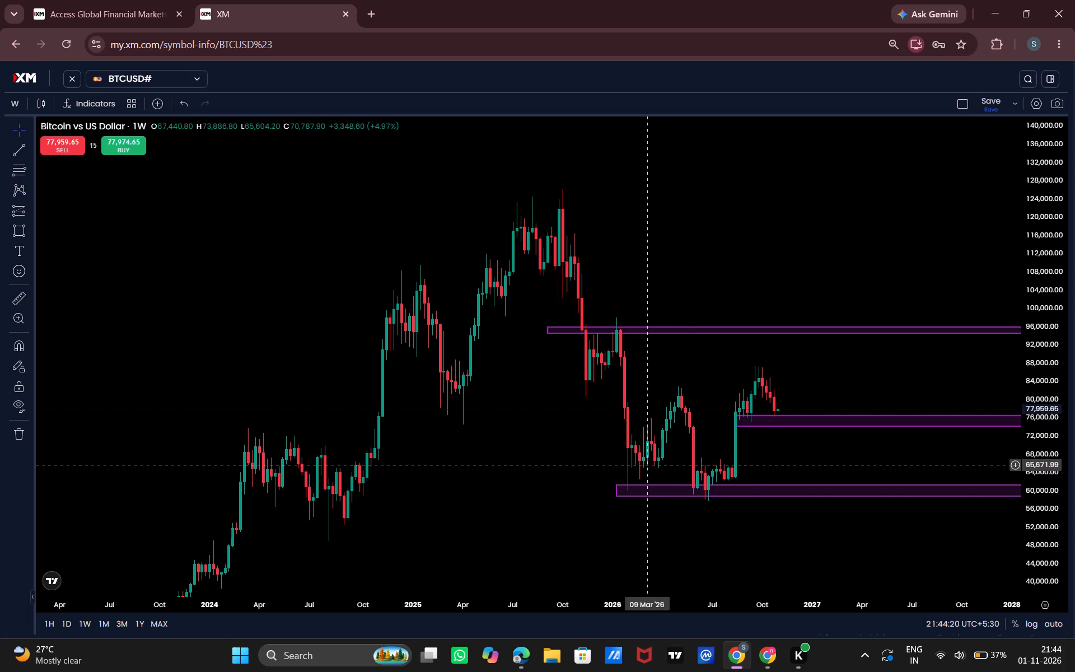
pyautogui.moveTo(697, 508); pyautogui.dragTo(679, 507)
pyautogui.moveTo(710, 520); pyautogui.dragTo(755, 534)
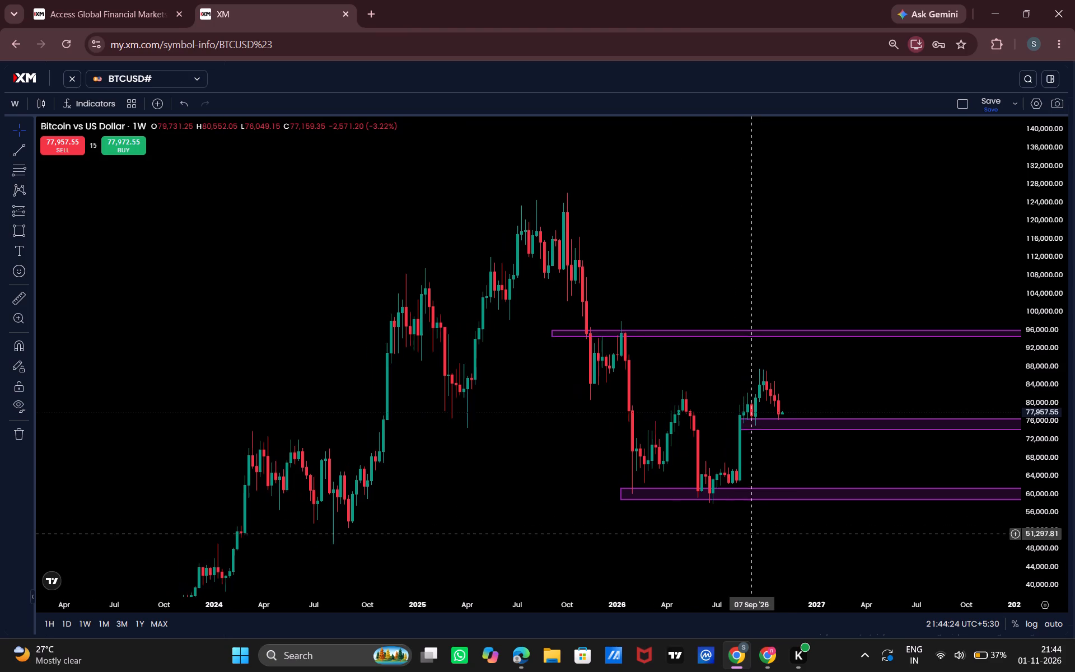
pyautogui.moveTo(755, 534); pyautogui.dragTo(755, 534)
pyautogui.moveTo(734, 444); pyautogui.dragTo(656, 426)
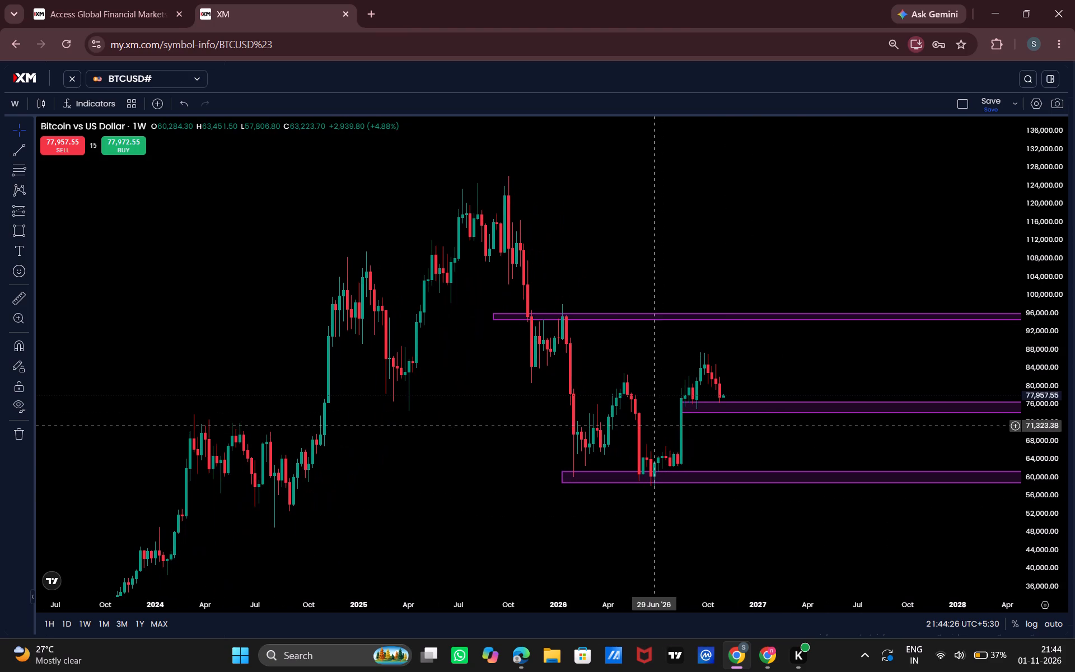
pyautogui.moveTo(601, 493); pyautogui.dragTo(688, 492)
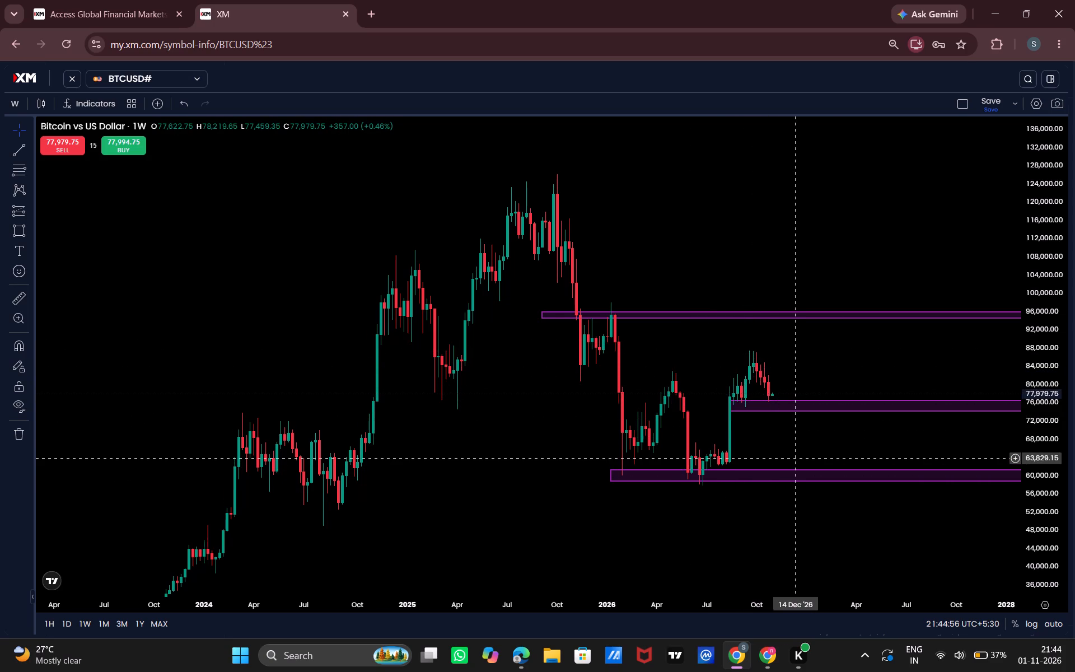
pyautogui.moveTo(796, 458); pyautogui.dragTo(737, 461)
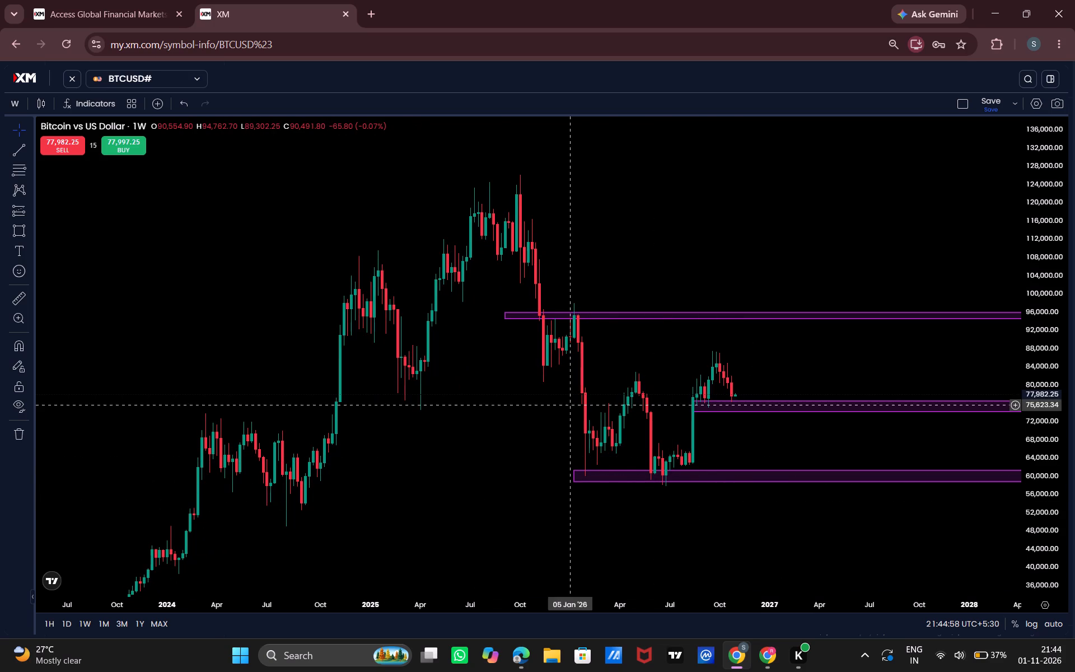
pyautogui.moveTo(569, 405); pyautogui.dragTo(540, 420)
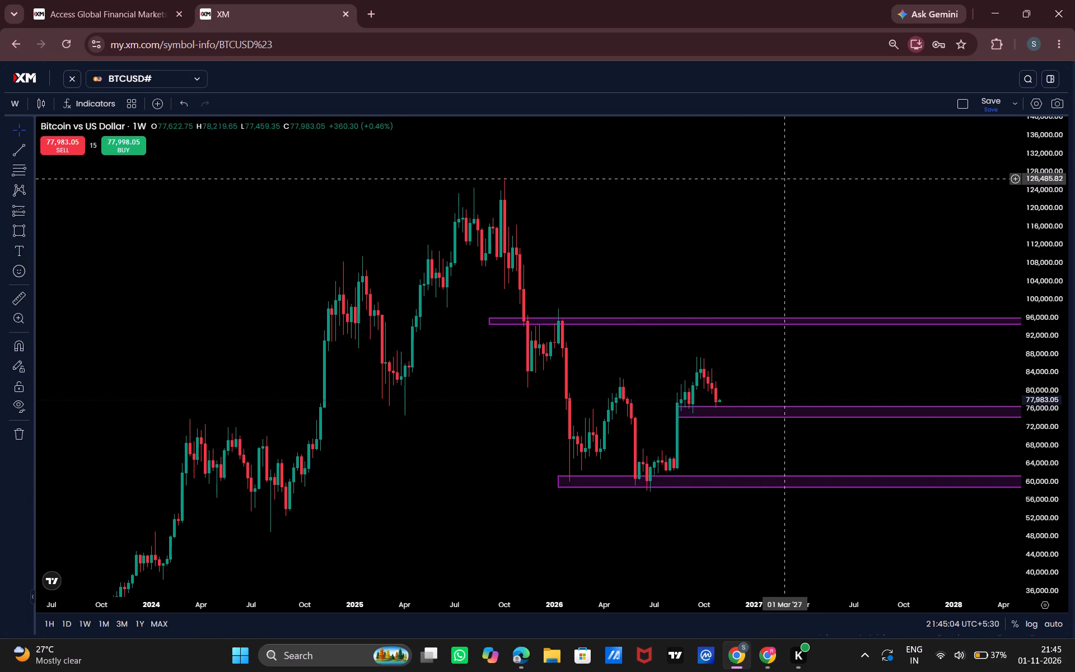
# Switch the BTCUSD chart to the 4-hour timeframe, auto-fit the price scale and bring the most recent candles into view.
pyautogui.click(17, 110)
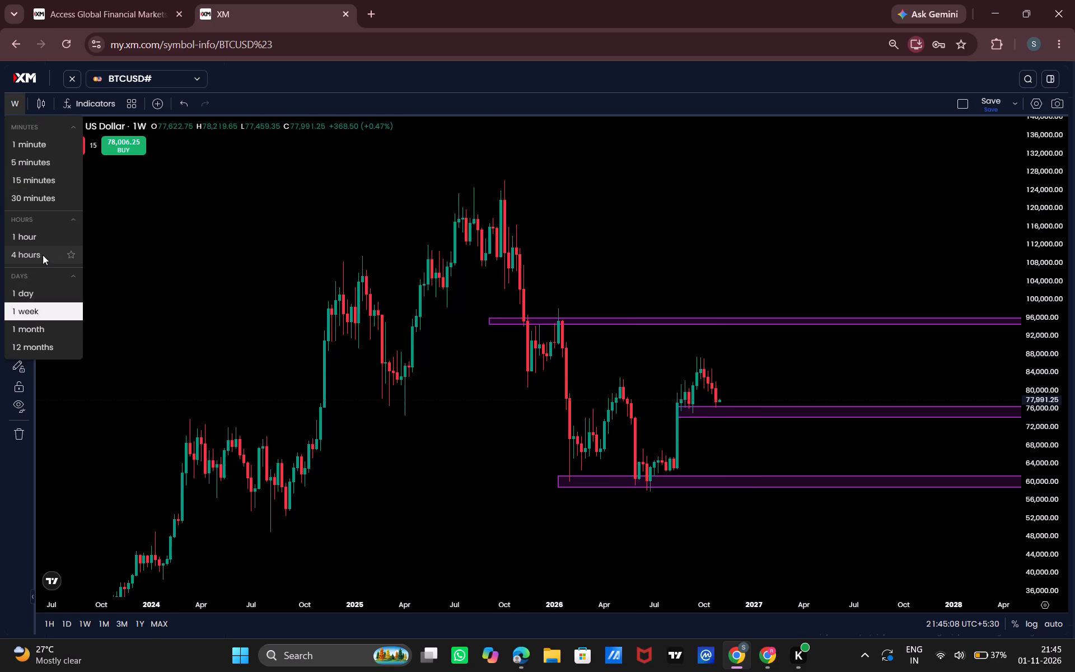
pyautogui.click(43, 255)
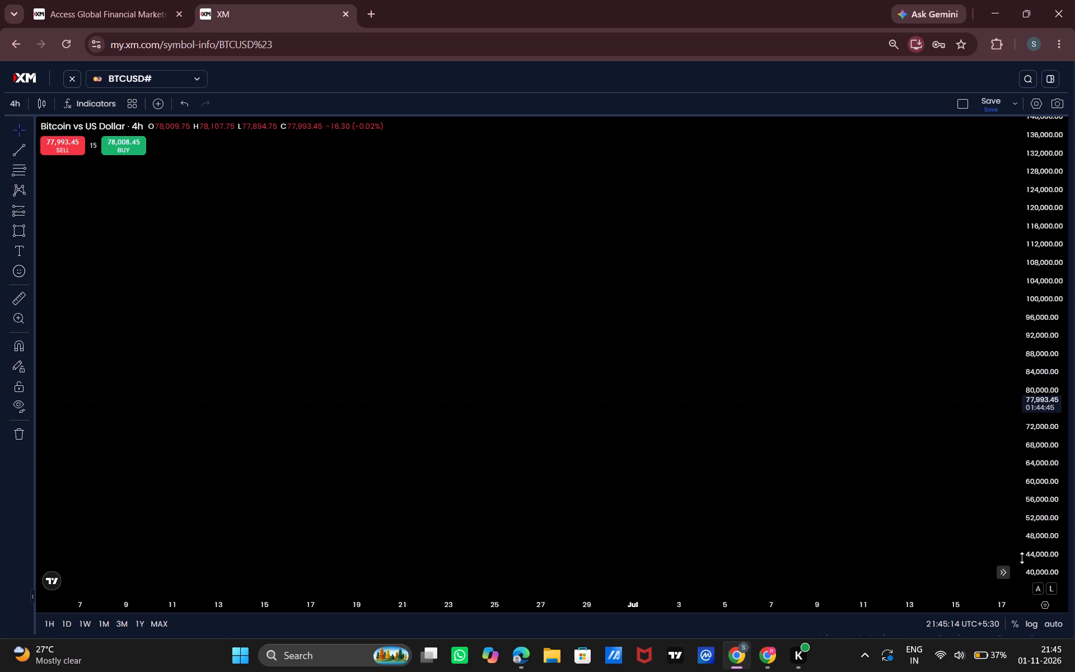
pyautogui.click(1036, 586)
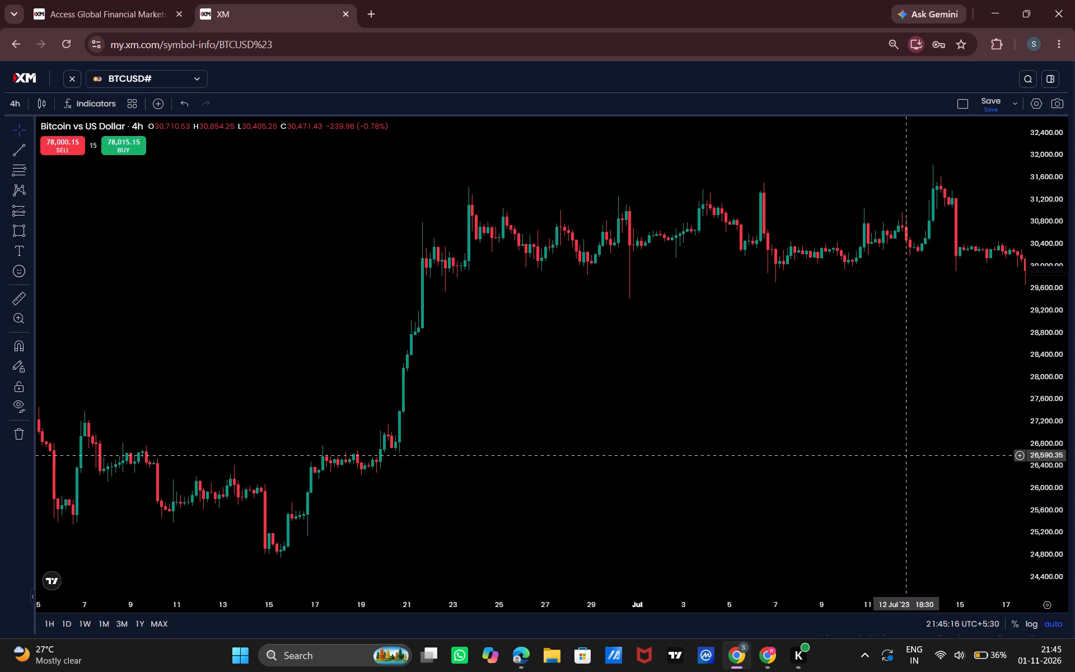
pyautogui.moveTo(906, 451); pyautogui.dragTo(611, 451)
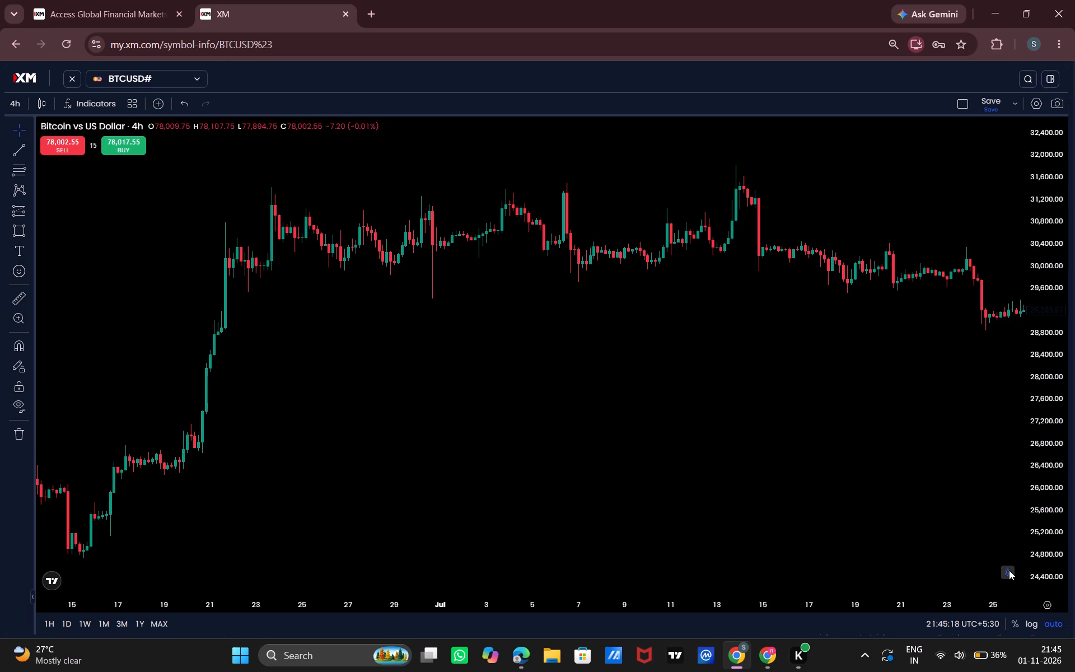
pyautogui.click(1009, 570)
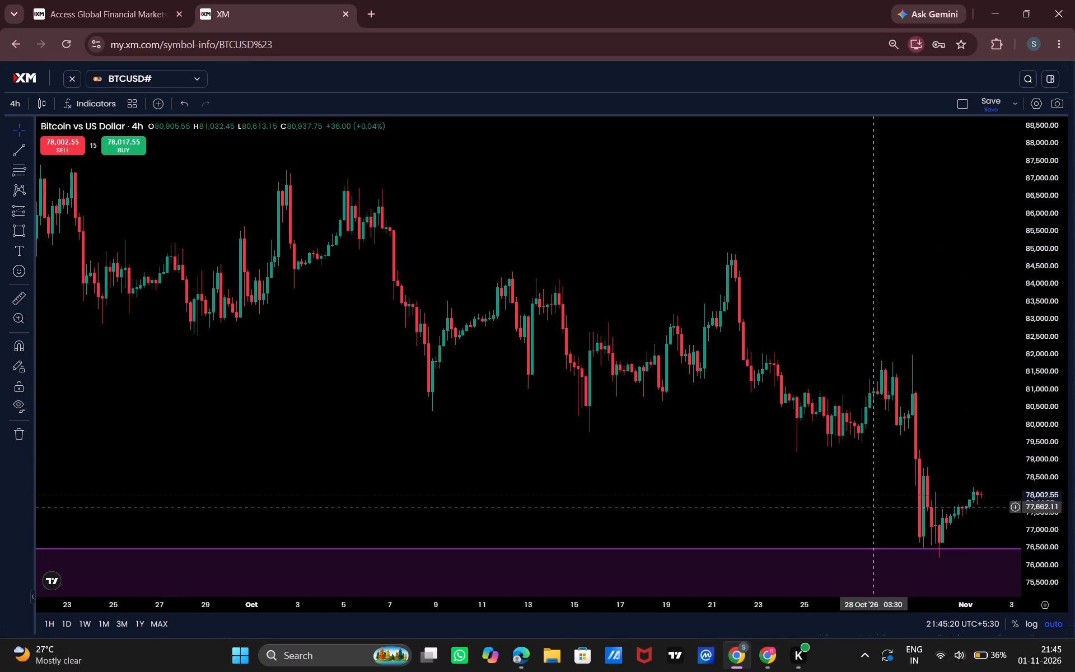
# Examine the 4-hour price action from late August to early November 2026 around the purple zone between about 74,000 and 76,500.
pyautogui.moveTo(873, 506); pyautogui.dragTo(802, 397)
pyautogui.moveTo(643, 600); pyautogui.dragTo(852, 615)
pyautogui.moveTo(737, 469); pyautogui.dragTo(731, 470)
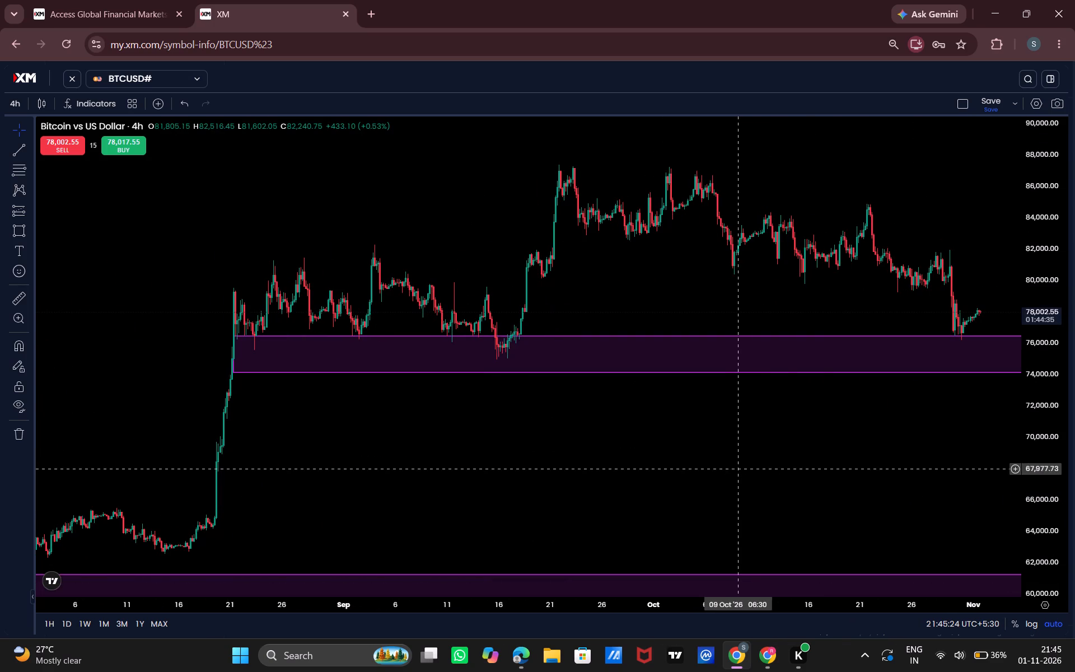
pyautogui.moveTo(731, 470); pyautogui.dragTo(590, 497)
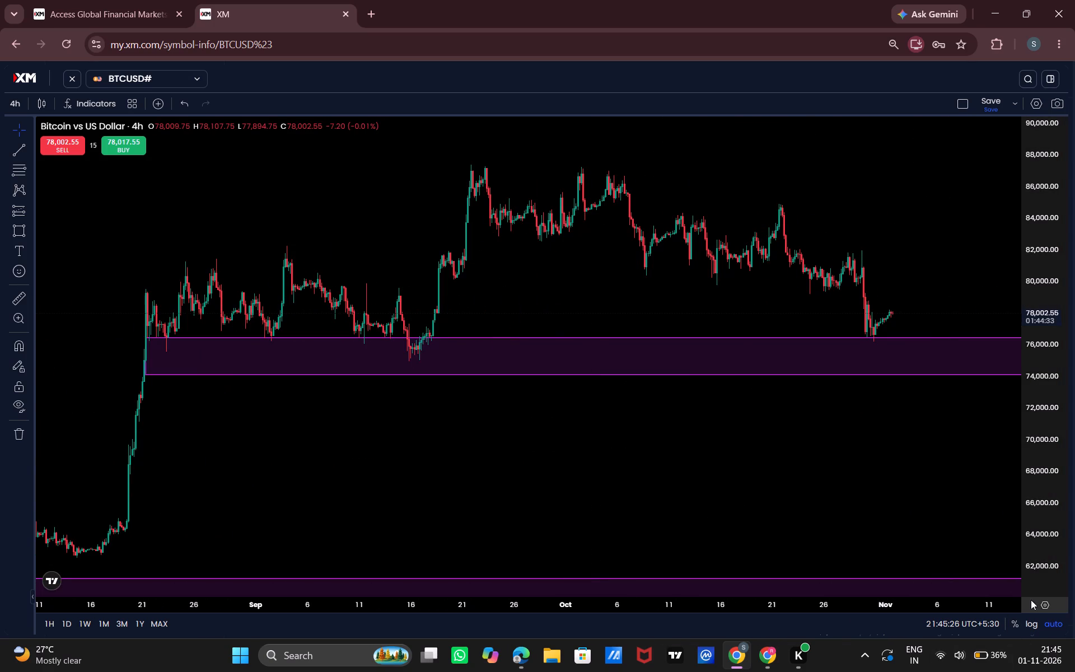
pyautogui.click(1035, 590)
pyautogui.moveTo(933, 470); pyautogui.dragTo(955, 561)
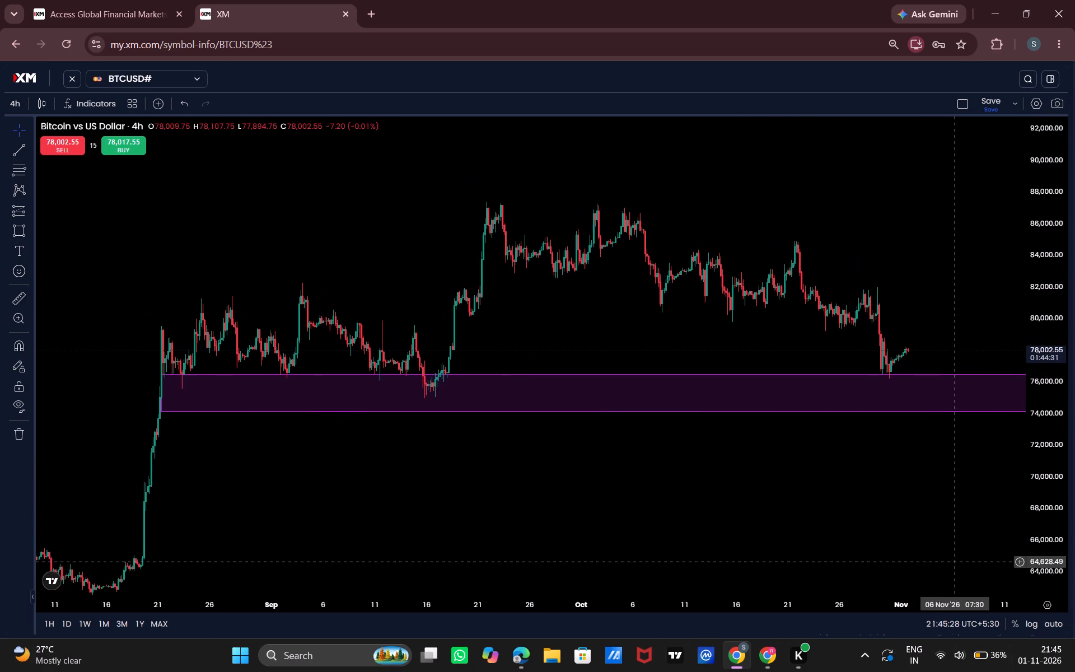
pyautogui.moveTo(1070, 516); pyautogui.dragTo(1036, 395)
pyautogui.moveTo(1034, 503); pyautogui.dragTo(1074, 205)
pyautogui.moveTo(881, 272); pyautogui.dragTo(874, 342)
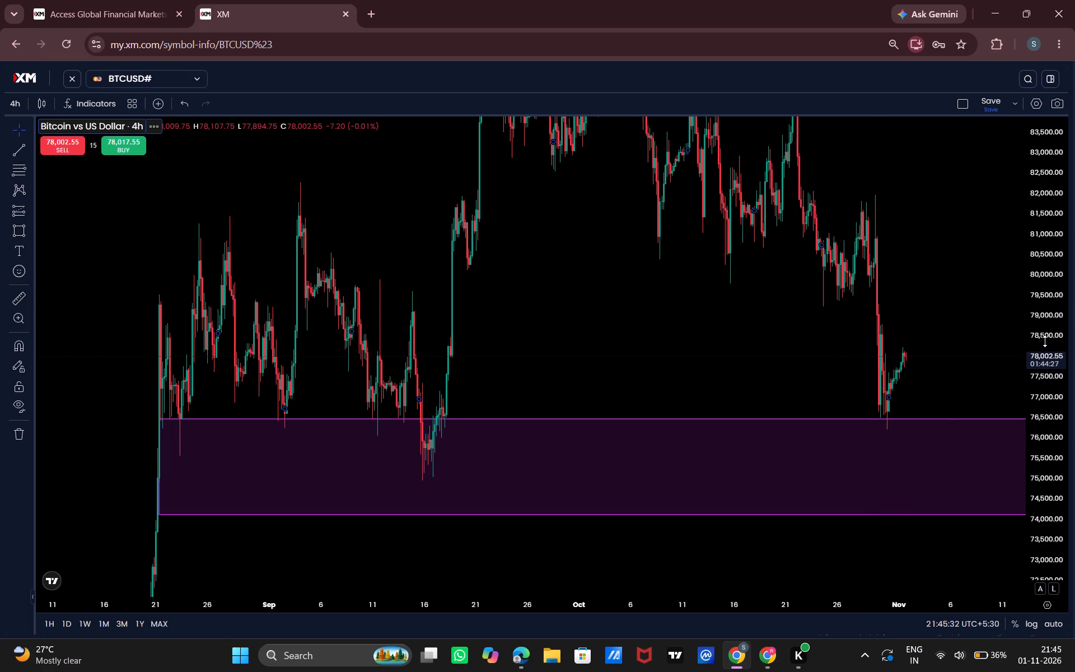
pyautogui.moveTo(1045, 341); pyautogui.dragTo(1044, 396)
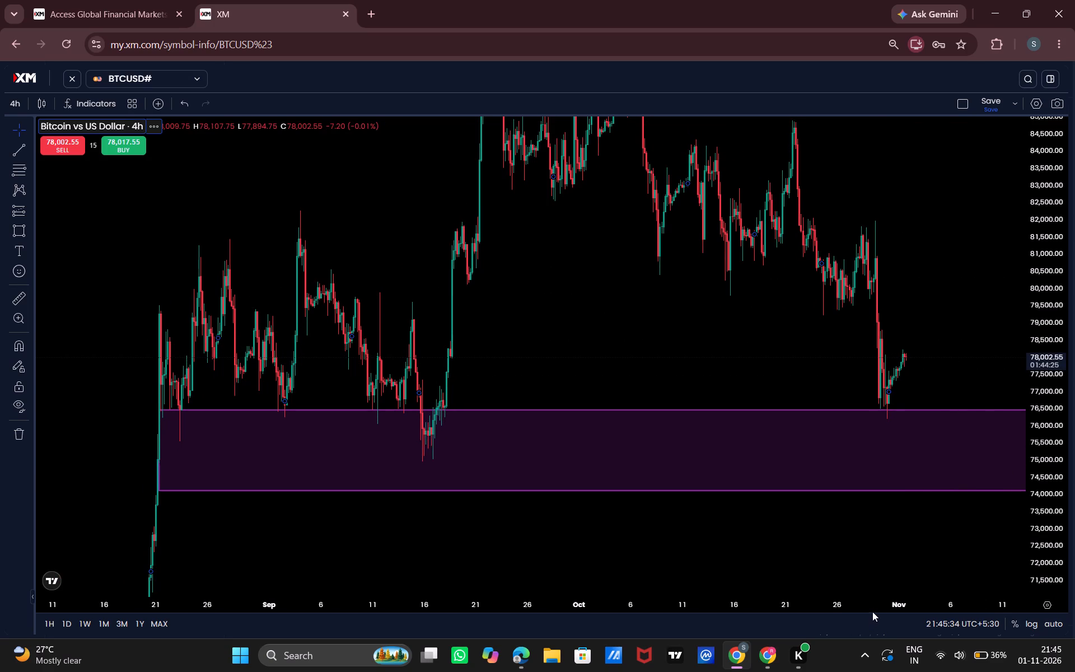
pyautogui.moveTo(872, 610); pyautogui.dragTo(835, 612)
pyautogui.moveTo(826, 554); pyautogui.dragTo(934, 562)
pyautogui.moveTo(1055, 463); pyautogui.dragTo(1044, 530)
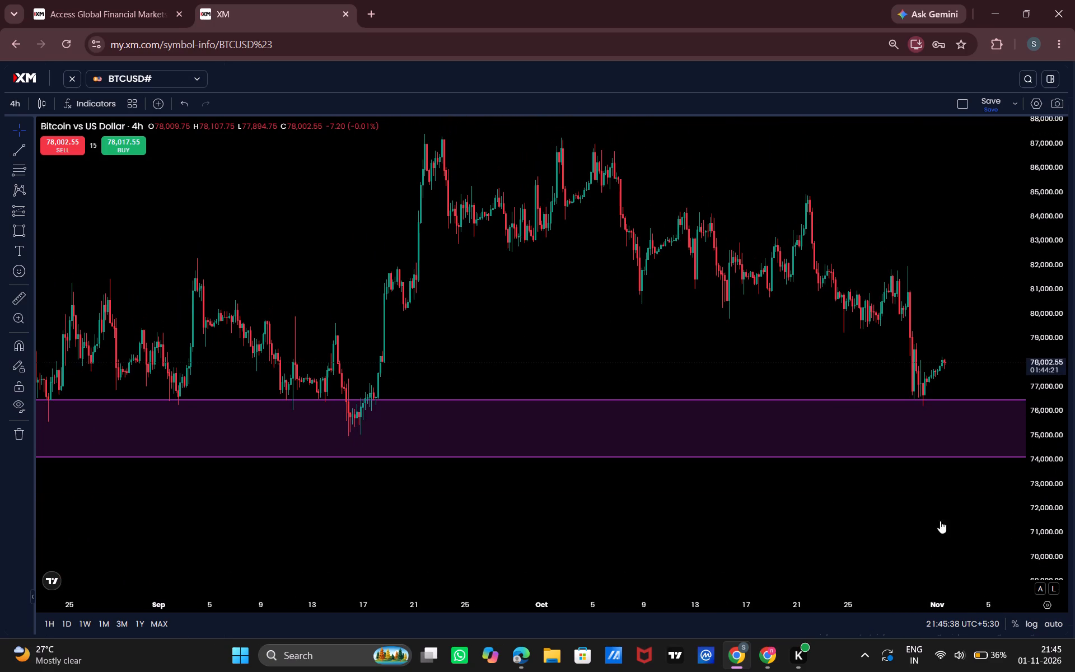
# Raise the lower edge of the purple zone below current price to about 75,900.
pyautogui.moveTo(831, 522); pyautogui.dragTo(956, 529)
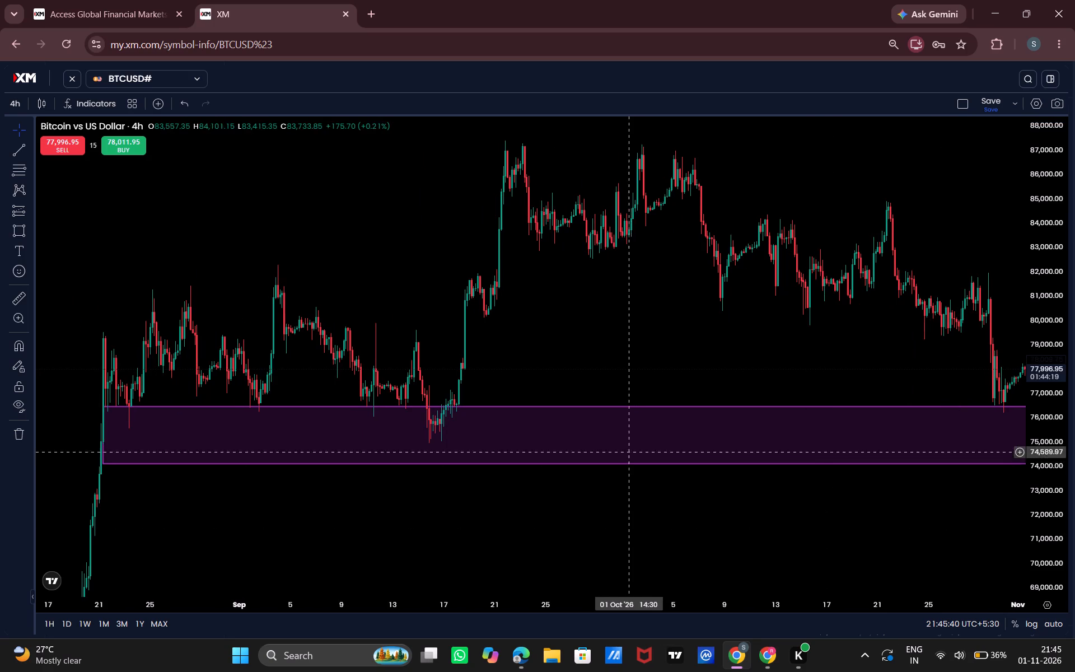
pyautogui.moveTo(634, 465); pyautogui.dragTo(661, 427)
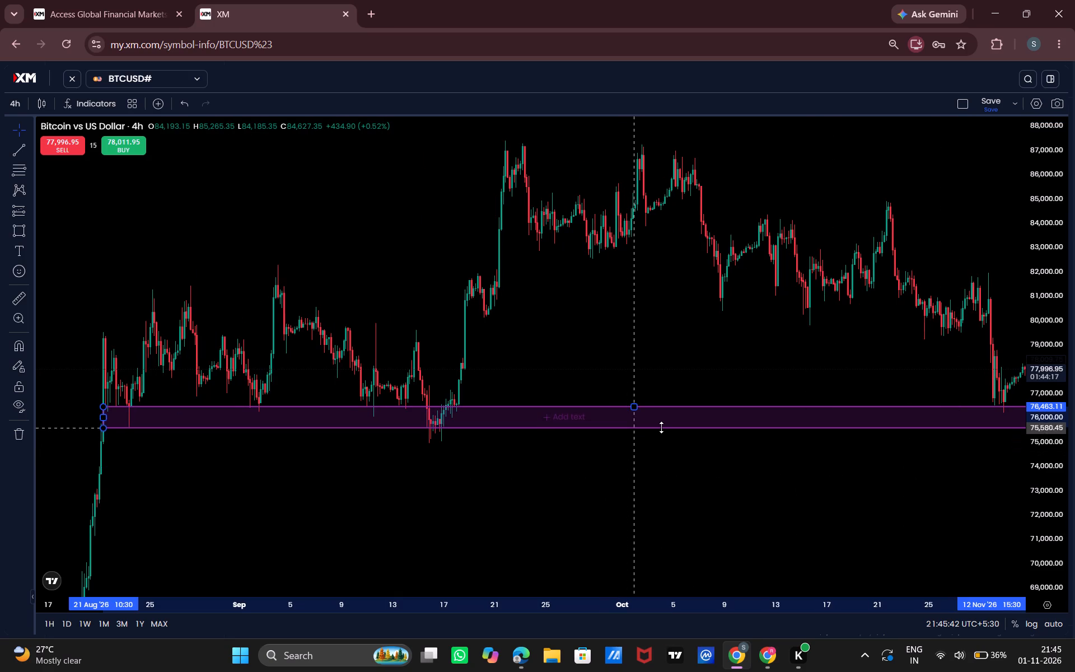
pyautogui.moveTo(661, 427); pyautogui.dragTo(660, 420)
pyautogui.click(660, 420)
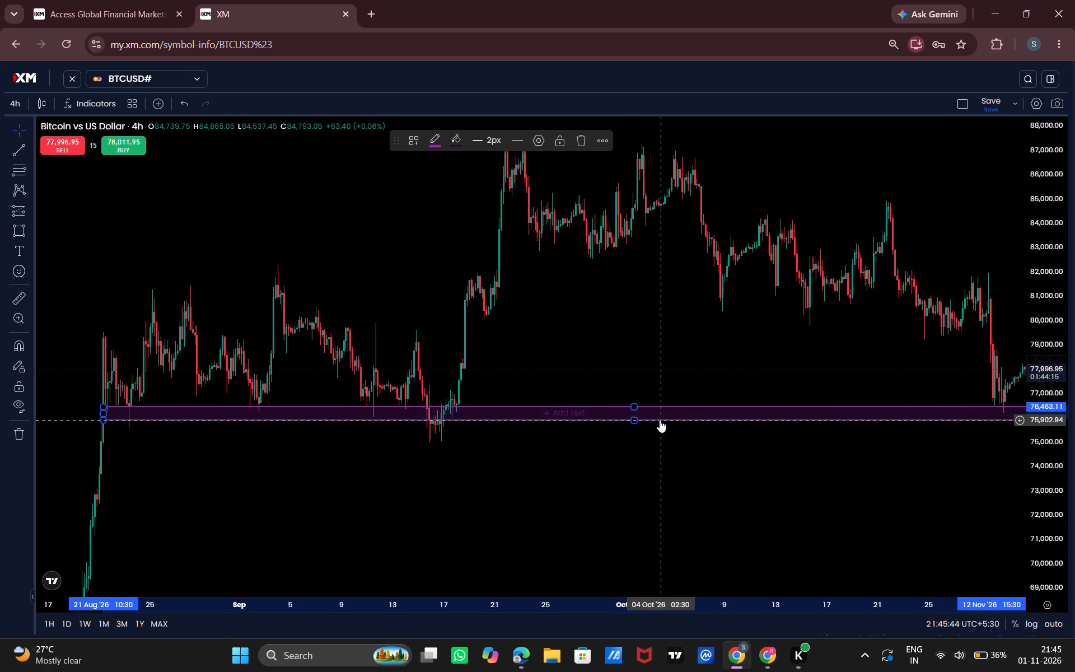
# Draw a rectangle zone from 22 August 2026 between about 81,750 and 81,320, extending forward across the chart.
pyautogui.moveTo(686, 449); pyautogui.dragTo(554, 469)
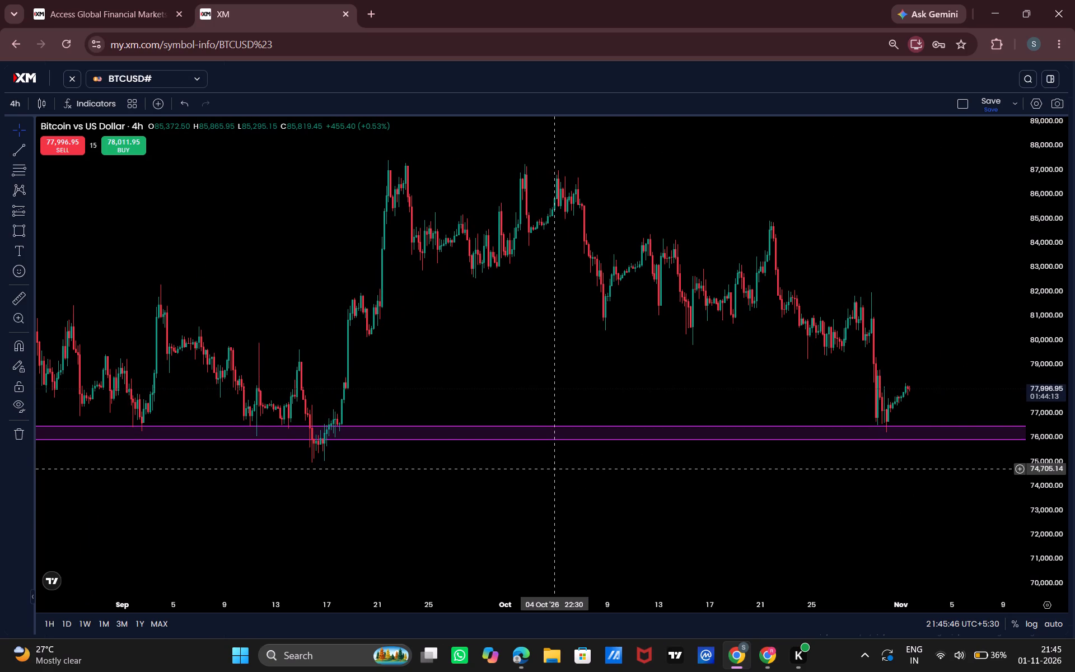
pyautogui.moveTo(363, 369); pyautogui.dragTo(524, 360)
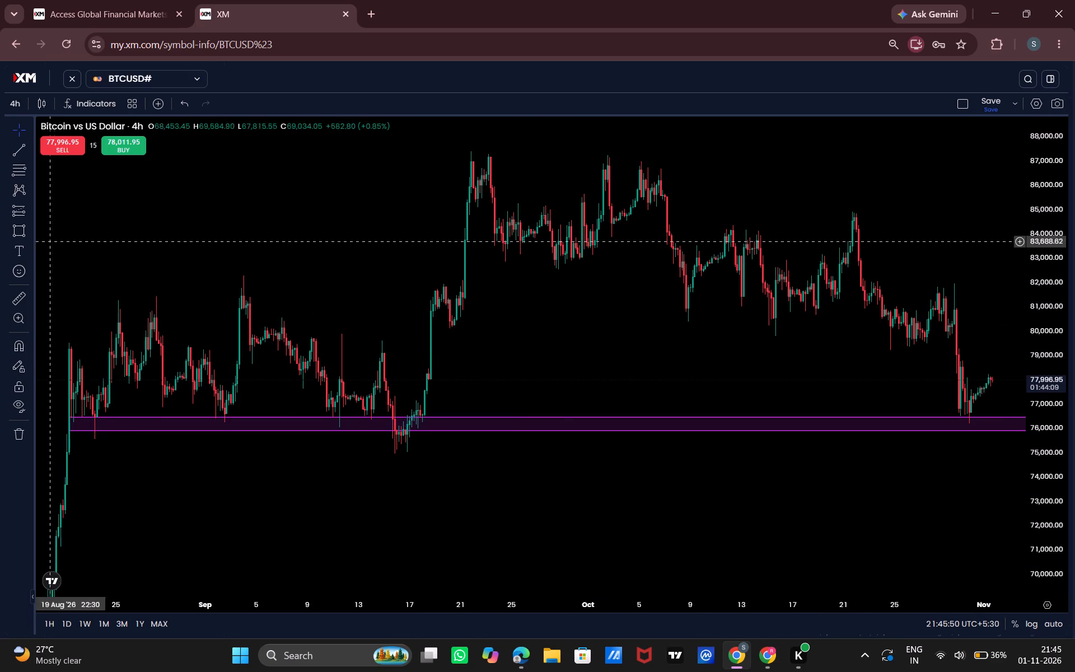
pyautogui.click(20, 237)
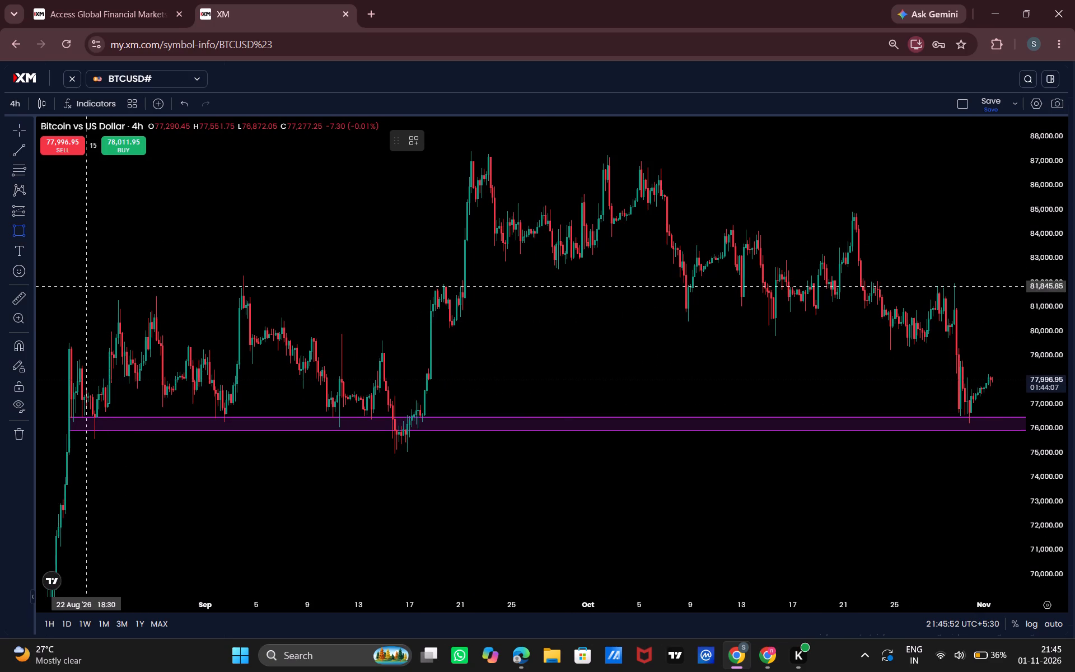
pyautogui.moveTo(87, 288); pyautogui.dragTo(99, 299)
pyautogui.click(99, 299)
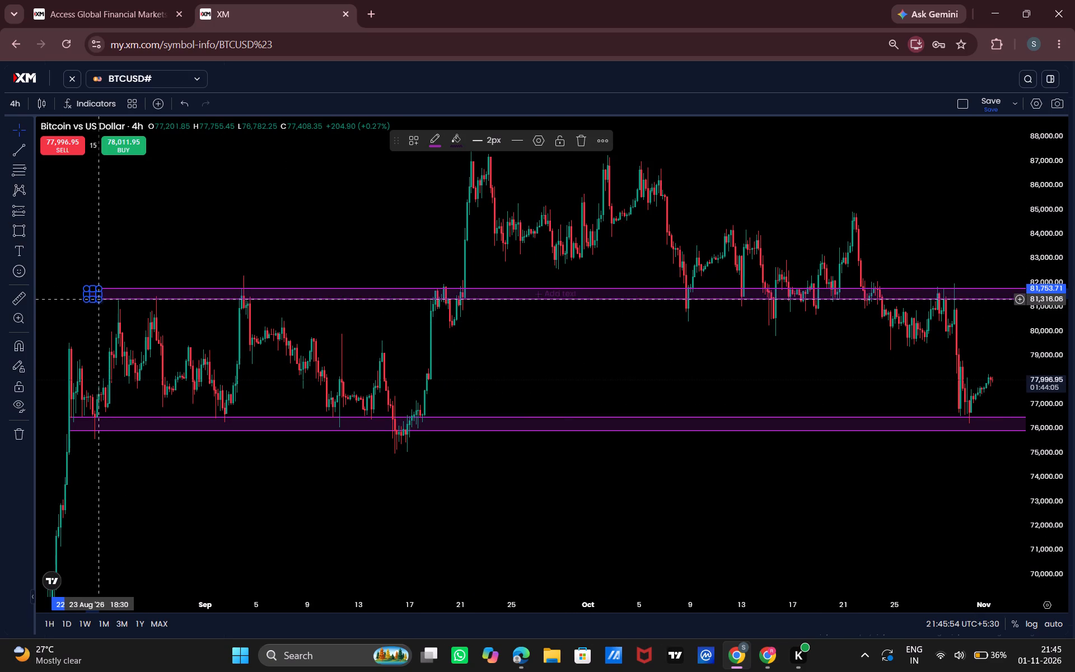
# Place a Long Position just after the latest 4-hour candle, with its entry at about 76,548 above the lower zone.
pyautogui.moveTo(358, 333); pyautogui.dragTo(236, 350)
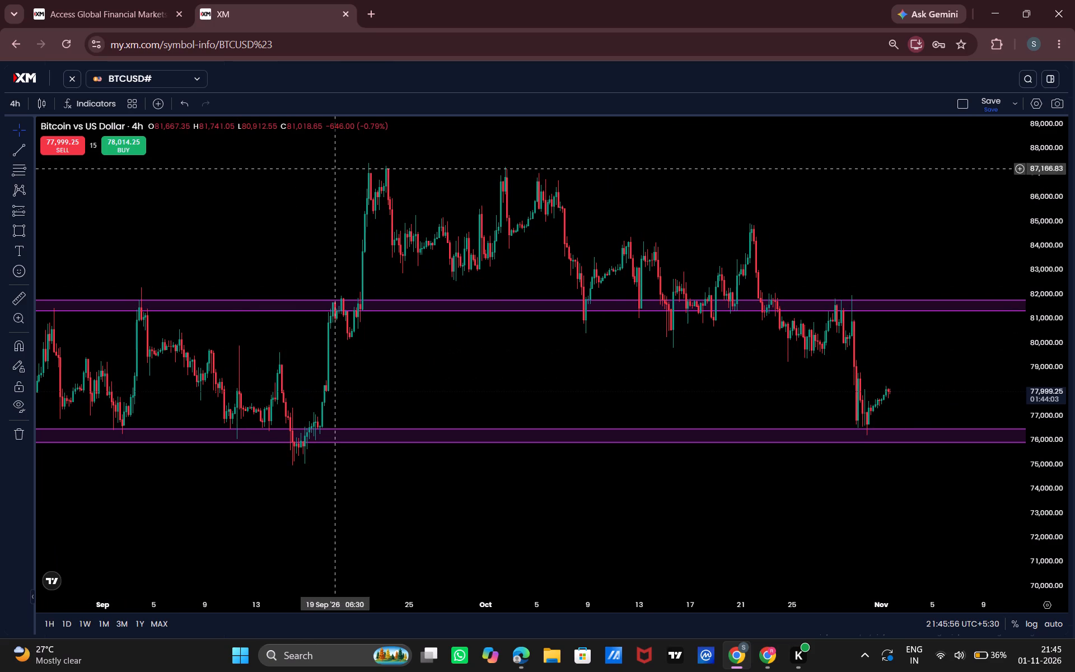
pyautogui.moveTo(823, 370); pyautogui.dragTo(703, 372)
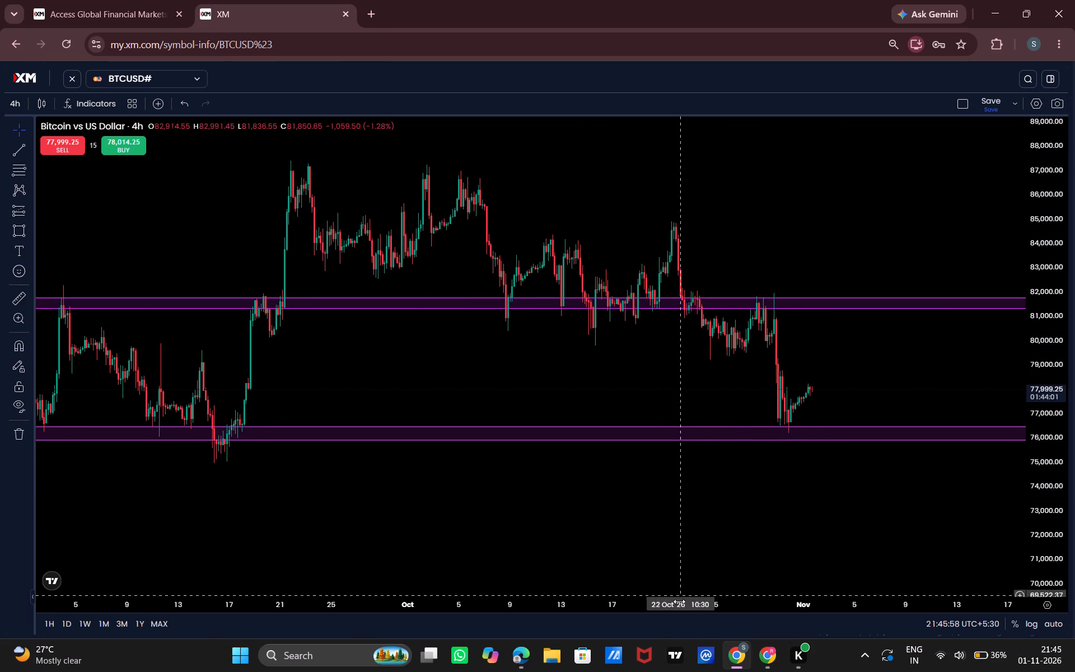
pyautogui.moveTo(671, 605); pyautogui.dragTo(489, 580)
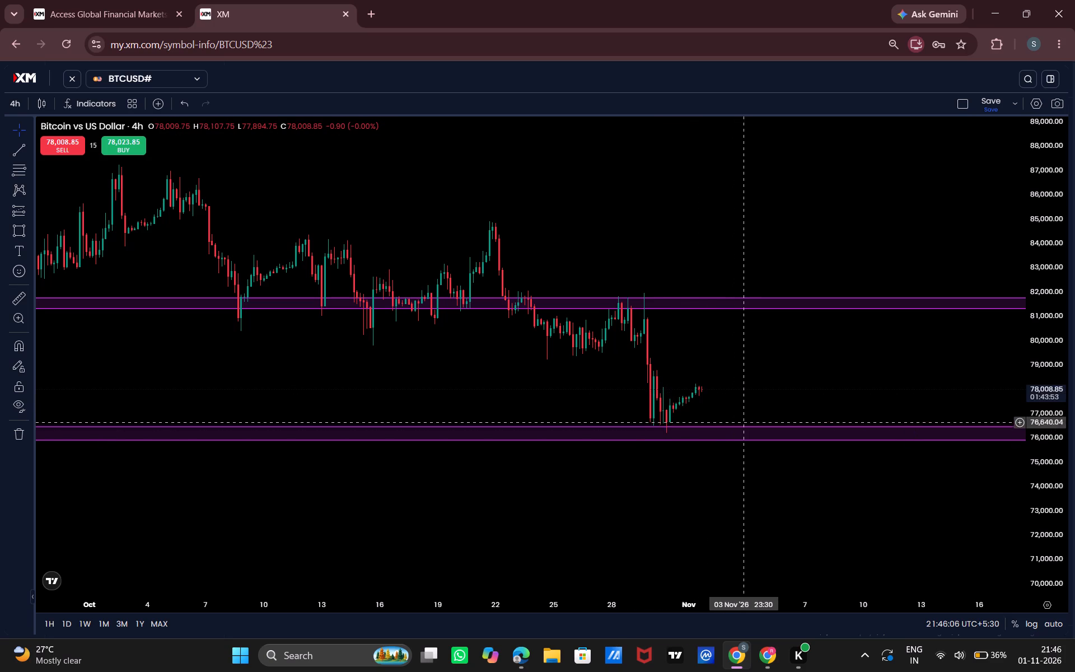
pyautogui.moveTo(758, 319); pyautogui.dragTo(733, 311)
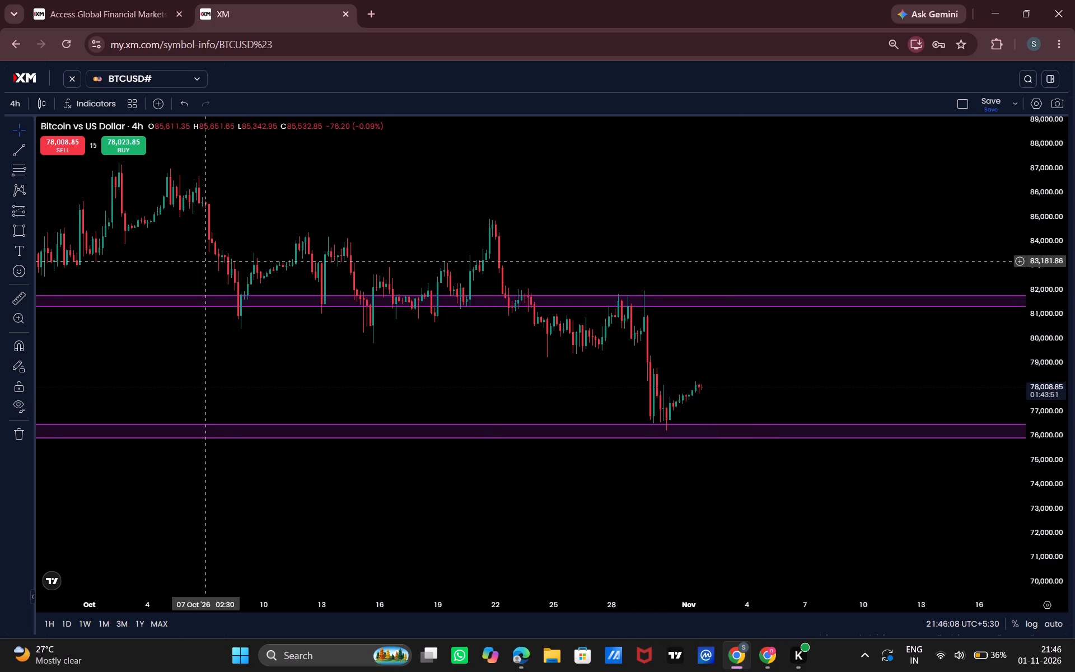
pyautogui.click(26, 208)
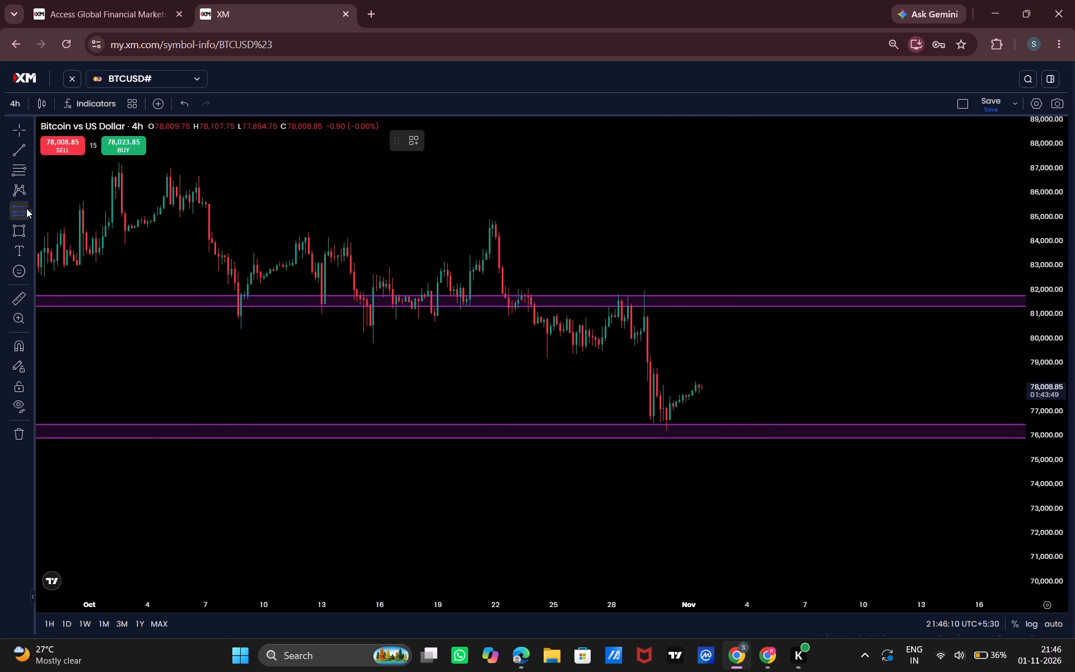
pyautogui.click(31, 208)
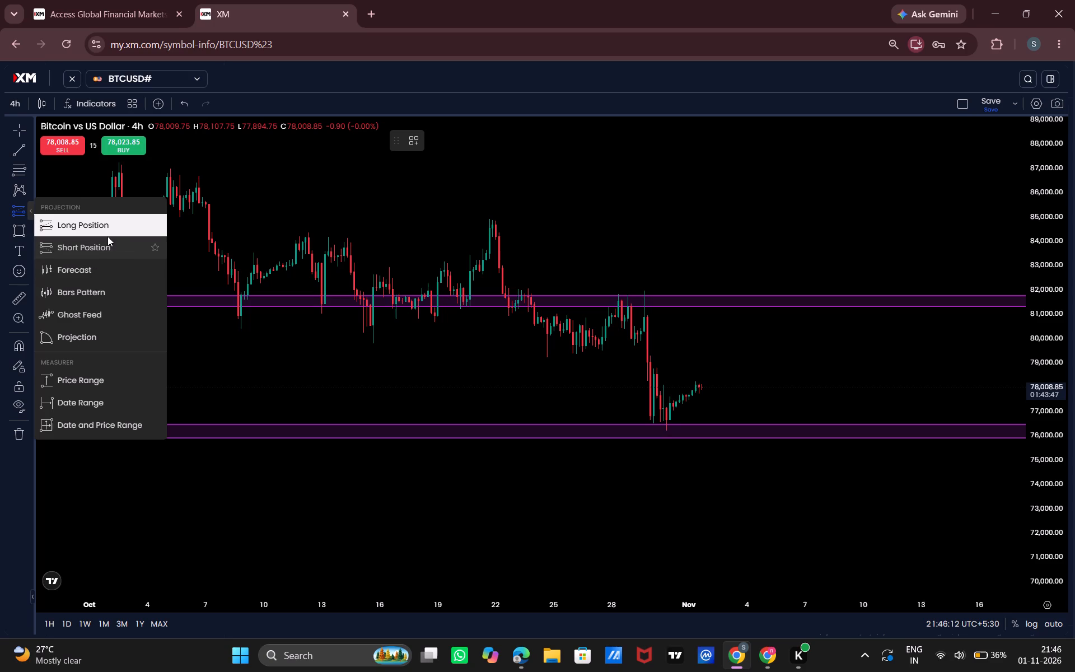
pyautogui.click(109, 231)
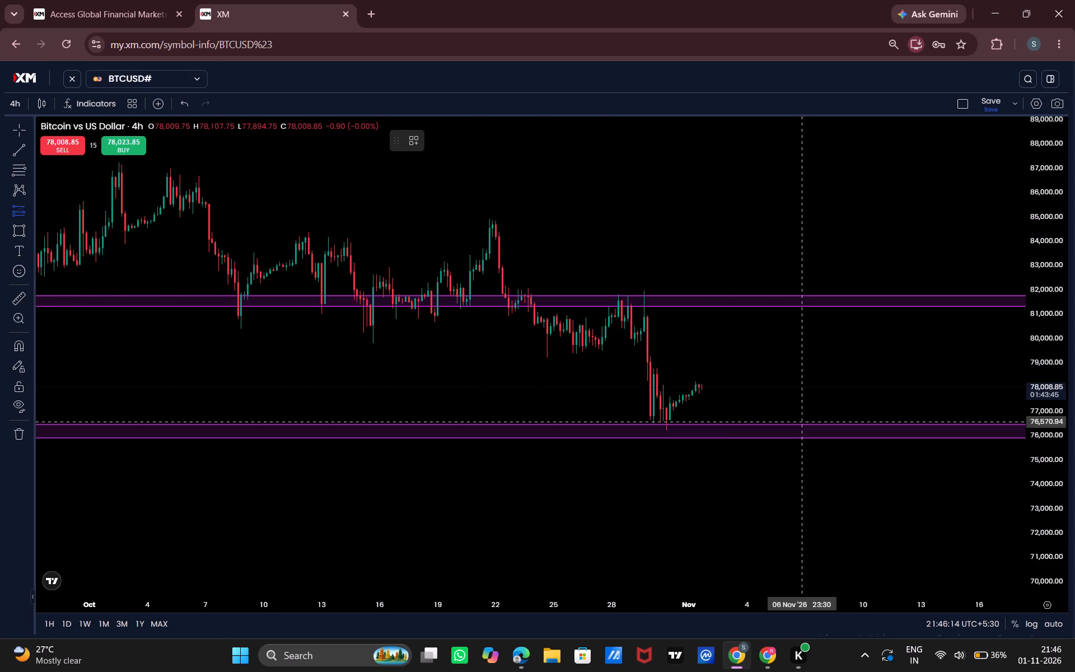
pyautogui.click(704, 422)
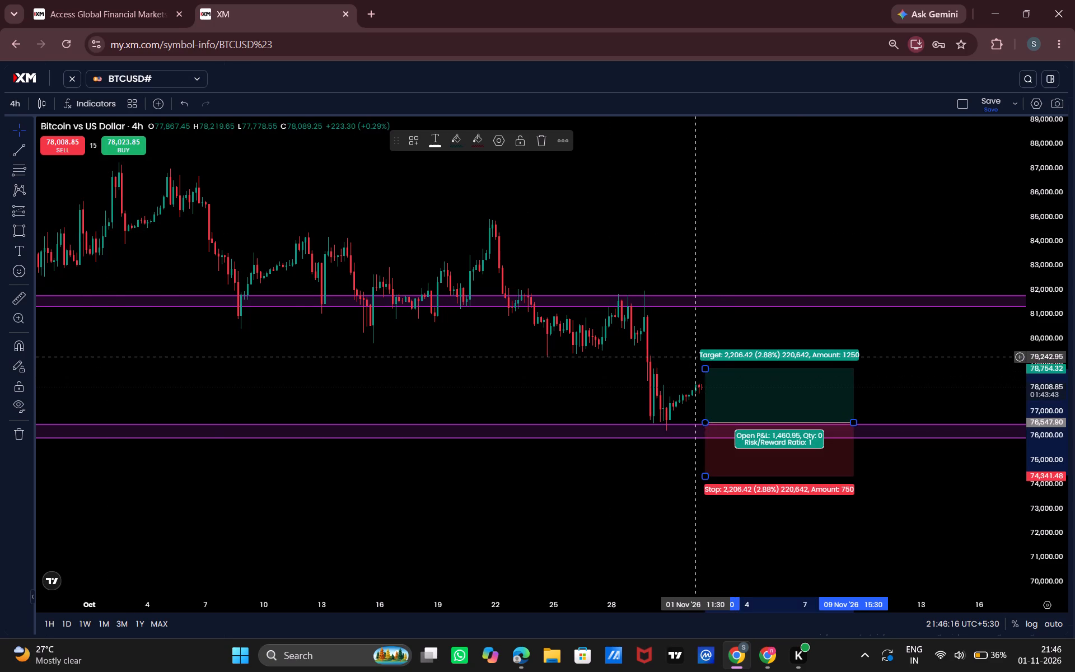
# Set the long position's target to about 81,385 and its stop to about 75,719, shortening its time span.
pyautogui.moveTo(705, 369); pyautogui.dragTo(699, 305)
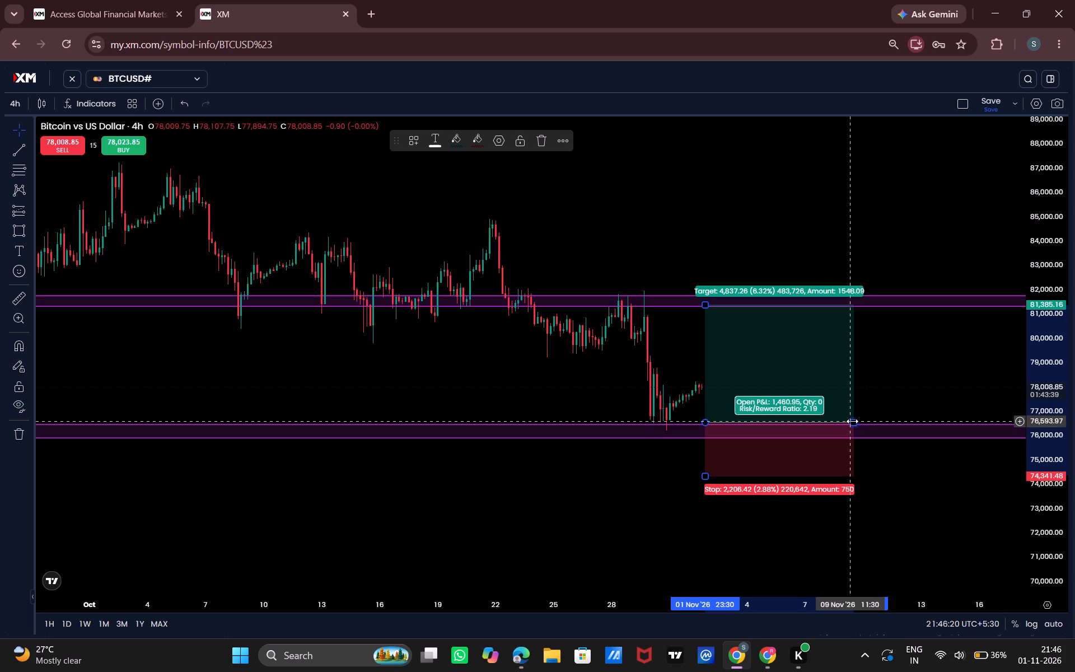
pyautogui.moveTo(852, 420); pyautogui.dragTo(742, 429)
pyautogui.moveTo(707, 478); pyautogui.dragTo(708, 452)
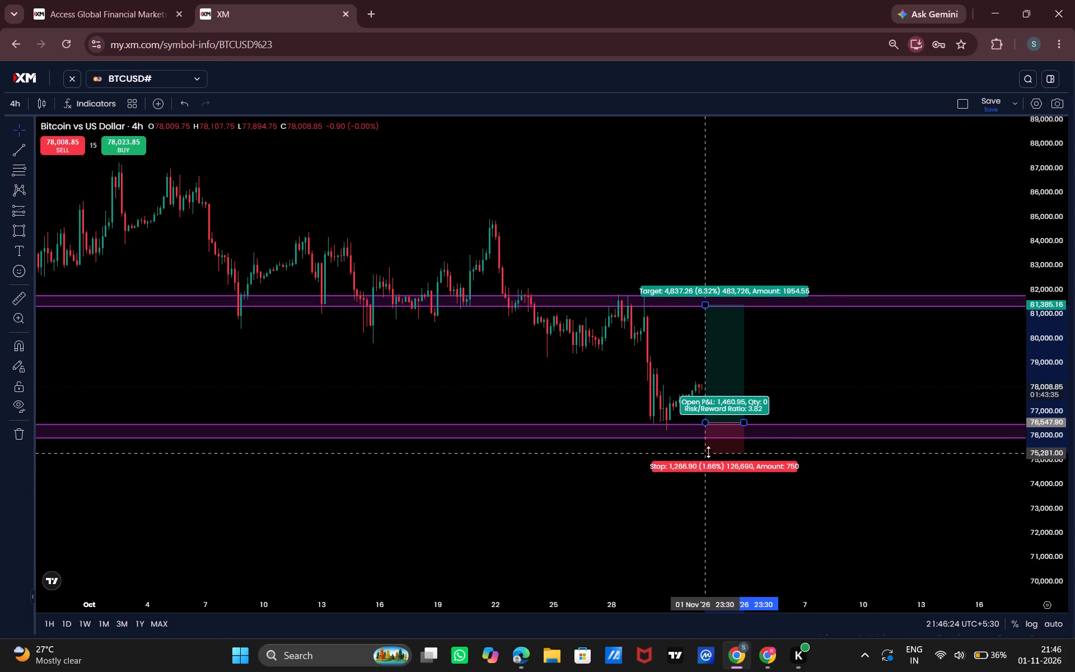
pyautogui.moveTo(708, 452); pyautogui.dragTo(713, 442)
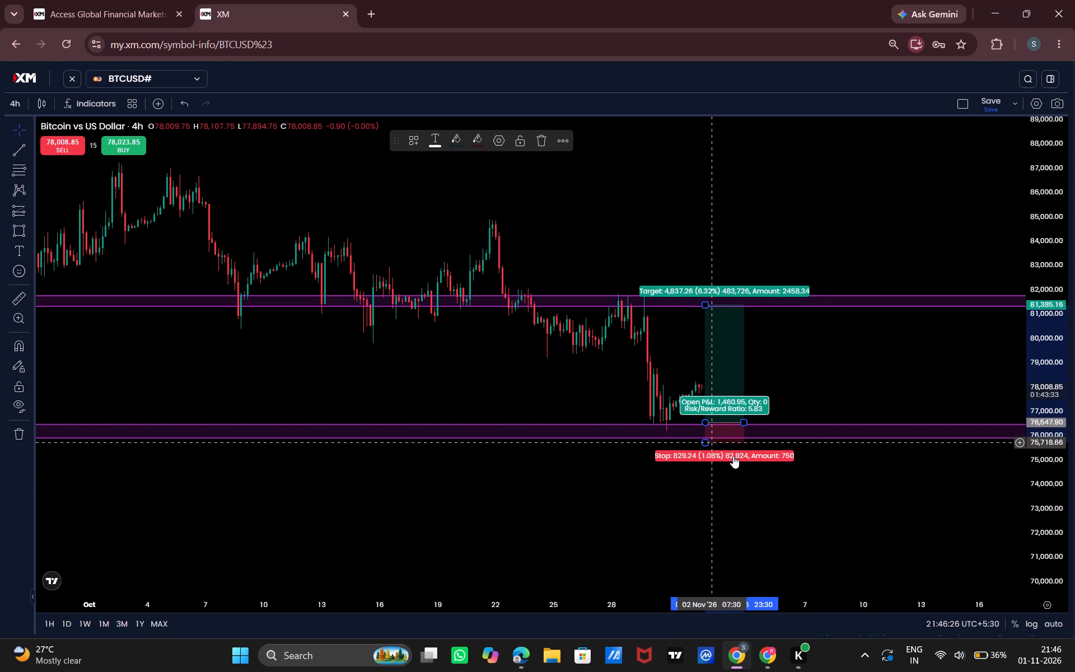
# Examine the planned long position against the recent 4-hour candles and the upper and lower purple zones.
pyautogui.moveTo(750, 469); pyautogui.dragTo(952, 491)
pyautogui.moveTo(1039, 516); pyautogui.dragTo(1042, 312)
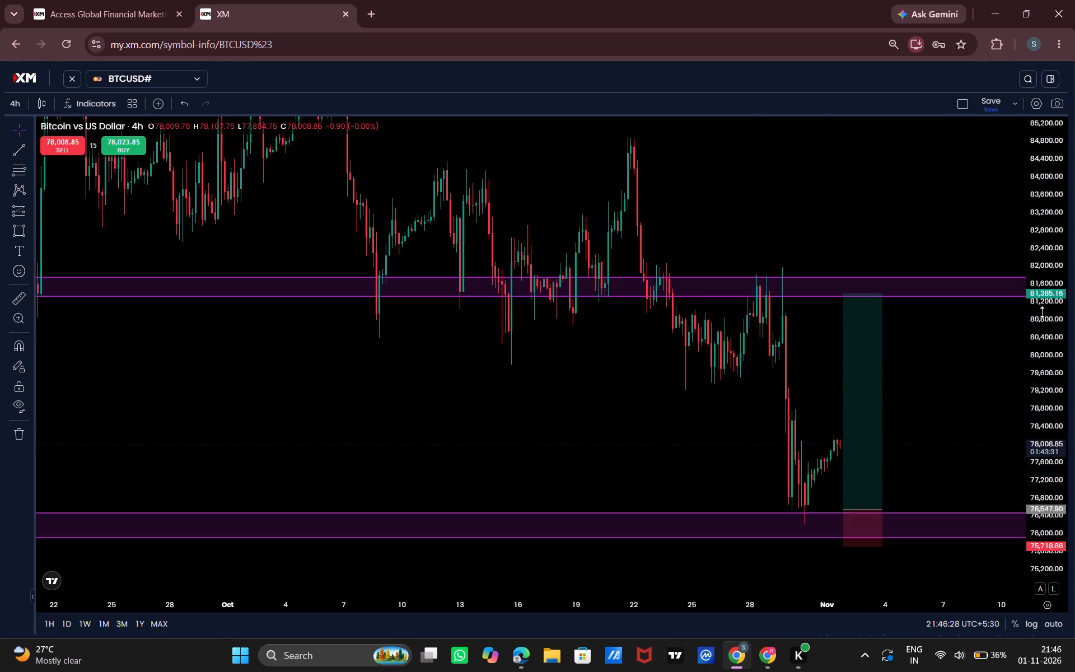
pyautogui.moveTo(1042, 312); pyautogui.dragTo(1042, 311)
pyautogui.moveTo(824, 603); pyautogui.dragTo(686, 592)
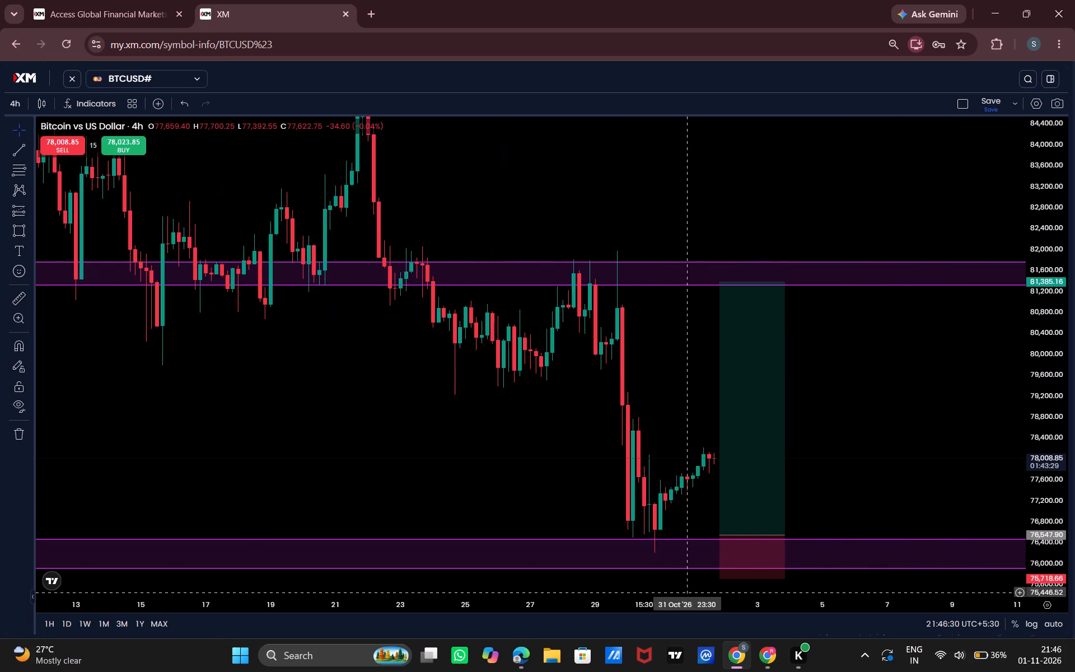
pyautogui.moveTo(863, 456); pyautogui.dragTo(890, 287)
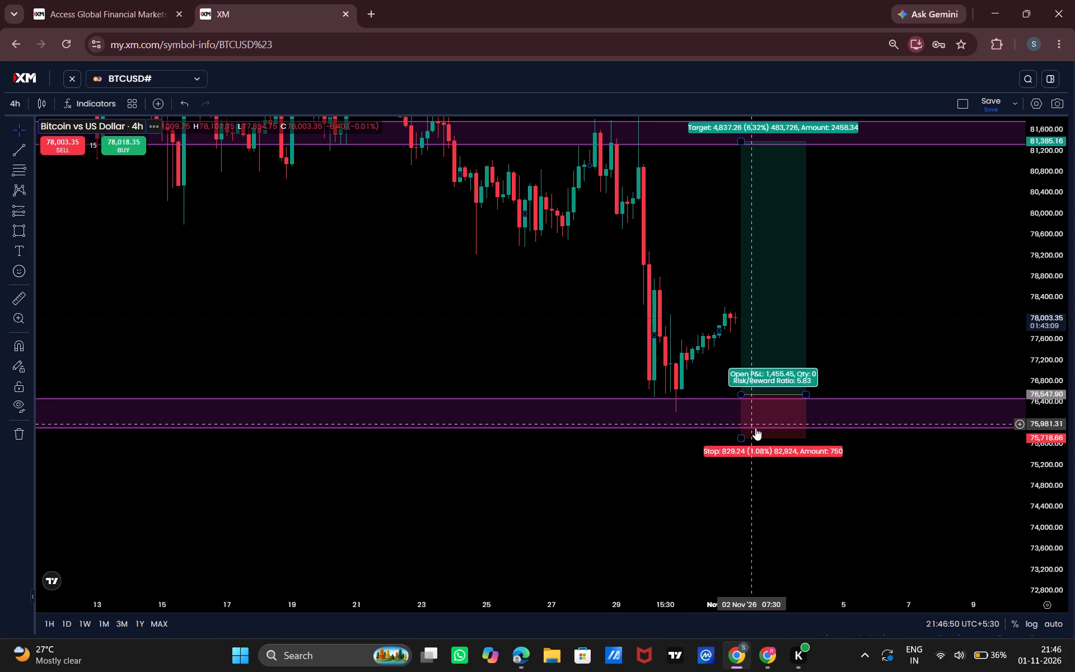
pyautogui.moveTo(895, 385); pyautogui.dragTo(834, 444)
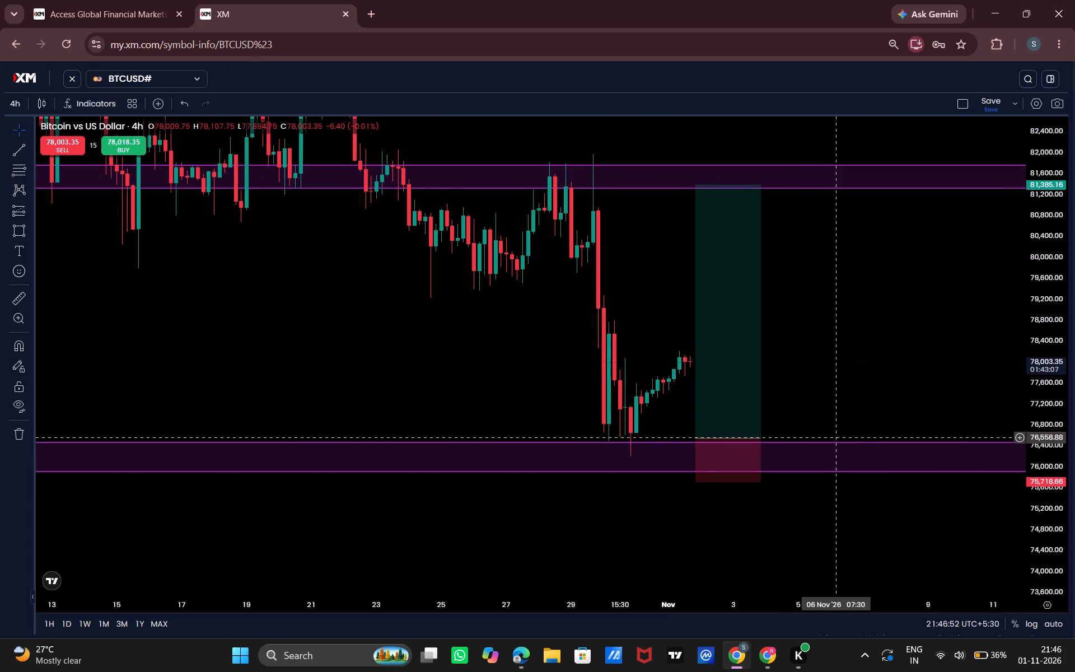
pyautogui.moveTo(834, 444); pyautogui.dragTo(833, 446)
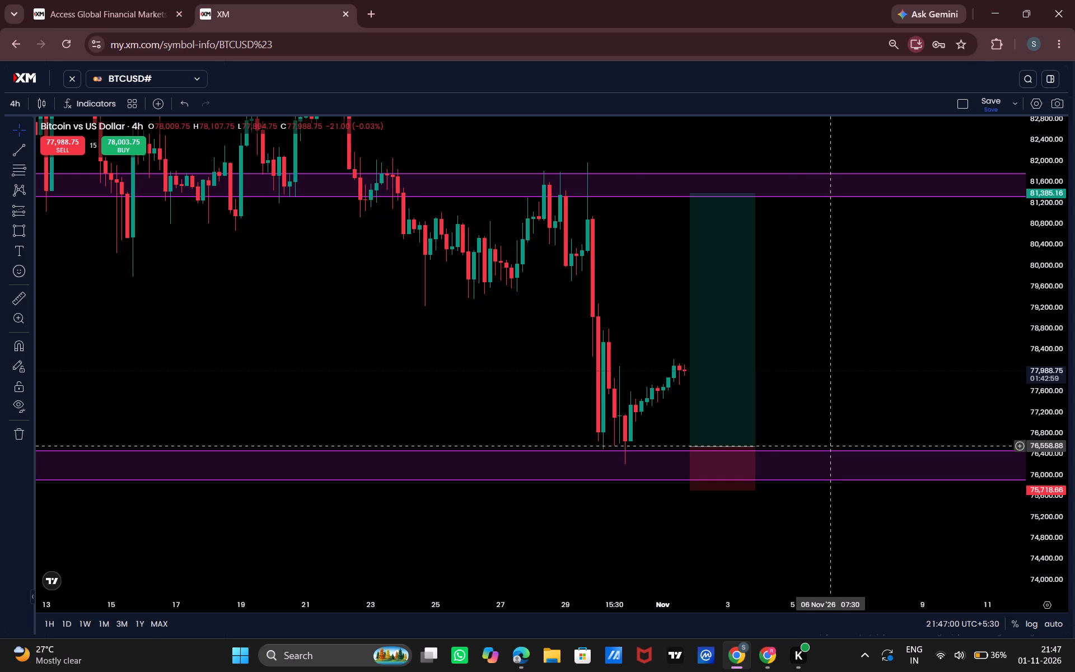
pyautogui.moveTo(815, 422); pyautogui.dragTo(782, 422)
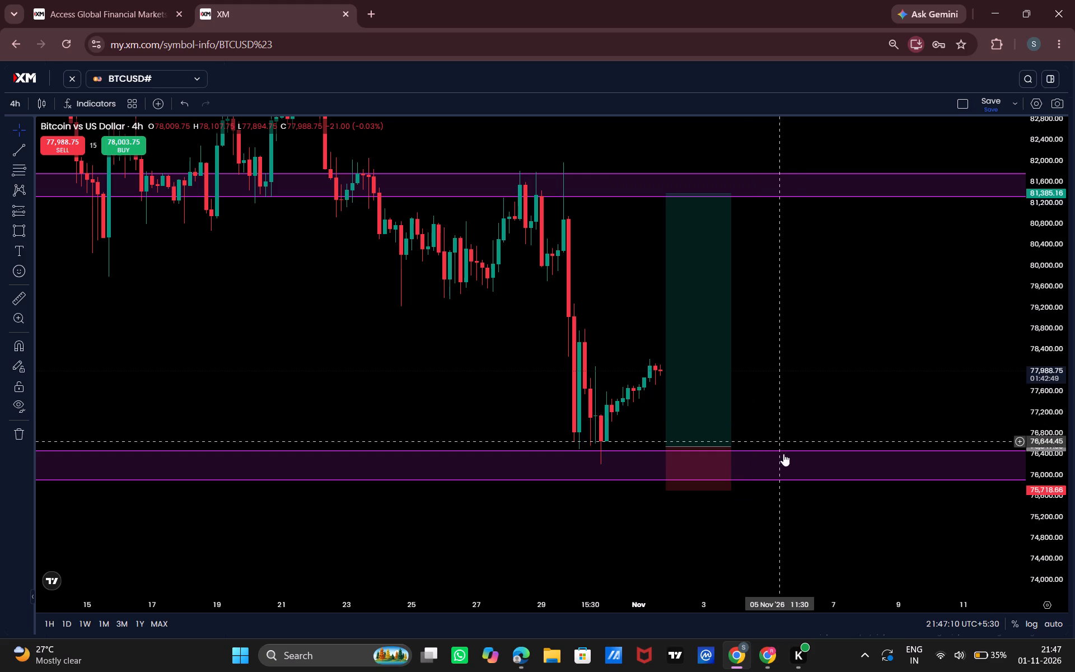
pyautogui.moveTo(831, 544); pyautogui.dragTo(852, 505)
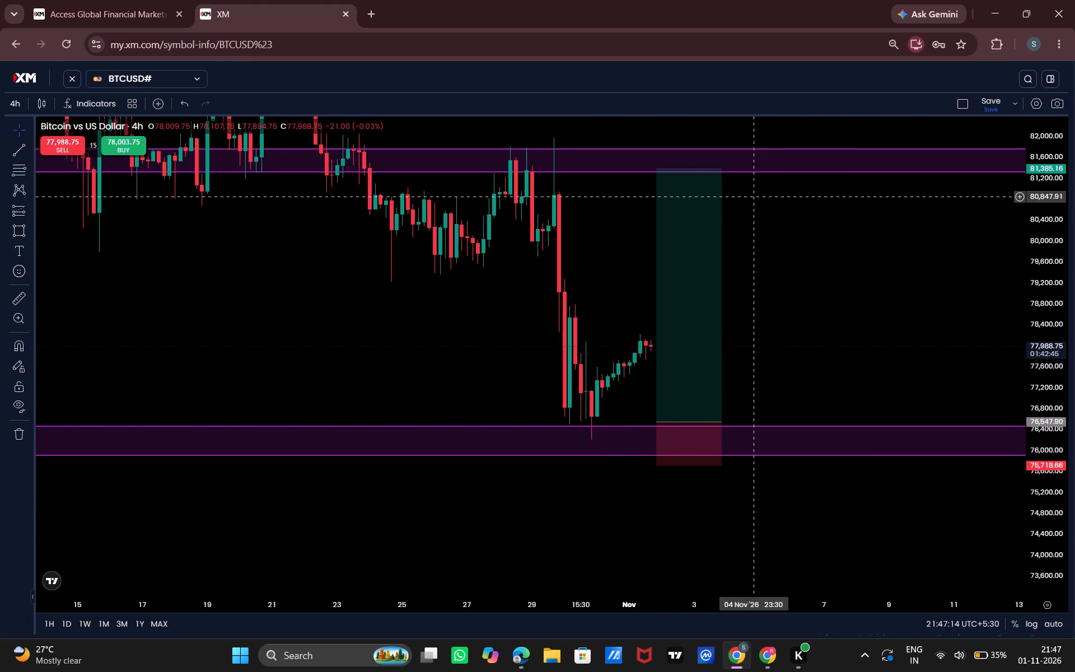
# Switch the BTCUSD chart to the 5-minute timeframe and auto-fit the price scale.
pyautogui.click(15, 101)
pyautogui.click(34, 164)
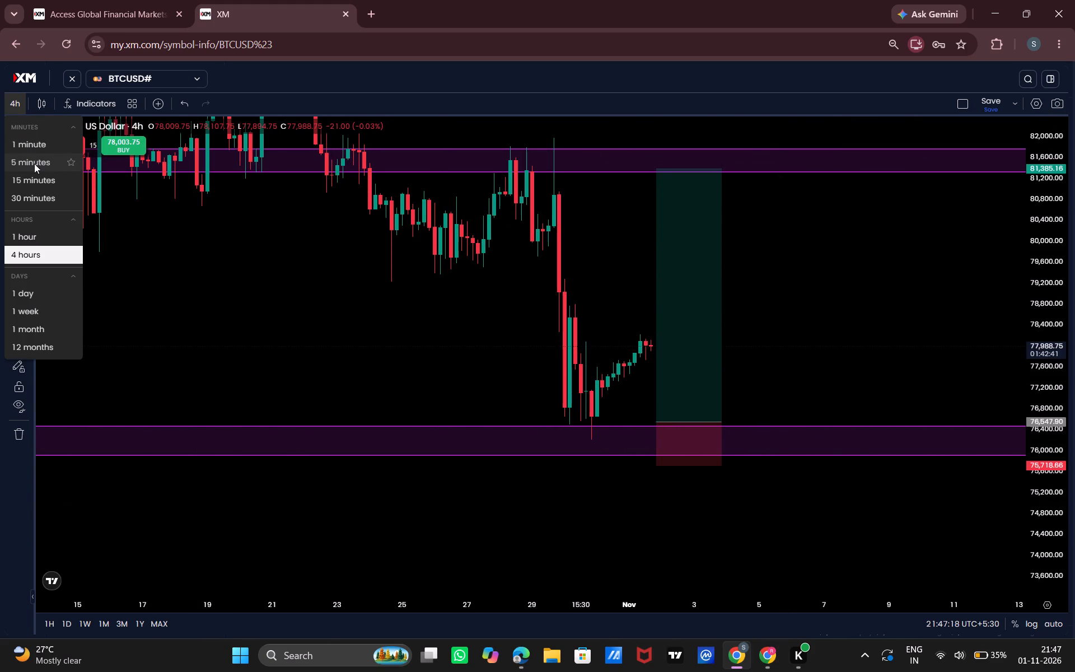
pyautogui.click(1050, 534)
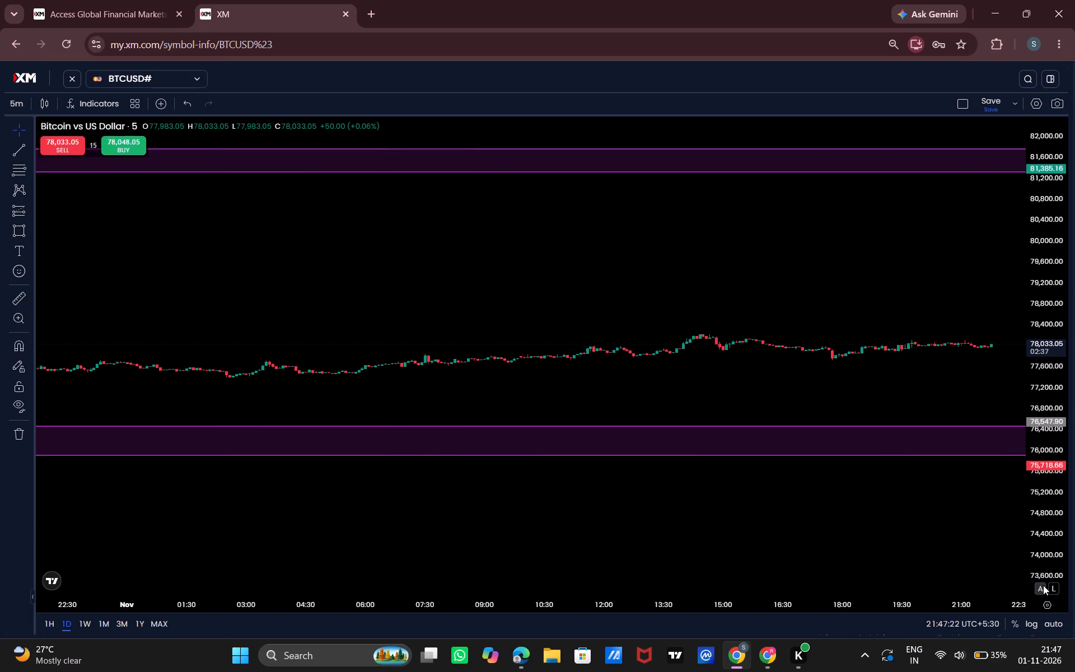
pyautogui.click(1043, 585)
# Examine the 5-minute price action from 29 October to 1 November 2026 around the lower purple zone and the long position.
pyautogui.moveTo(955, 525); pyautogui.dragTo(275, 488)
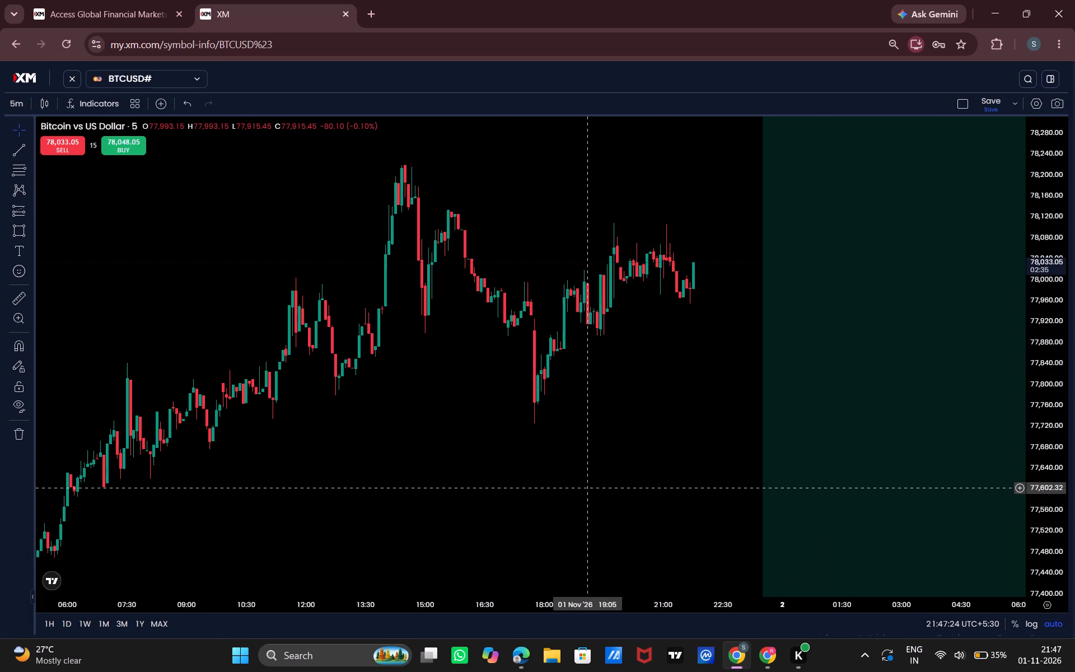
pyautogui.moveTo(275, 488); pyautogui.dragTo(279, 488)
pyautogui.moveTo(1058, 485); pyautogui.dragTo(1006, 671)
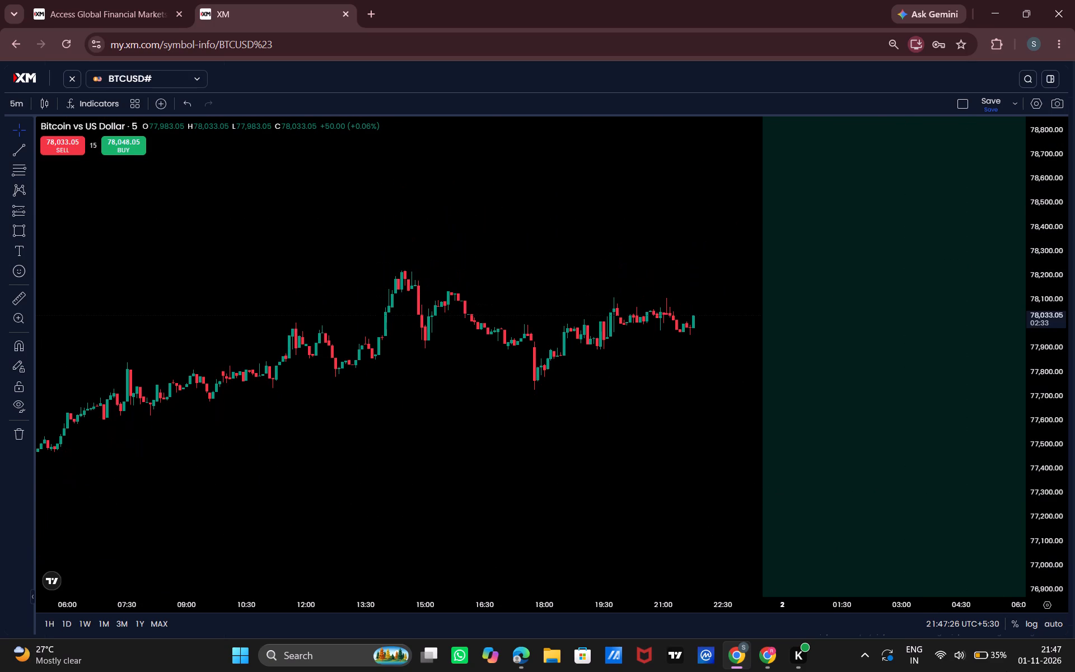
pyautogui.moveTo(1006, 671); pyautogui.dragTo(1006, 671)
pyautogui.moveTo(819, 607); pyautogui.dragTo(961, 636)
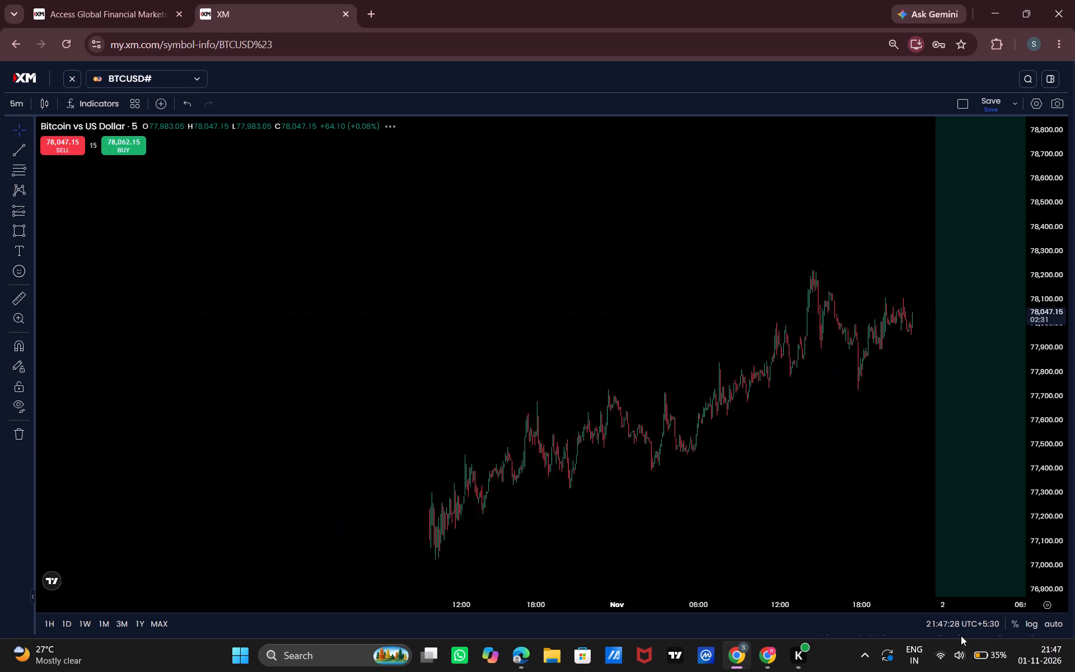
pyautogui.moveTo(961, 636); pyautogui.dragTo(969, 632)
pyautogui.moveTo(940, 542); pyautogui.dragTo(690, 368)
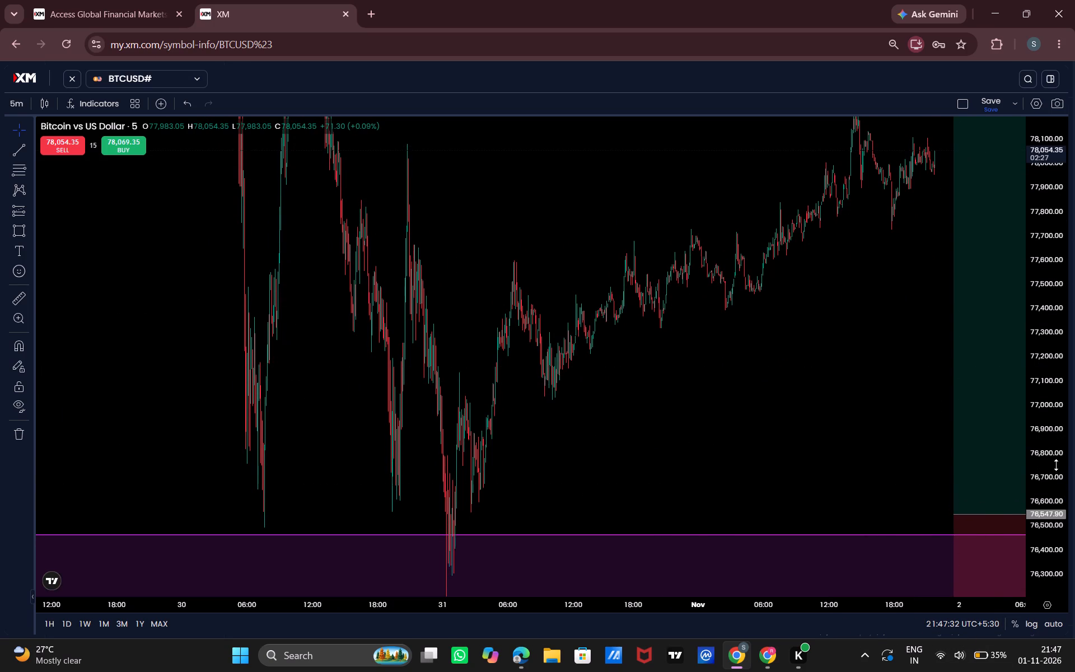
pyautogui.moveTo(1054, 465); pyautogui.dragTo(1031, 575)
pyautogui.moveTo(902, 432); pyautogui.dragTo(619, 409)
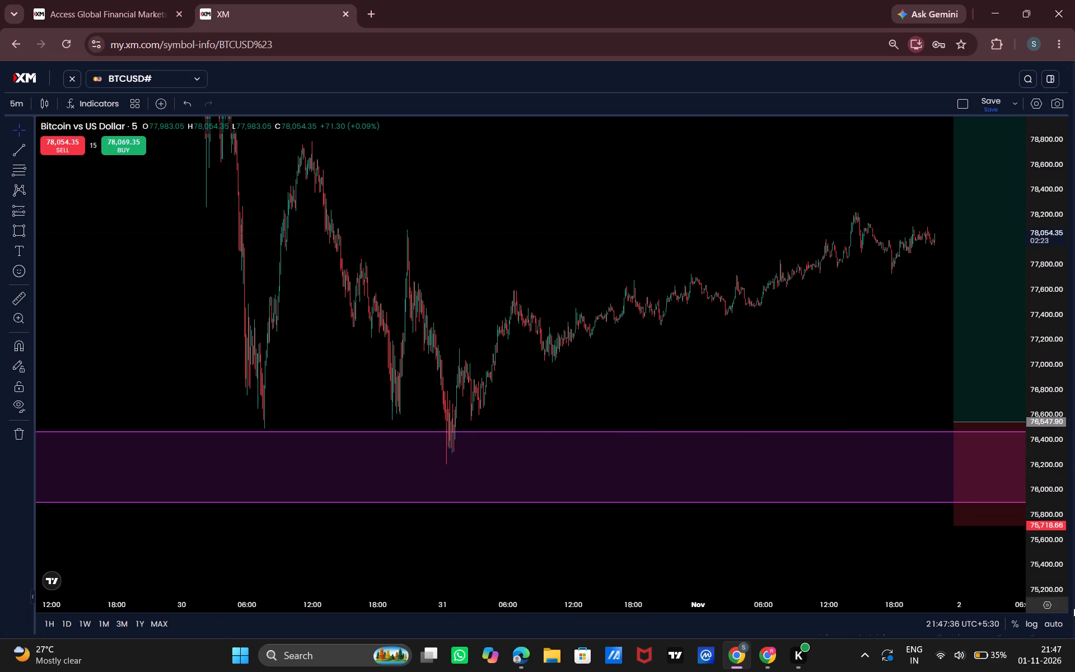
pyautogui.moveTo(980, 606); pyautogui.dragTo(966, 607)
pyautogui.moveTo(1006, 547); pyautogui.dragTo(797, 530)
# Move the long position back to start at 31 October 00:00 with entry at about 76,445, and extend it into 1 November.
pyautogui.moveTo(961, 422); pyautogui.dragTo(263, 396)
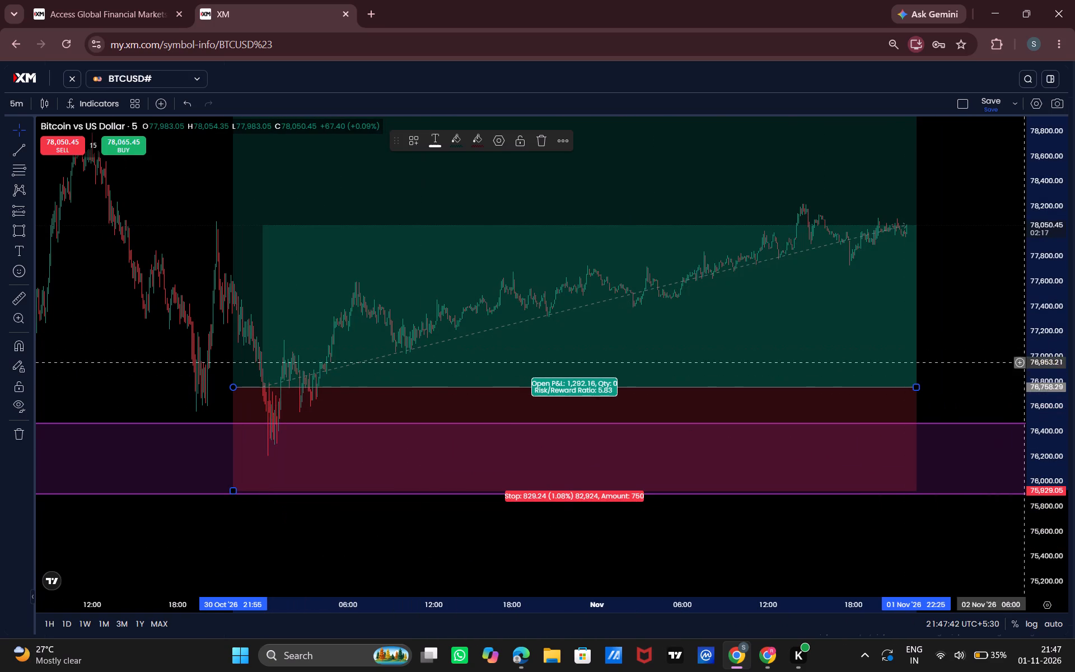
pyautogui.moveTo(918, 390); pyautogui.dragTo(482, 391)
pyautogui.moveTo(441, 350); pyautogui.dragTo(471, 389)
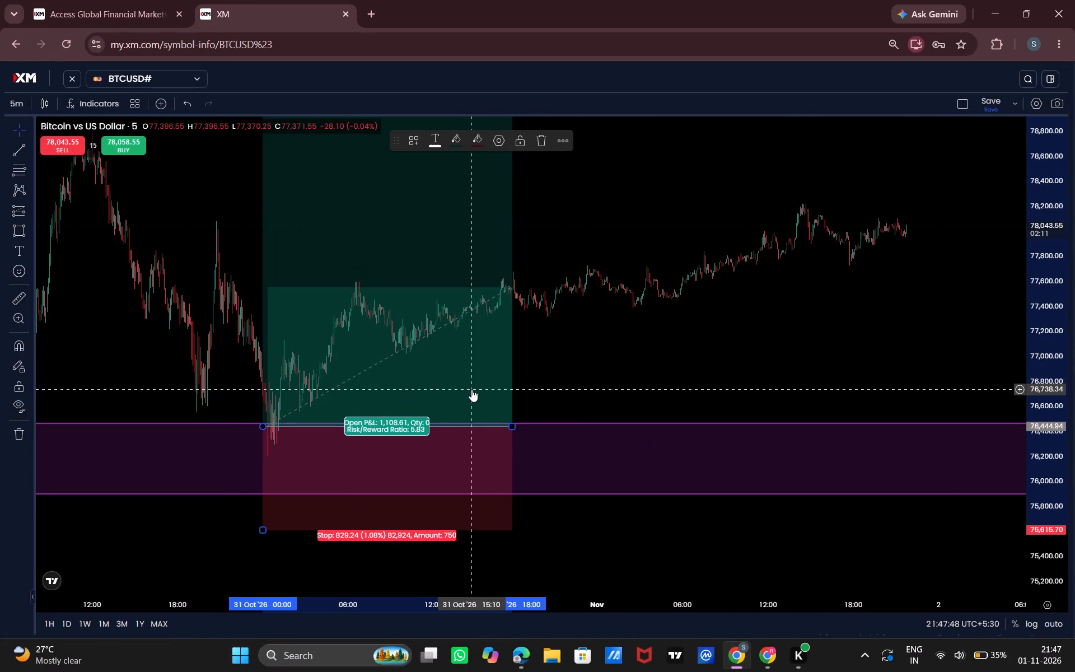
pyautogui.moveTo(512, 422); pyautogui.dragTo(684, 414)
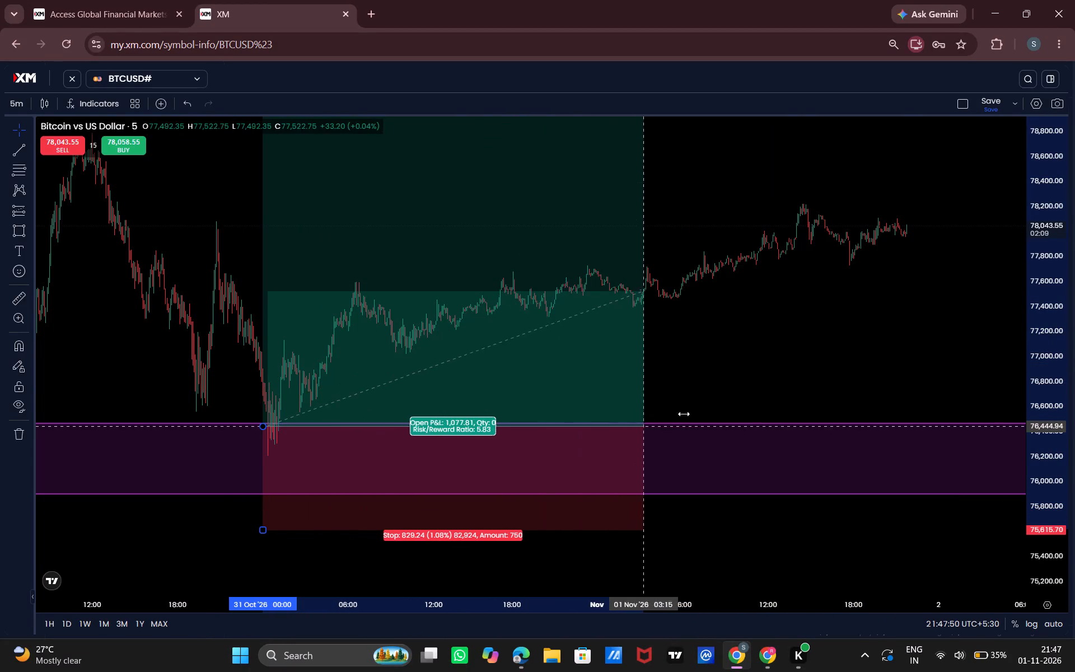
# Extend the long position's end to 1 November 21:10 and lower its target to about 78,097.
pyautogui.moveTo(684, 414); pyautogui.dragTo(898, 391)
pyautogui.moveTo(940, 336); pyautogui.dragTo(978, 386)
pyautogui.moveTo(1058, 363); pyautogui.dragTo(992, 522)
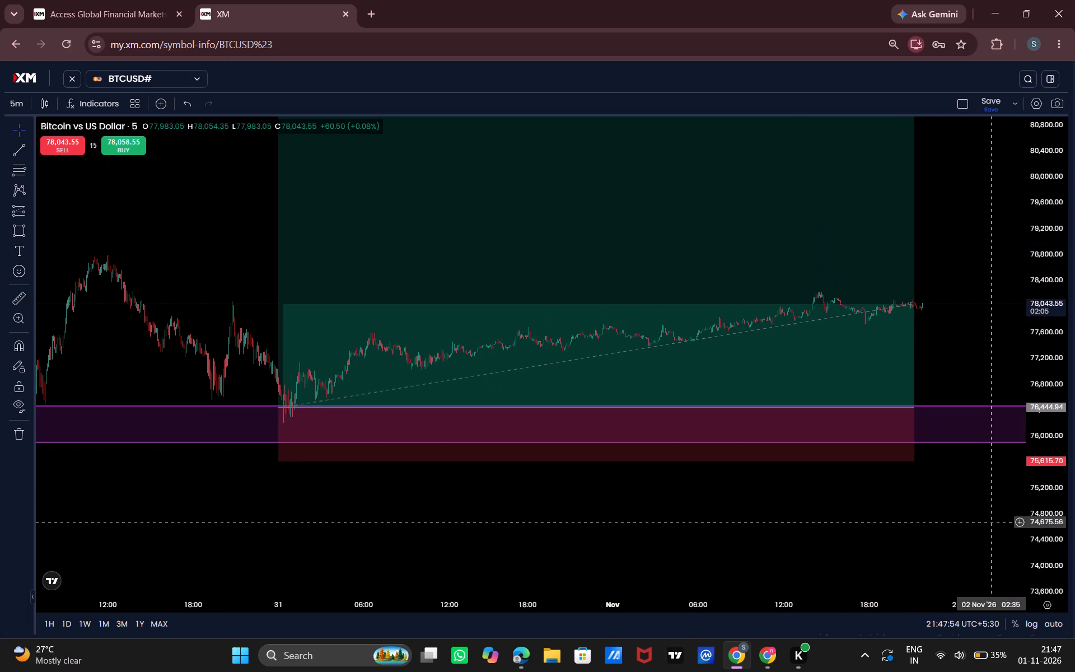
pyautogui.moveTo(927, 272); pyautogui.dragTo(970, 445)
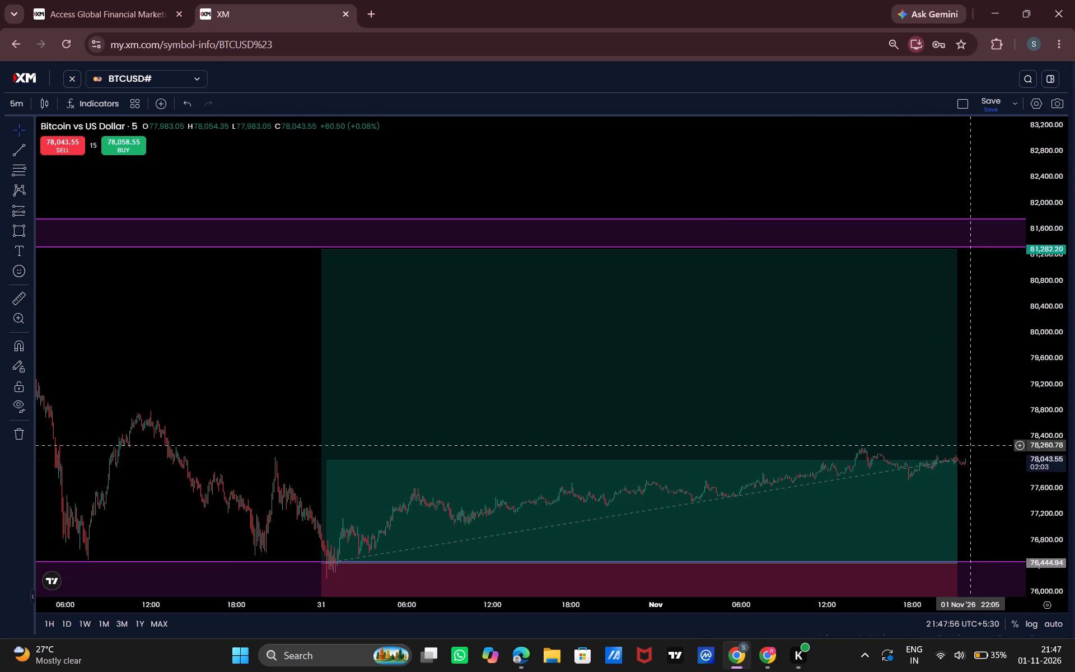
pyautogui.click(607, 399)
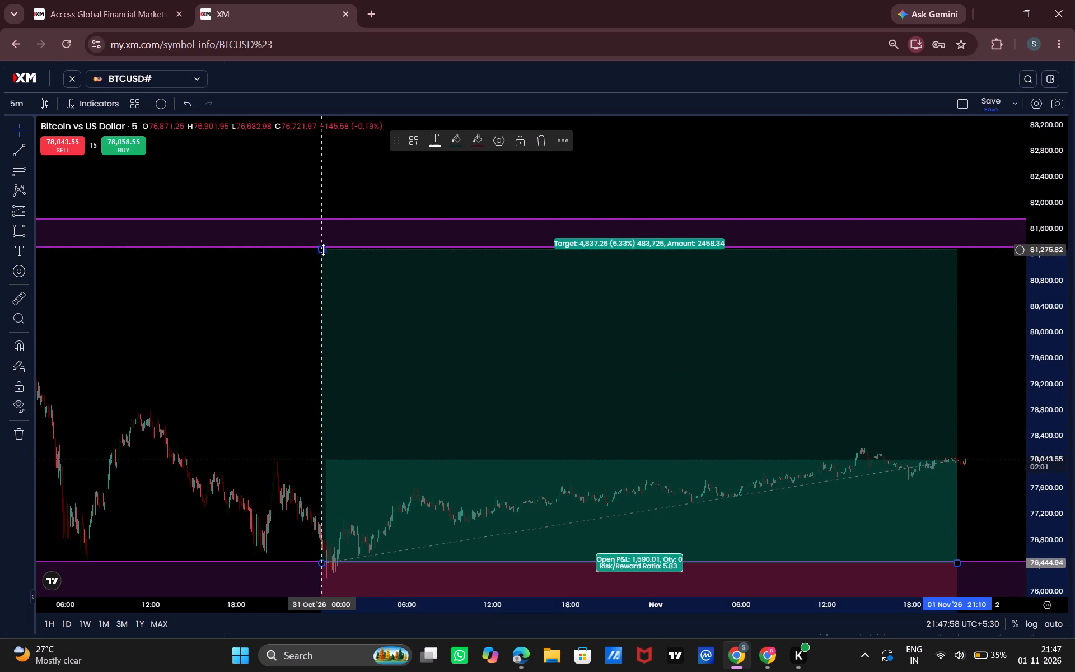
pyautogui.moveTo(323, 249); pyautogui.dragTo(412, 456)
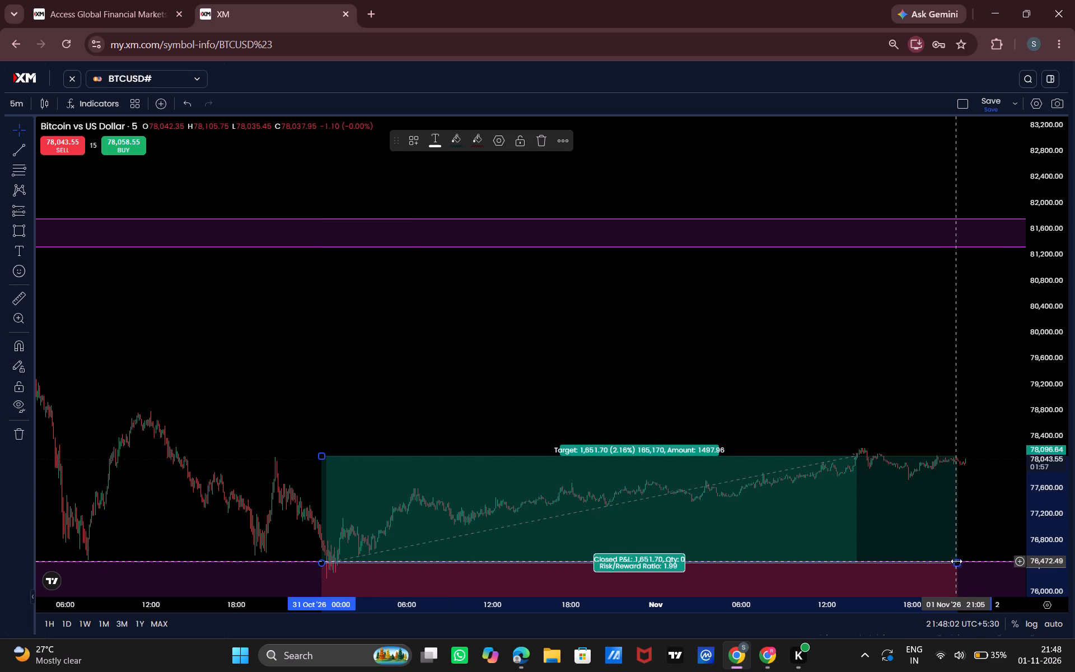
# Shorten the long position to end at 31 October 10:30 and raise its stop to about 75,937, at the lower purple zone's bottom edge.
pyautogui.moveTo(956, 561); pyautogui.dragTo(470, 460)
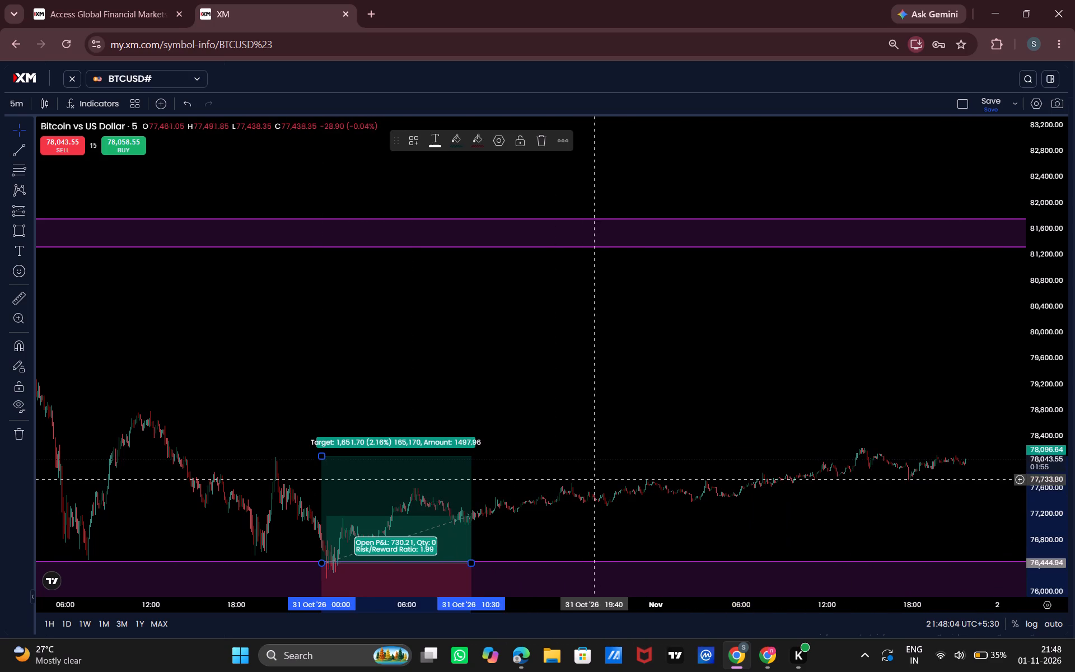
pyautogui.moveTo(624, 479); pyautogui.dragTo(767, 318)
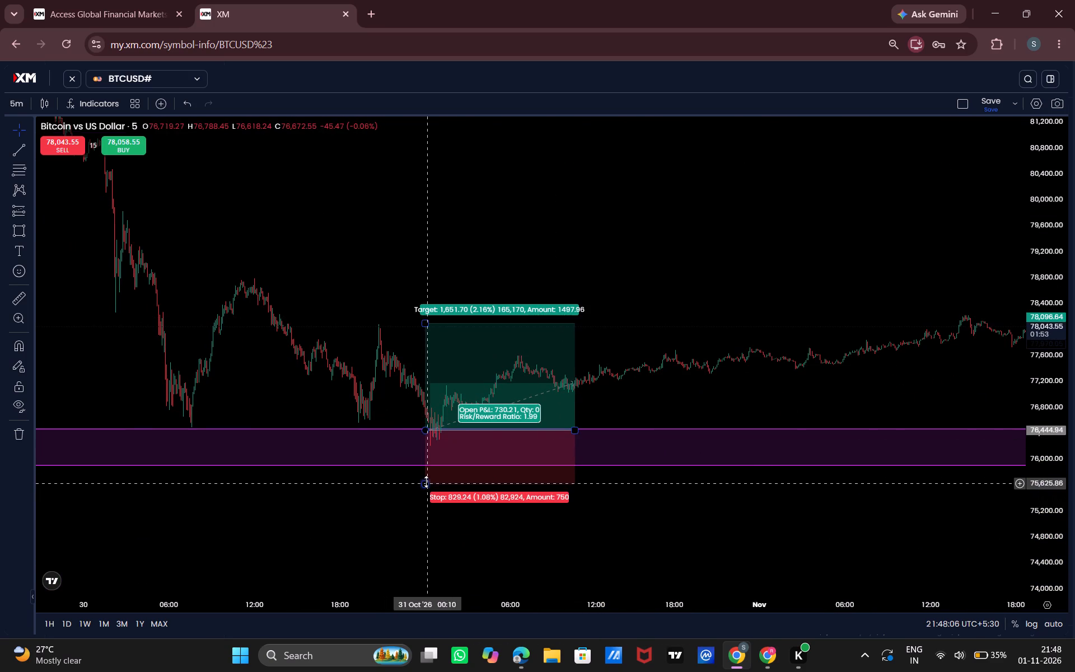
pyautogui.moveTo(426, 482); pyautogui.dragTo(445, 463)
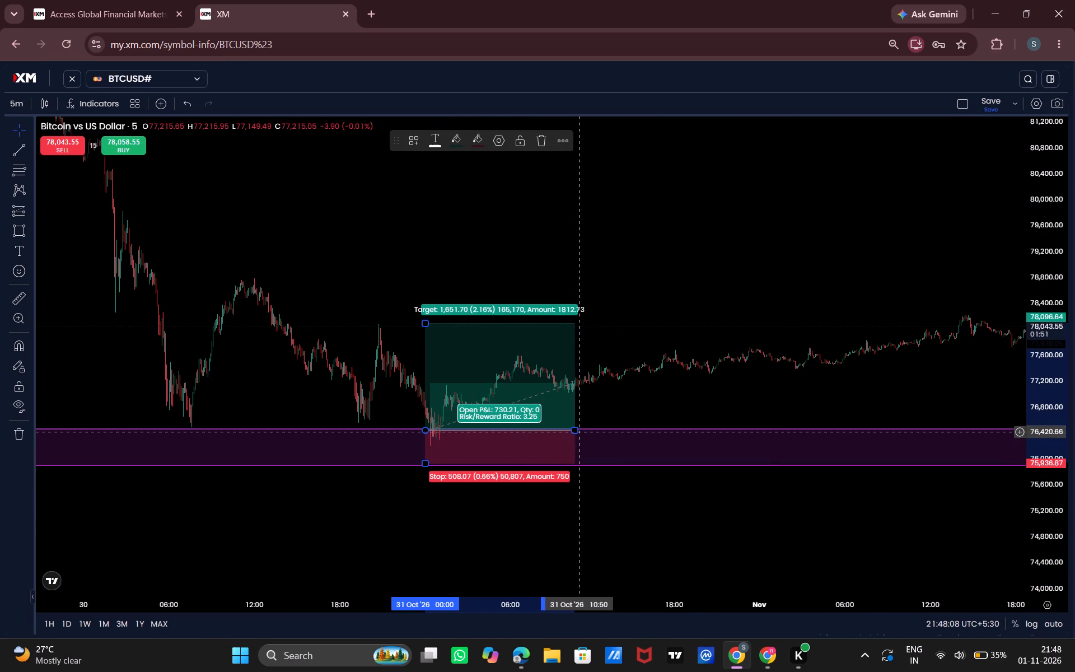
# Extend the long position's end past the latest candle to 1 November 23:10.
pyautogui.moveTo(579, 431); pyautogui.dragTo(479, 422)
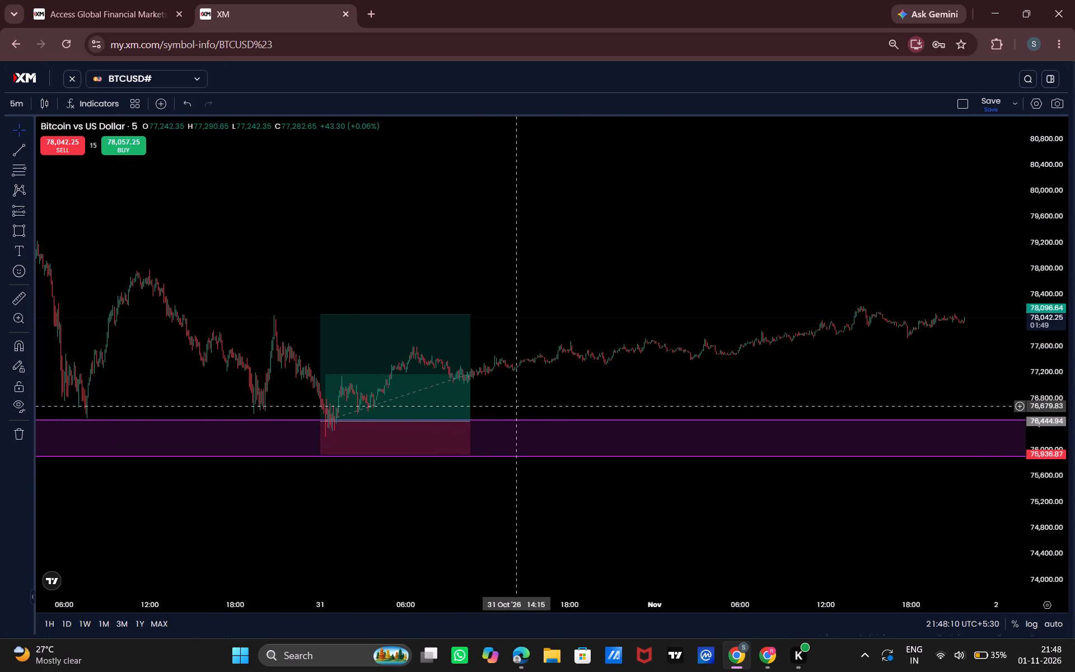
pyautogui.click(512, 406)
pyautogui.moveTo(469, 419); pyautogui.dragTo(533, 413)
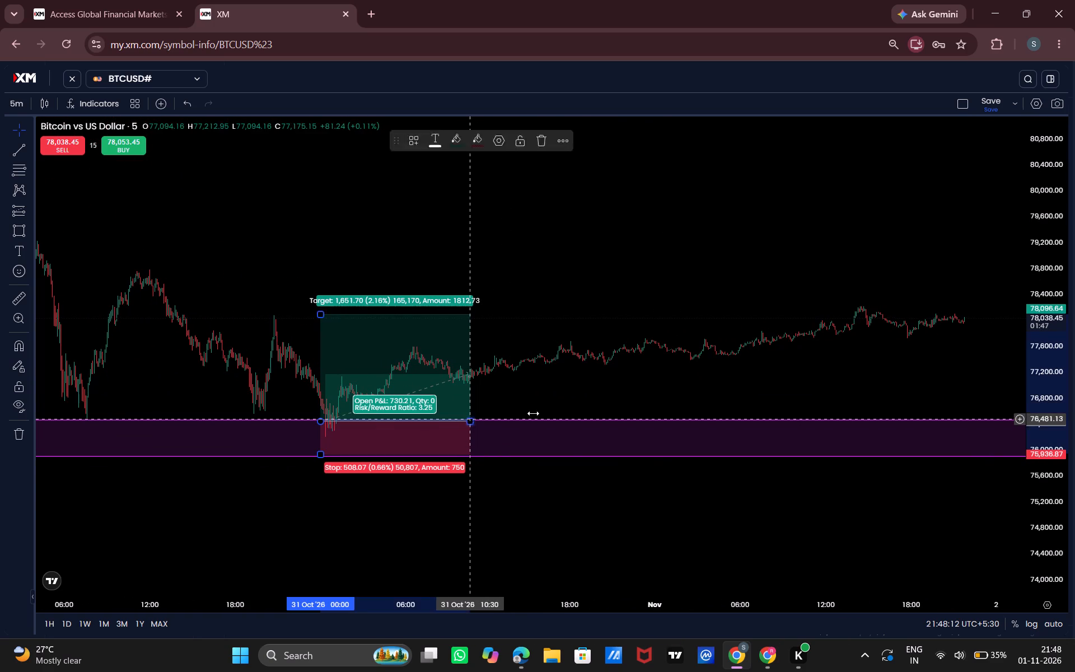
pyautogui.moveTo(533, 413); pyautogui.dragTo(984, 424)
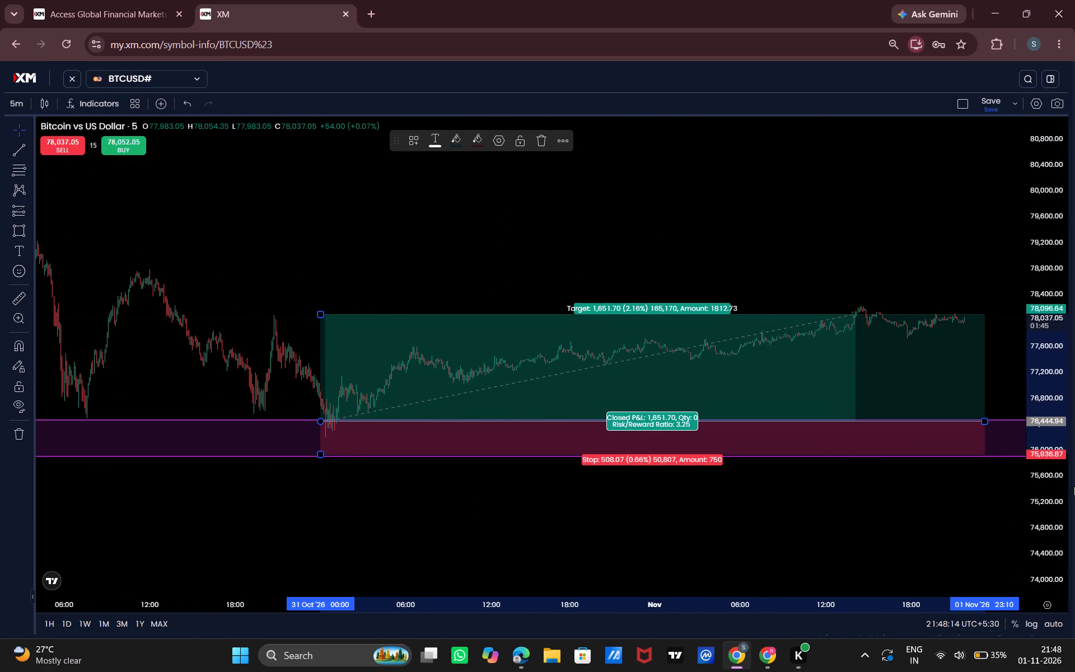
pyautogui.moveTo(1074, 486); pyautogui.dragTo(977, 148)
pyautogui.click(604, 247)
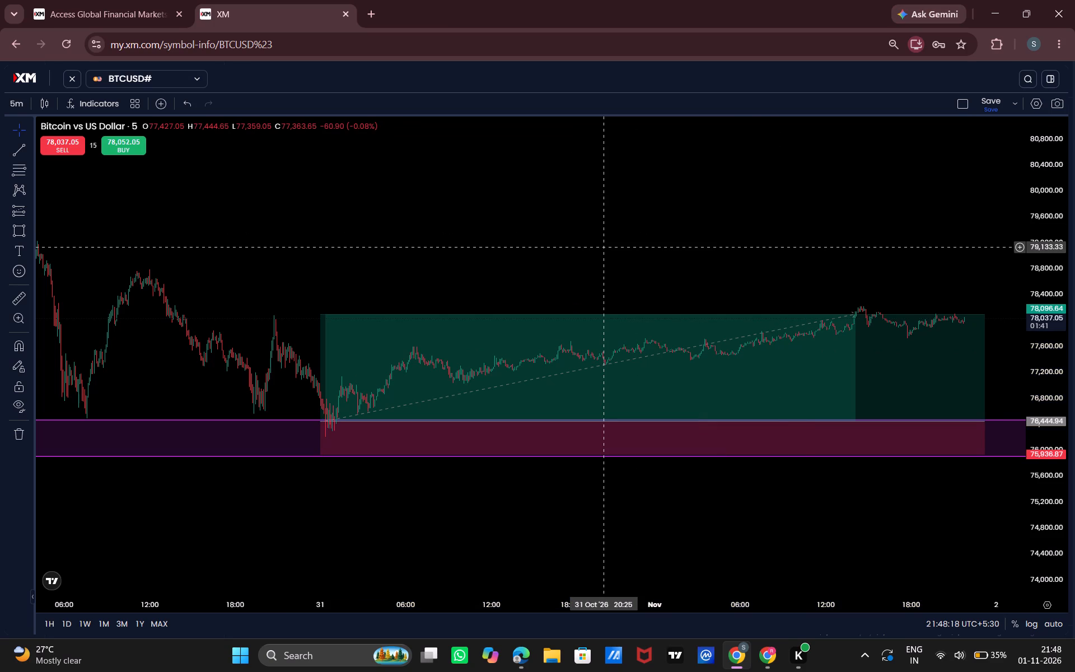
# Switch the BTCUSD chart to the 4-hour timeframe.
pyautogui.click(10, 96)
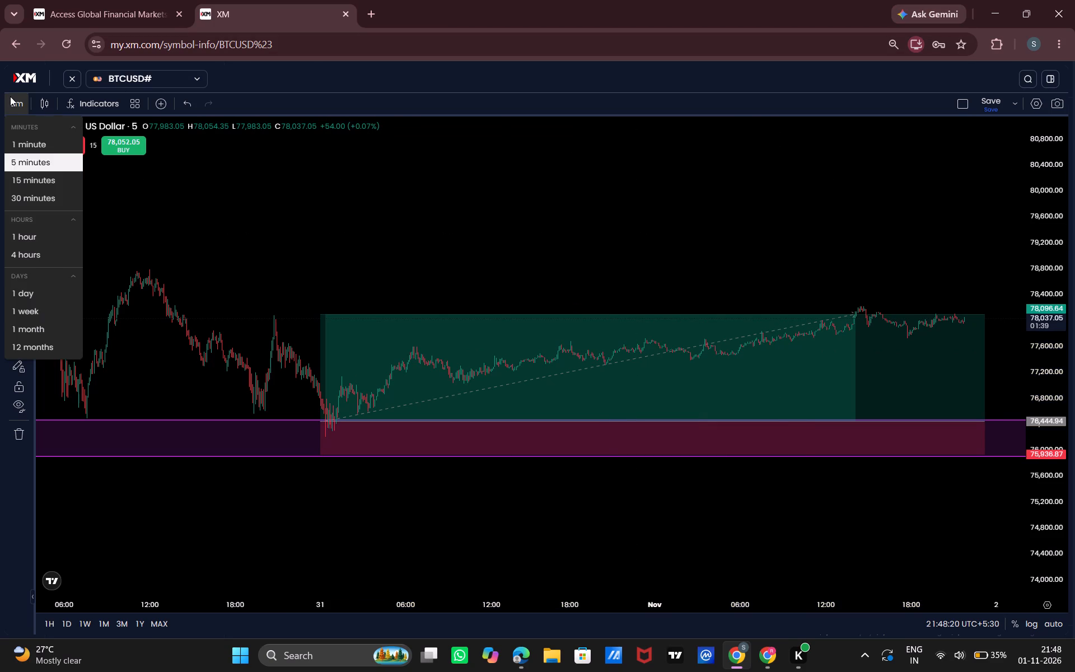
pyautogui.click(50, 251)
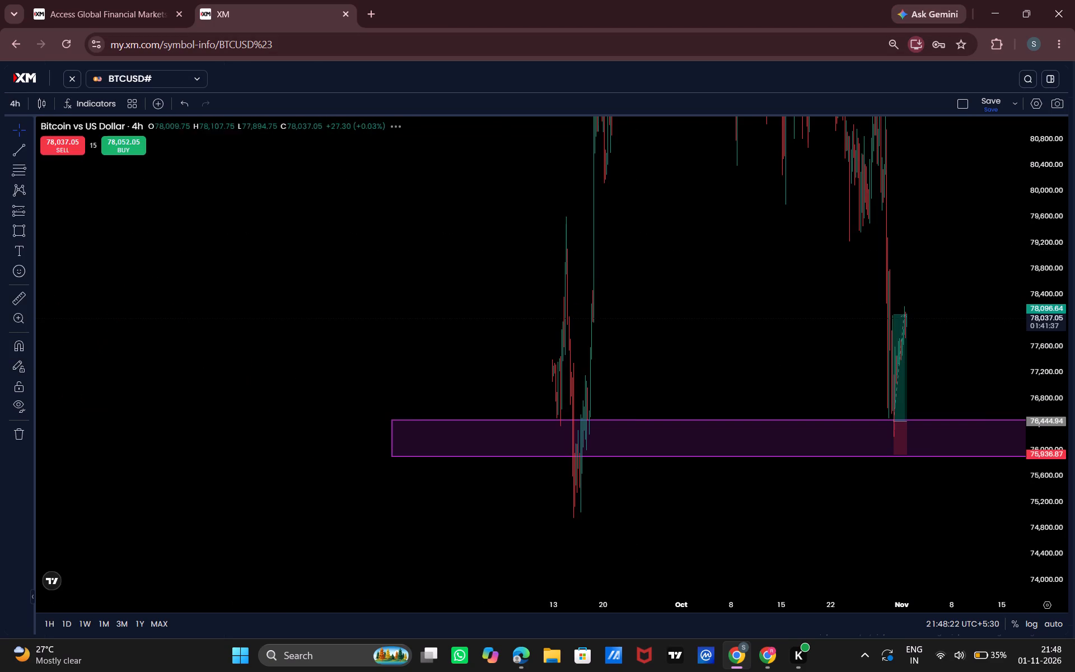
# Examine the long position against the 4-hour candles from late August to 1 November 2026 and both purple zones.
pyautogui.moveTo(959, 607); pyautogui.dragTo(683, 591)
pyautogui.moveTo(692, 401); pyautogui.dragTo(919, 433)
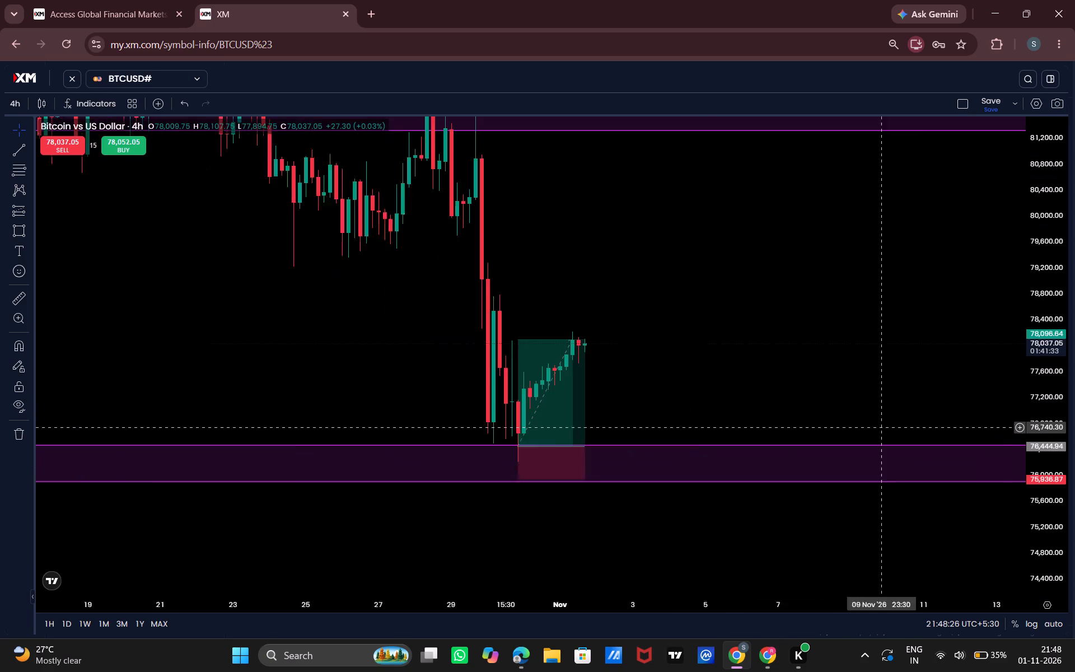
pyautogui.moveTo(919, 433); pyautogui.dragTo(927, 429)
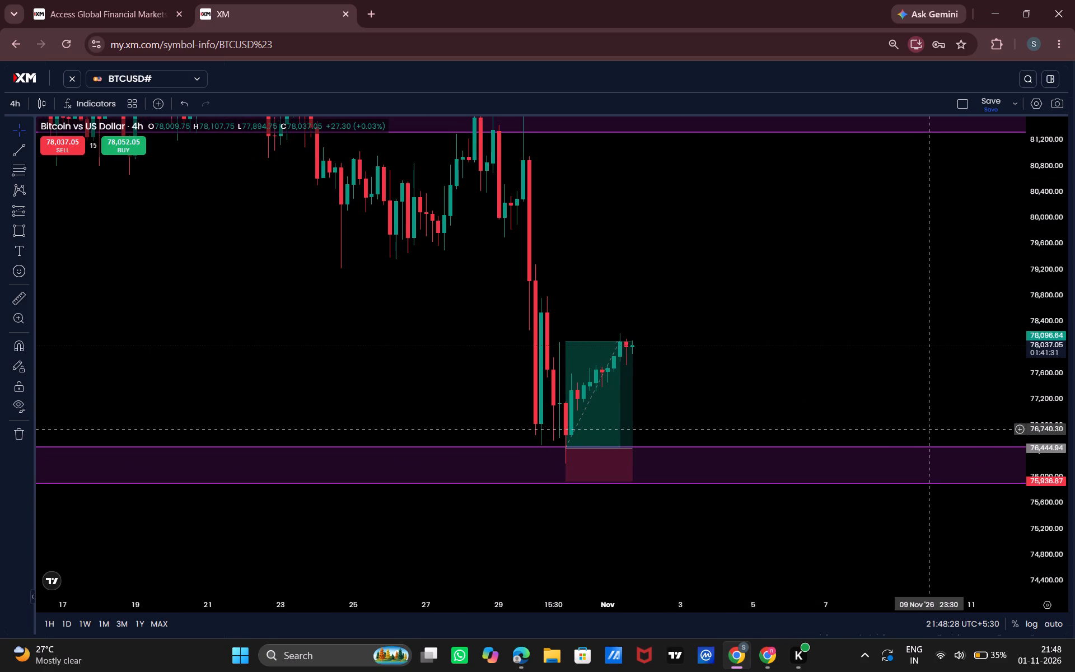
pyautogui.moveTo(516, 605); pyautogui.dragTo(653, 602)
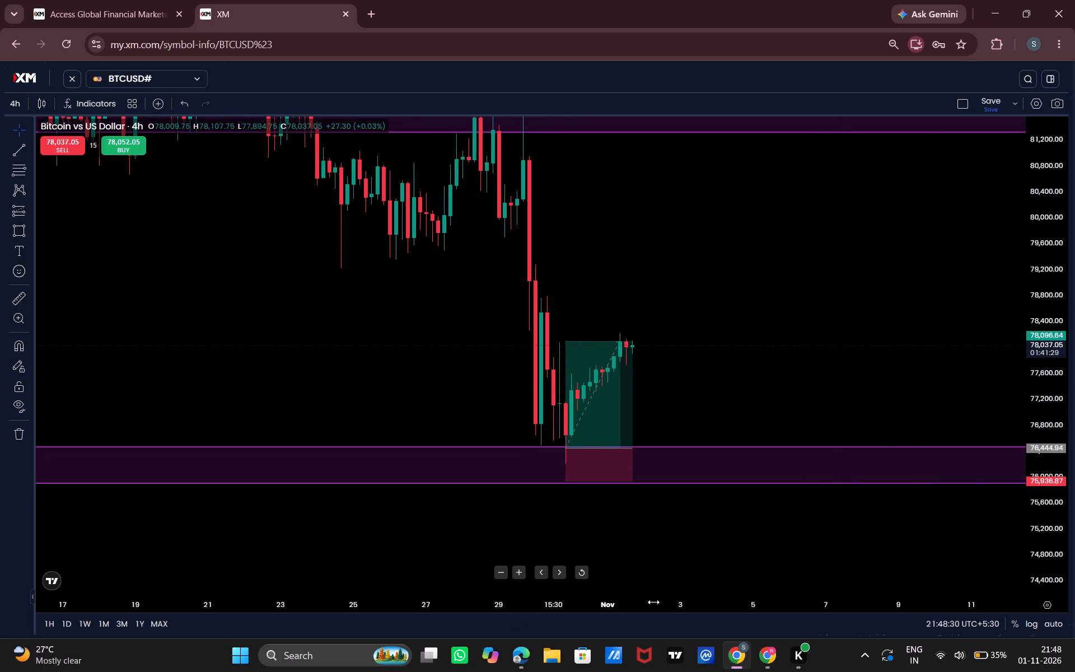
pyautogui.moveTo(653, 602); pyautogui.dragTo(579, 614)
pyautogui.click(647, 434)
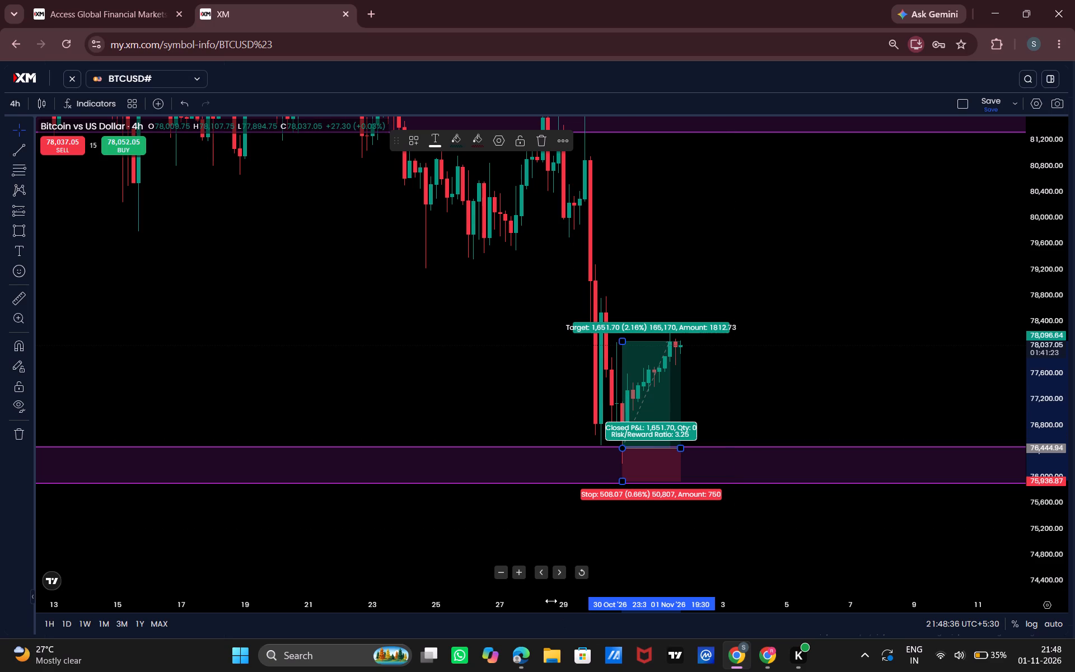
pyautogui.moveTo(551, 601); pyautogui.dragTo(864, 605)
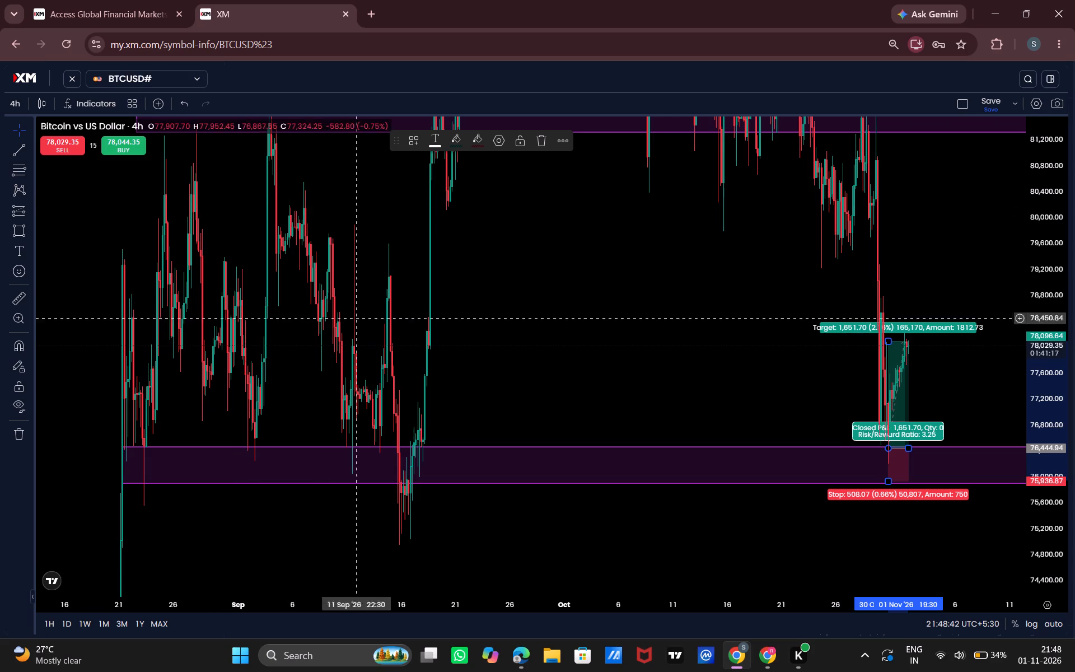
pyautogui.moveTo(511, 407); pyautogui.dragTo(289, 516)
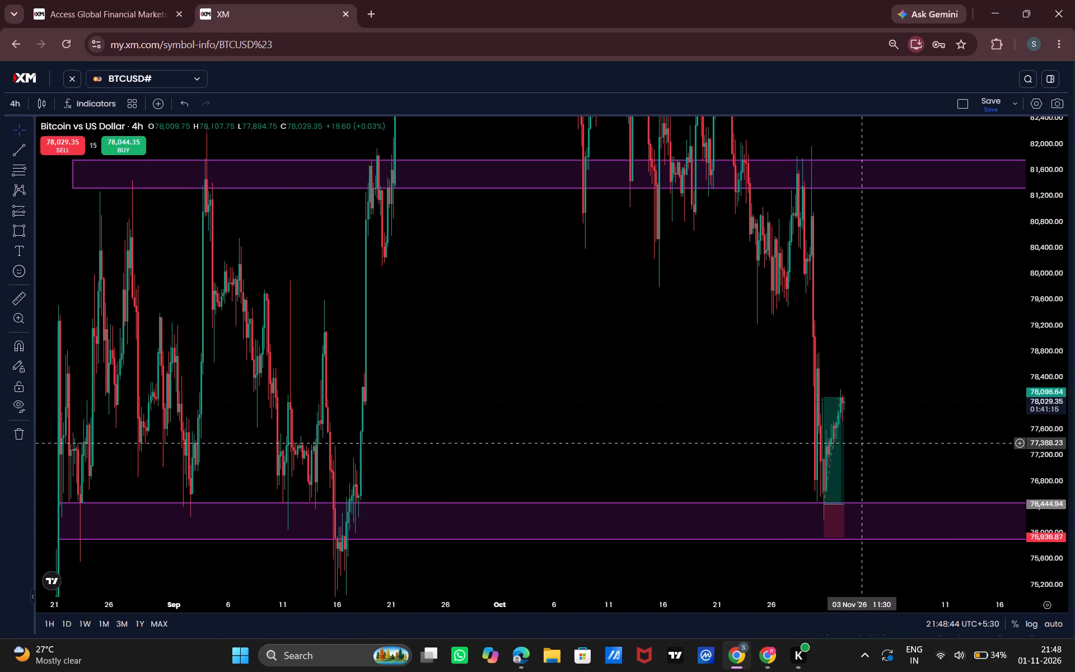
pyautogui.moveTo(1045, 374); pyautogui.dragTo(1064, 484)
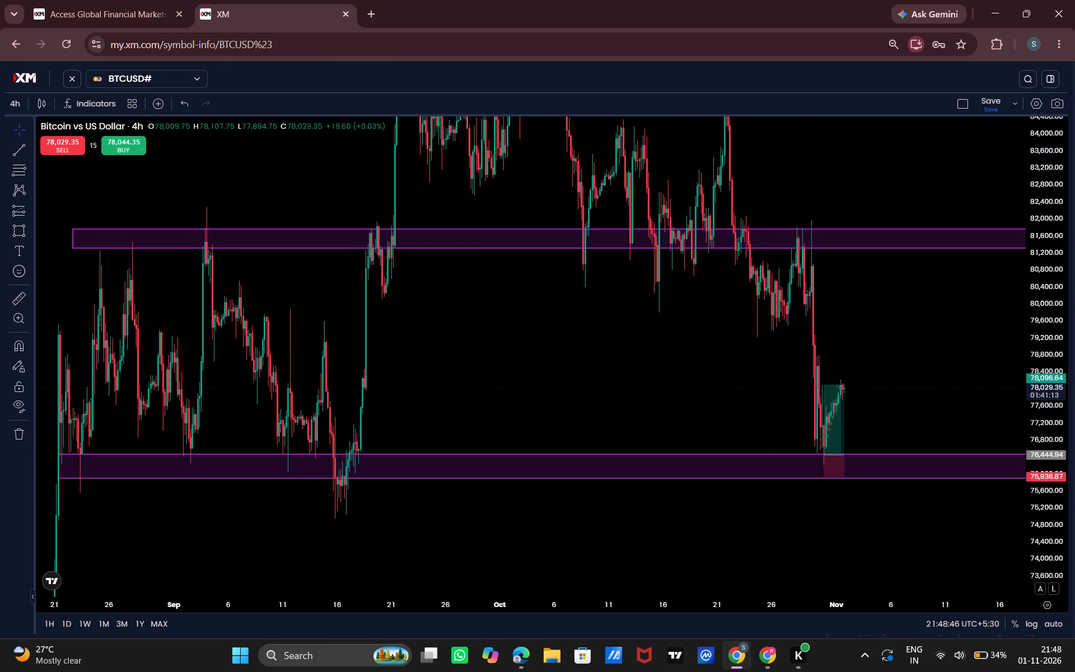
pyautogui.moveTo(665, 357); pyautogui.dragTo(637, 384)
pyautogui.moveTo(615, 344); pyautogui.dragTo(625, 459)
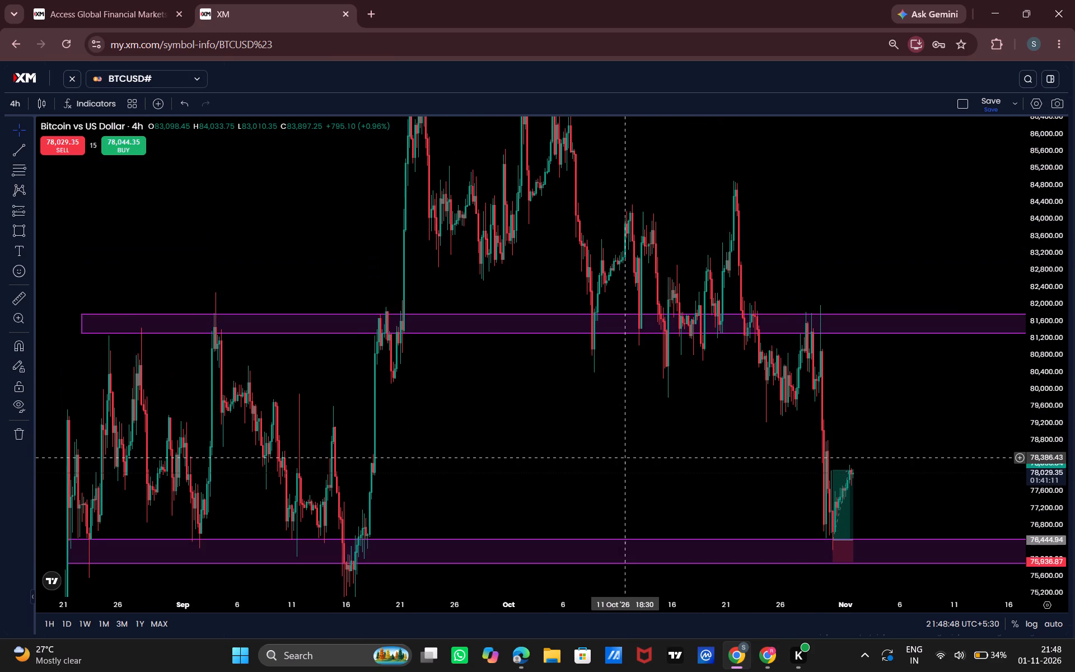
pyautogui.moveTo(625, 459); pyautogui.dragTo(625, 454)
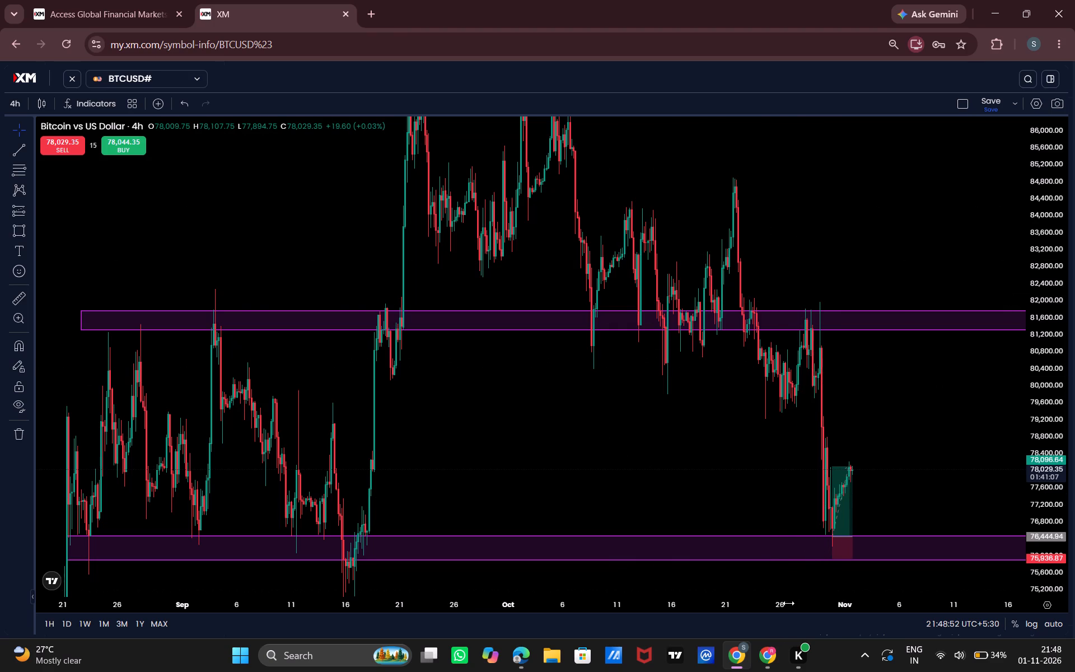
pyautogui.moveTo(788, 603); pyautogui.dragTo(448, 589)
pyautogui.moveTo(694, 354); pyautogui.dragTo(717, 246)
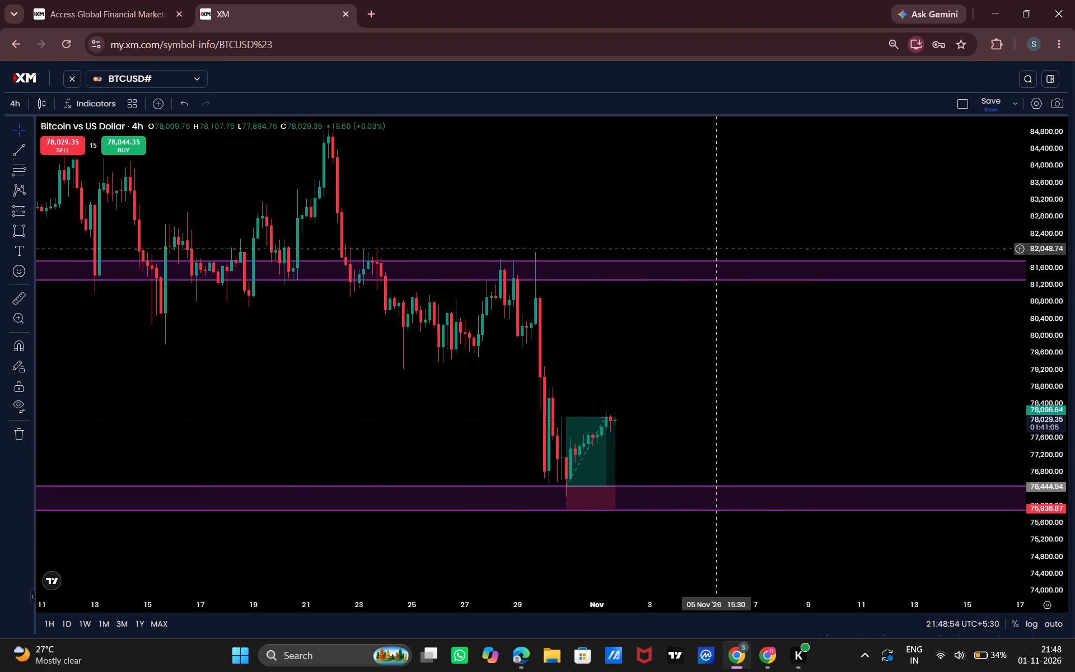
pyautogui.moveTo(717, 246); pyautogui.dragTo(731, 177)
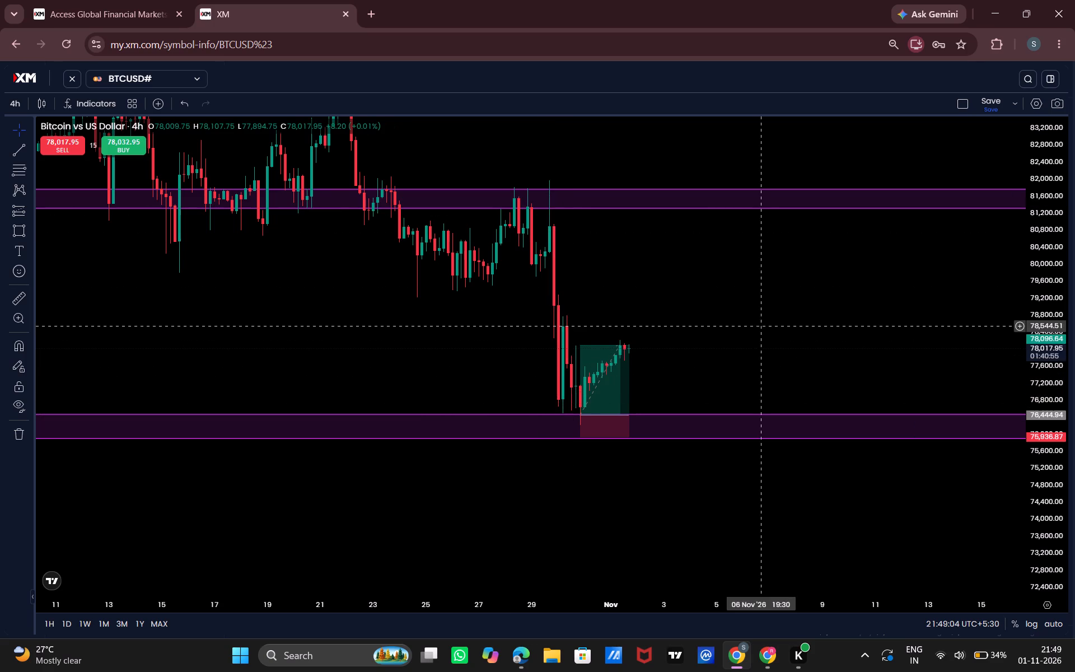
pyautogui.moveTo(760, 326); pyautogui.dragTo(840, 350)
# Raise the long position's target to about 78,176 and extend its end by about one 4-hour candle.
pyautogui.click(653, 388)
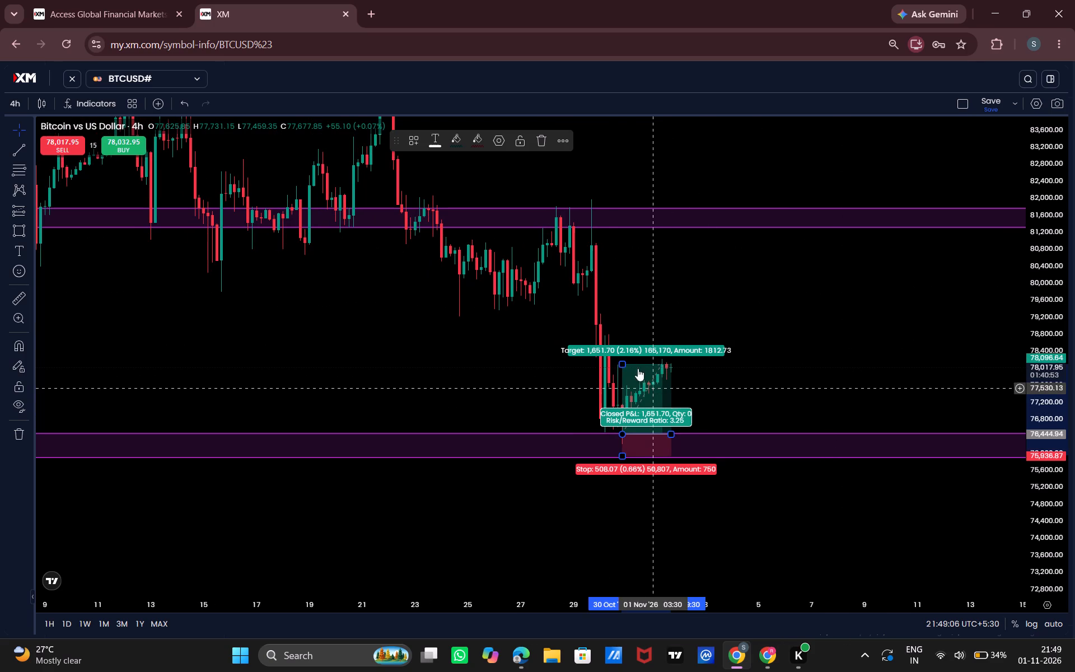
pyautogui.click(619, 363)
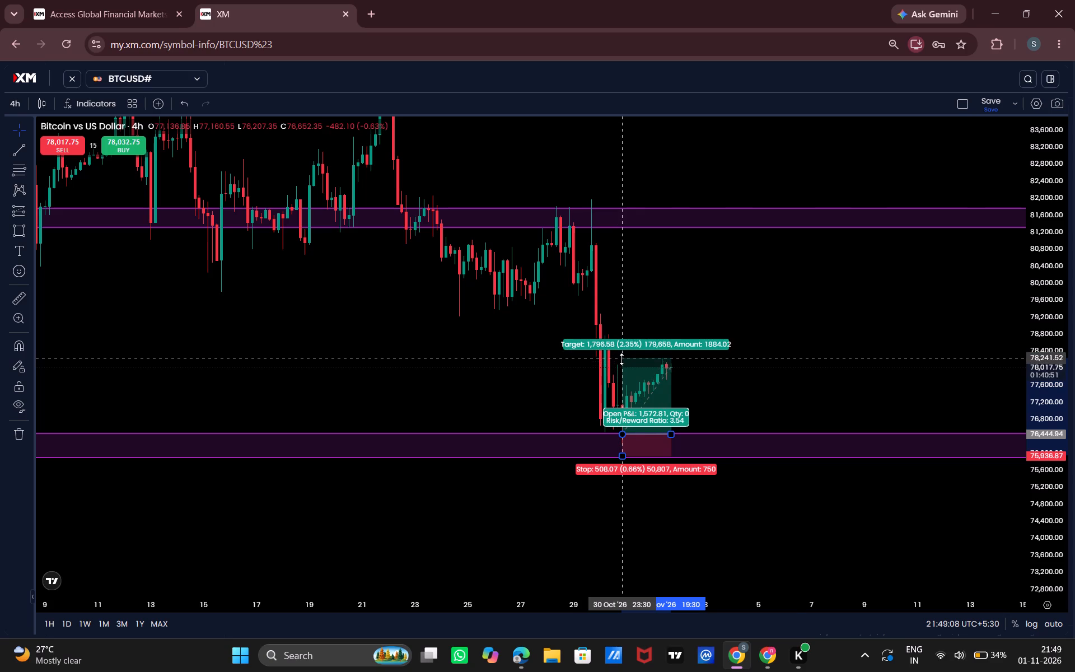
pyautogui.click(746, 381)
pyautogui.click(631, 373)
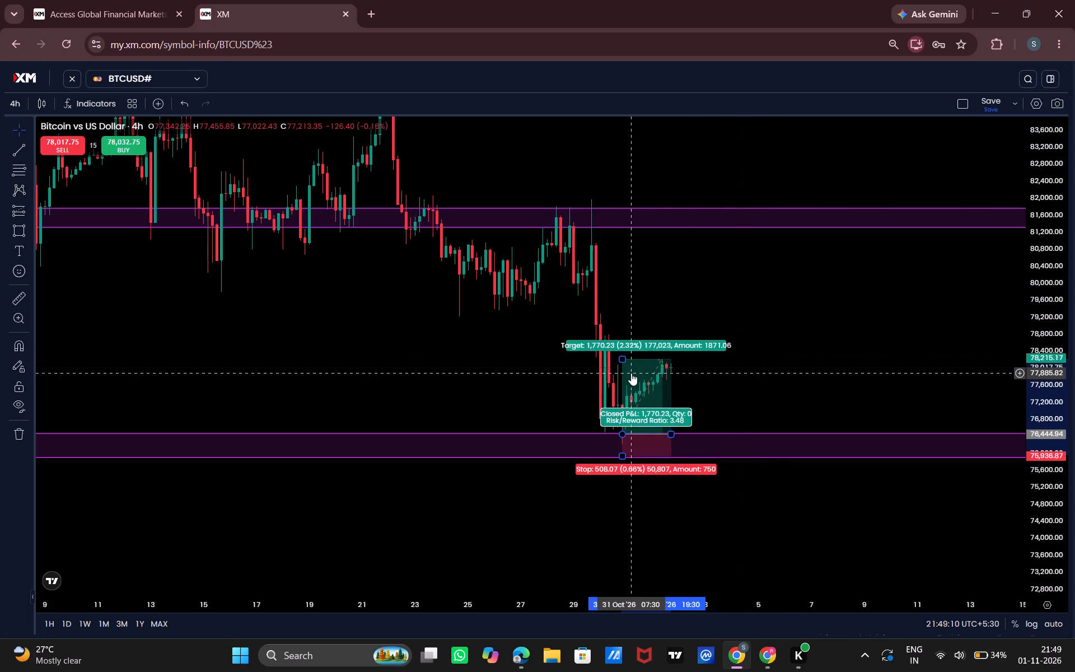
pyautogui.click(623, 358)
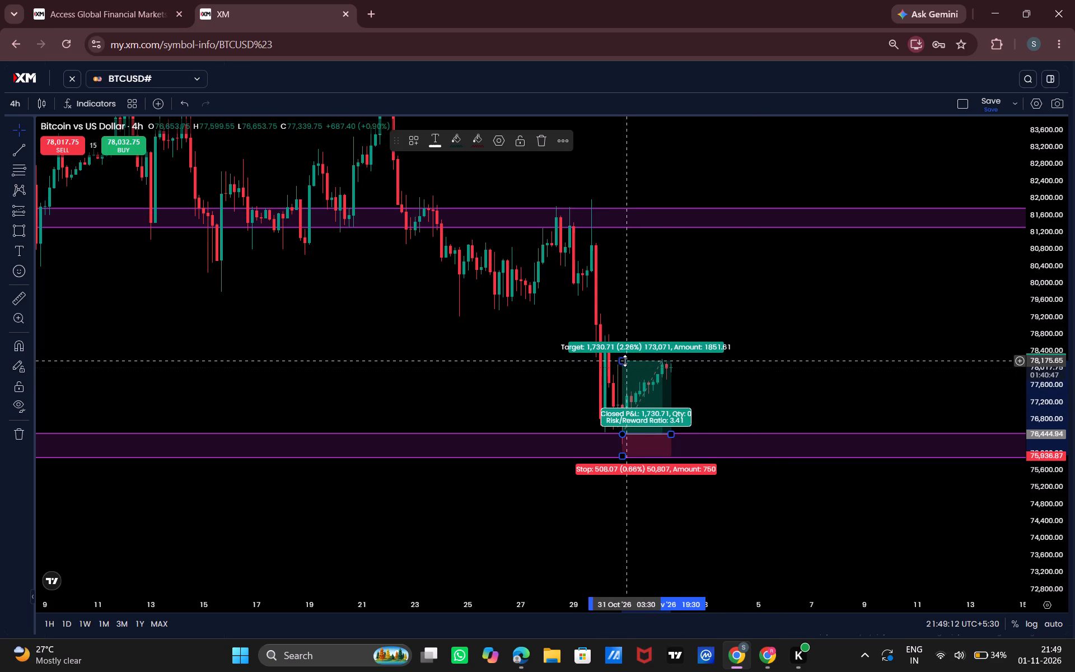
pyautogui.moveTo(670, 434); pyautogui.dragTo(676, 430)
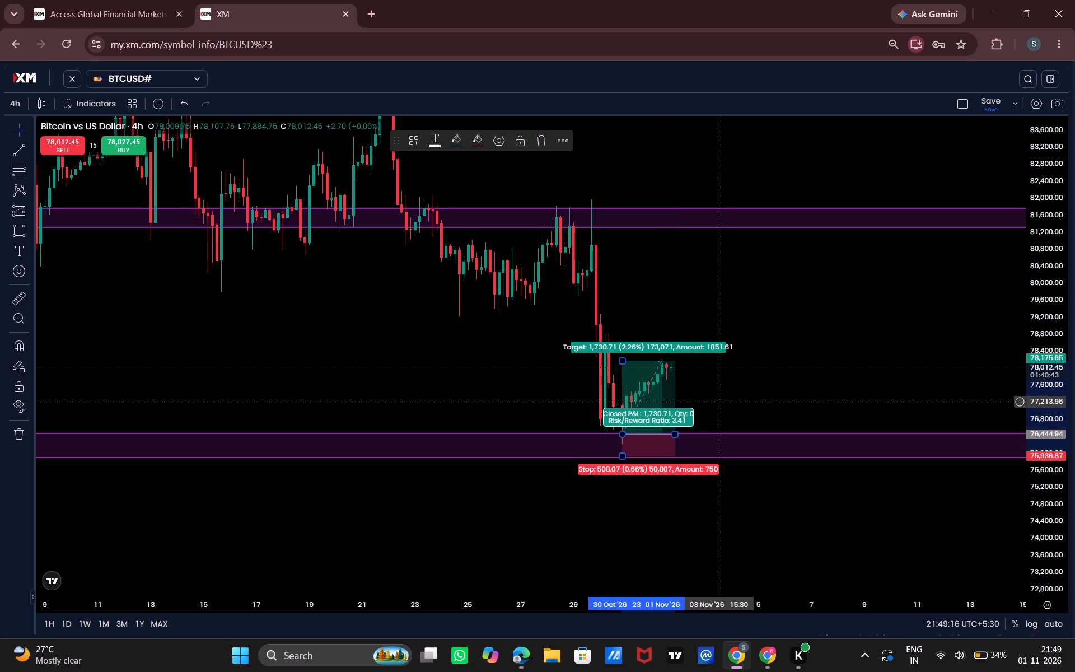
pyautogui.click(721, 402)
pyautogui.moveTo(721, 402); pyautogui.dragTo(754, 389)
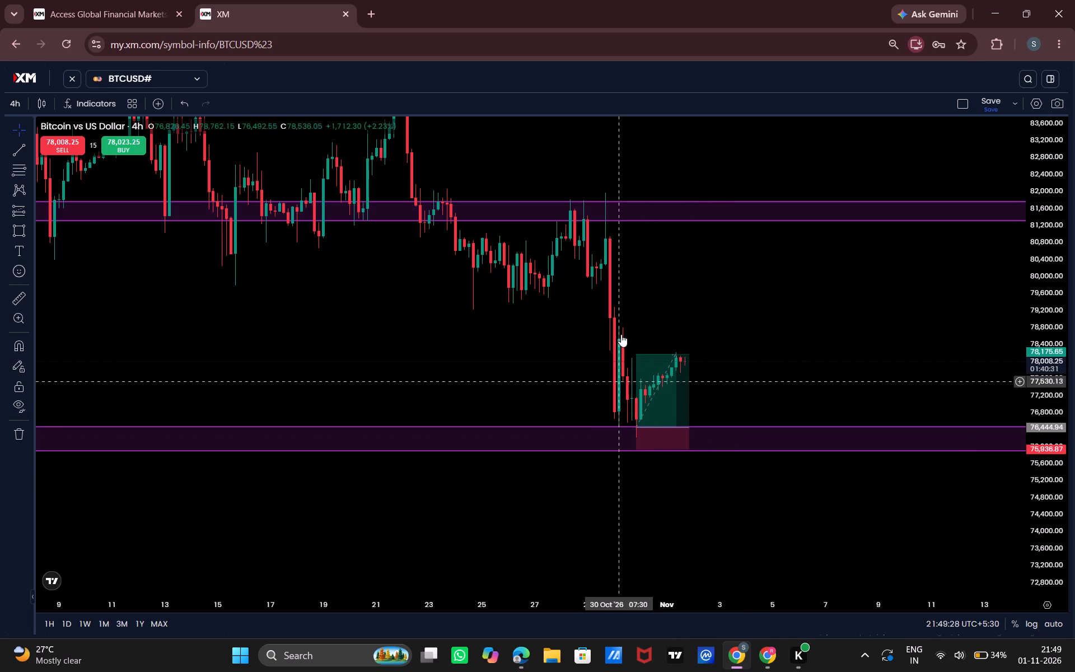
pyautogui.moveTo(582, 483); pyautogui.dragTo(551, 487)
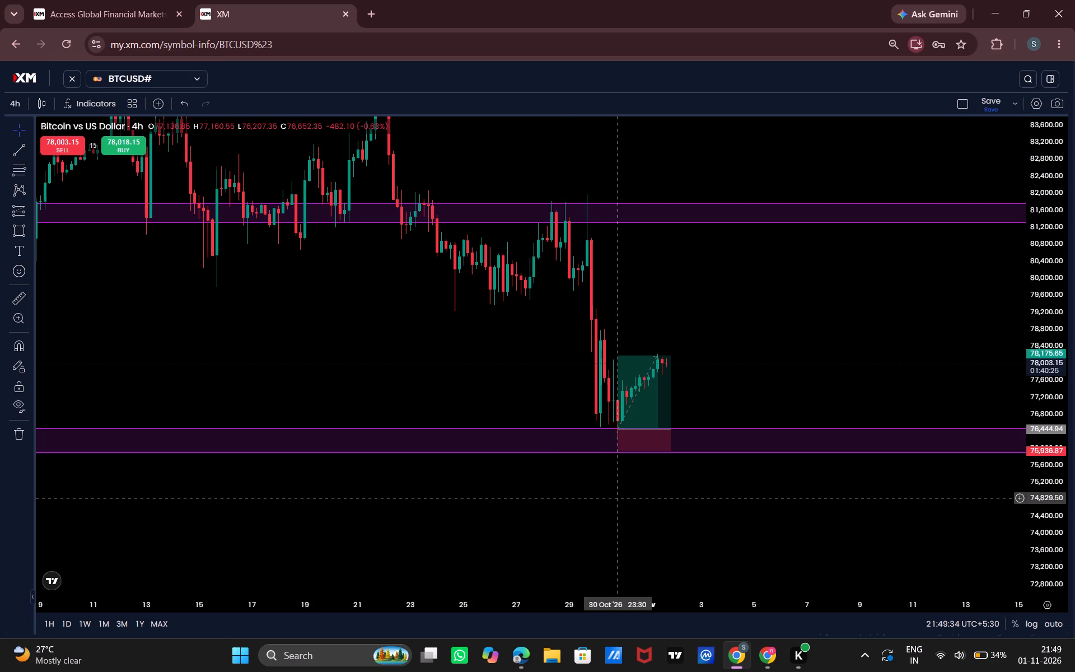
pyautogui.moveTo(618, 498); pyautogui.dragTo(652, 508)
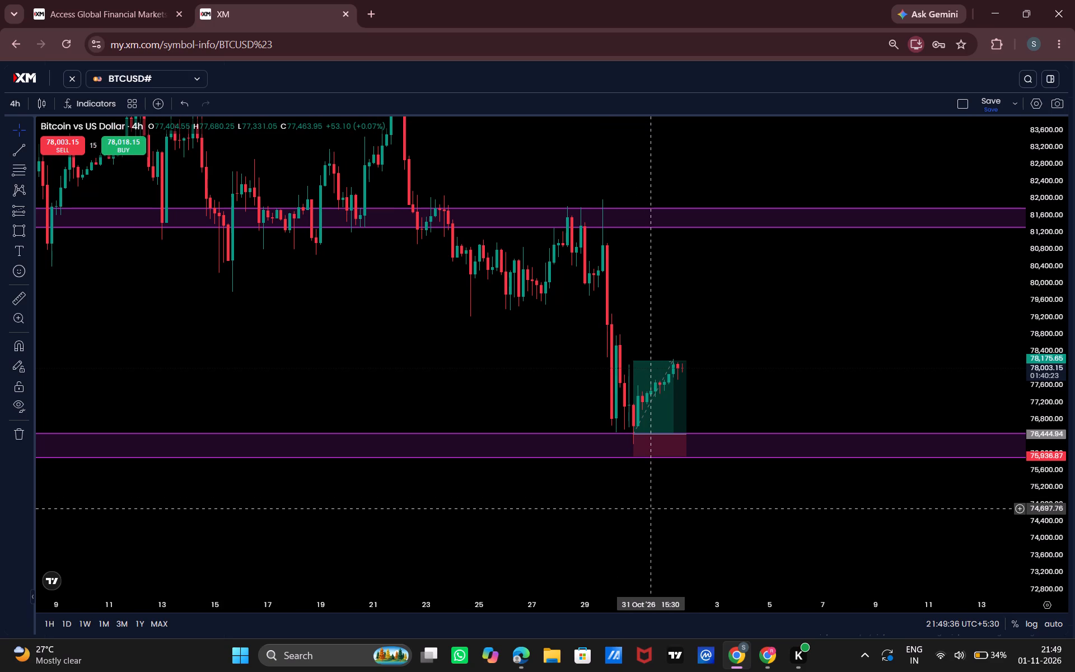
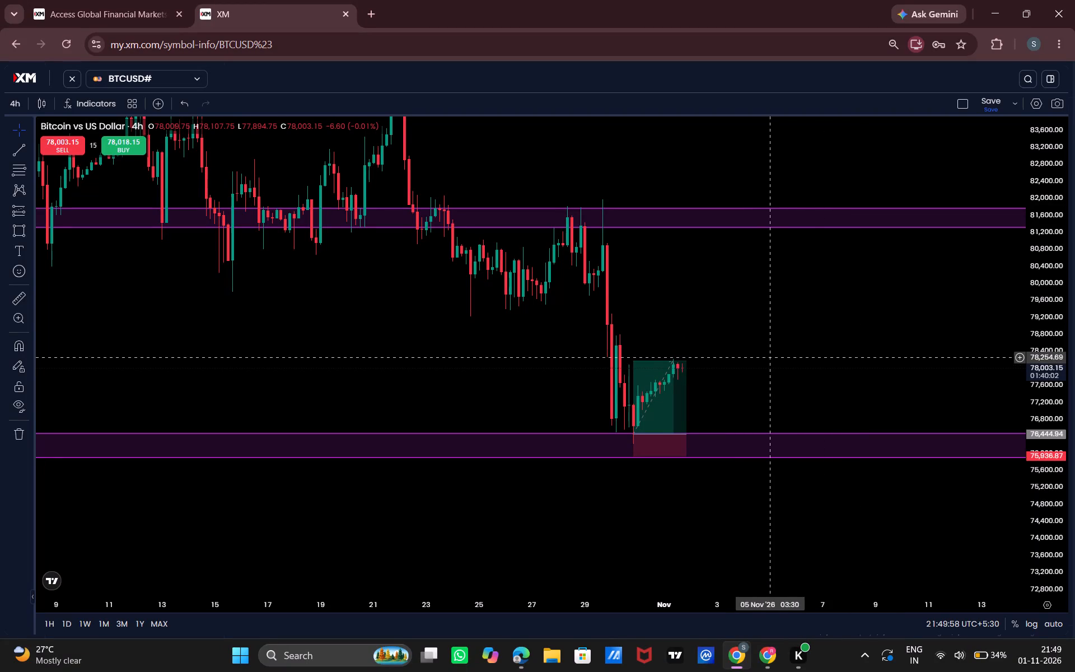
# Raise the long position's stop to about 75,976, just above the lower edge of the lower purple zone.
pyautogui.moveTo(772, 357); pyautogui.dragTo(736, 374)
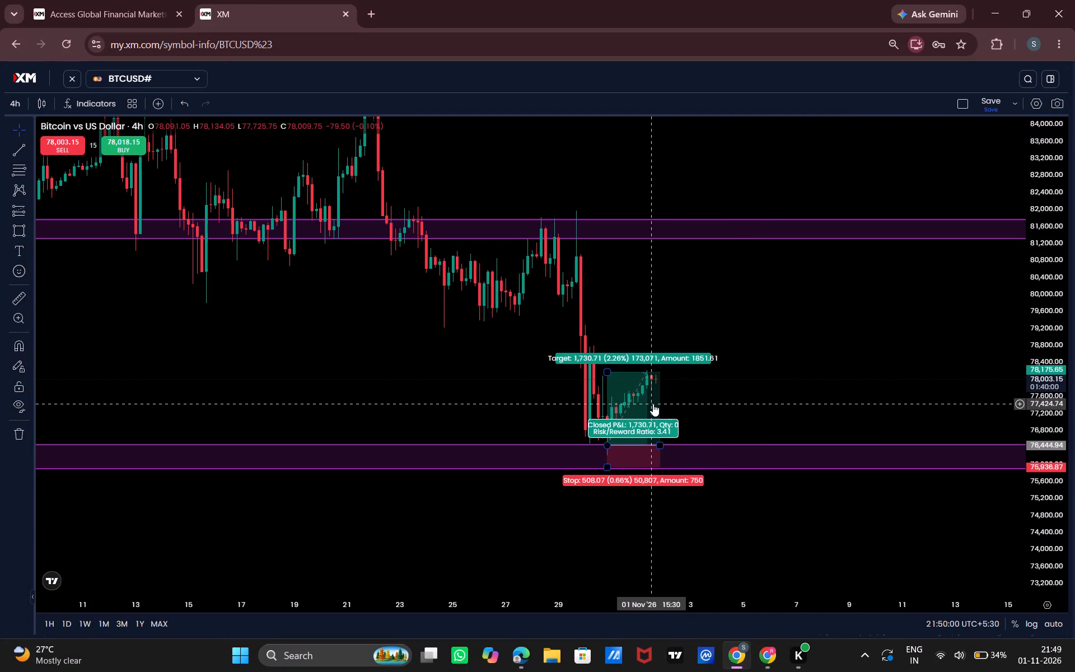
pyautogui.click(694, 411)
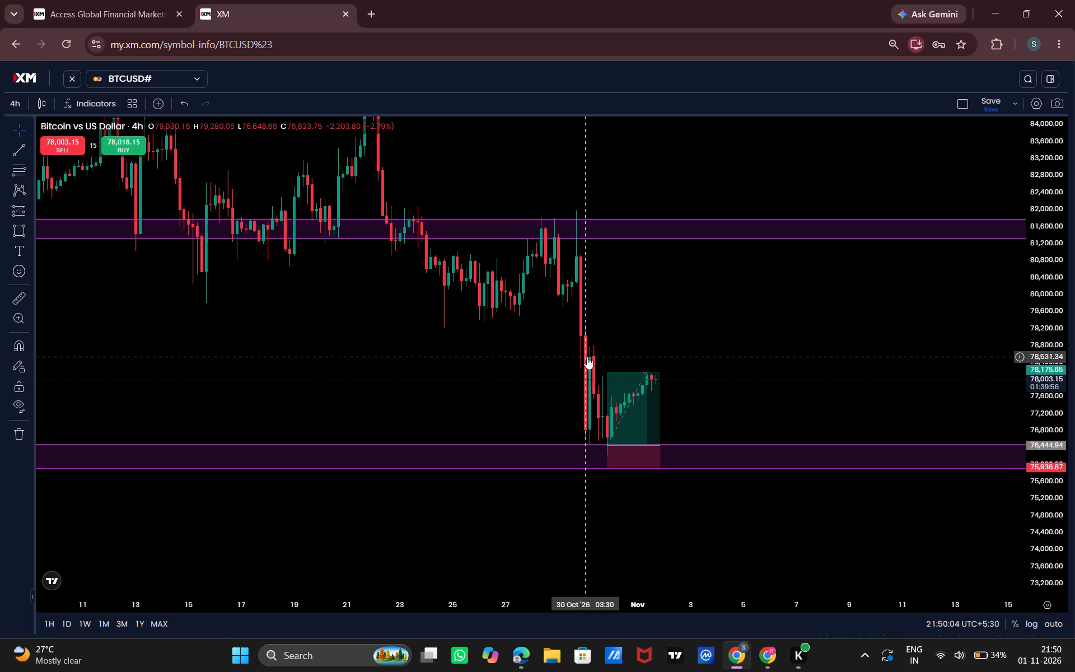
pyautogui.click(605, 465)
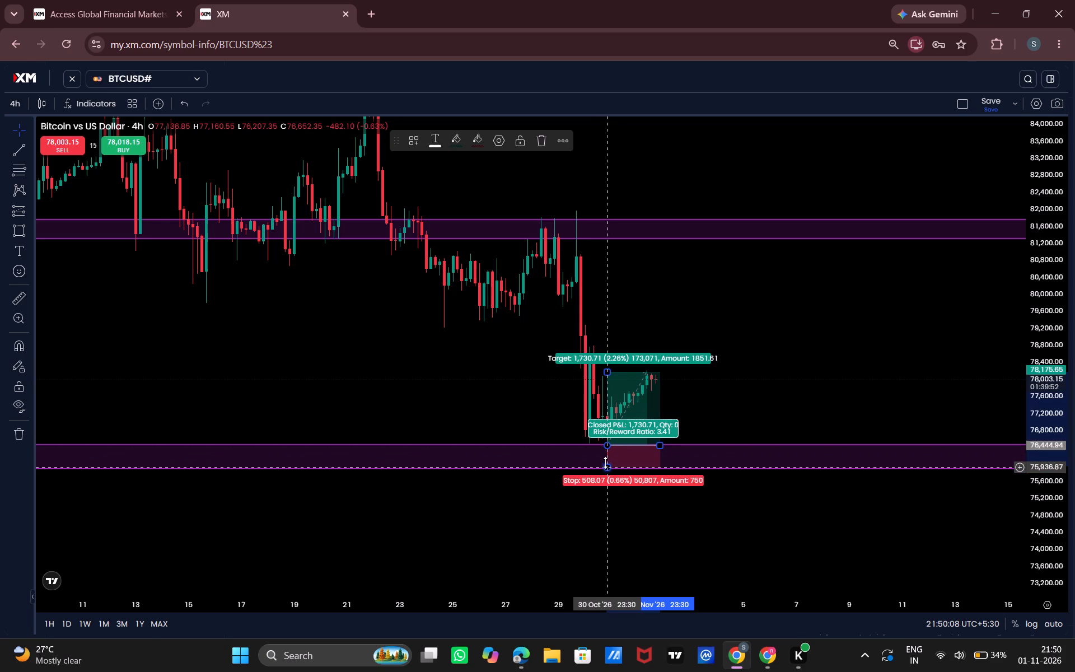
pyautogui.click(625, 508)
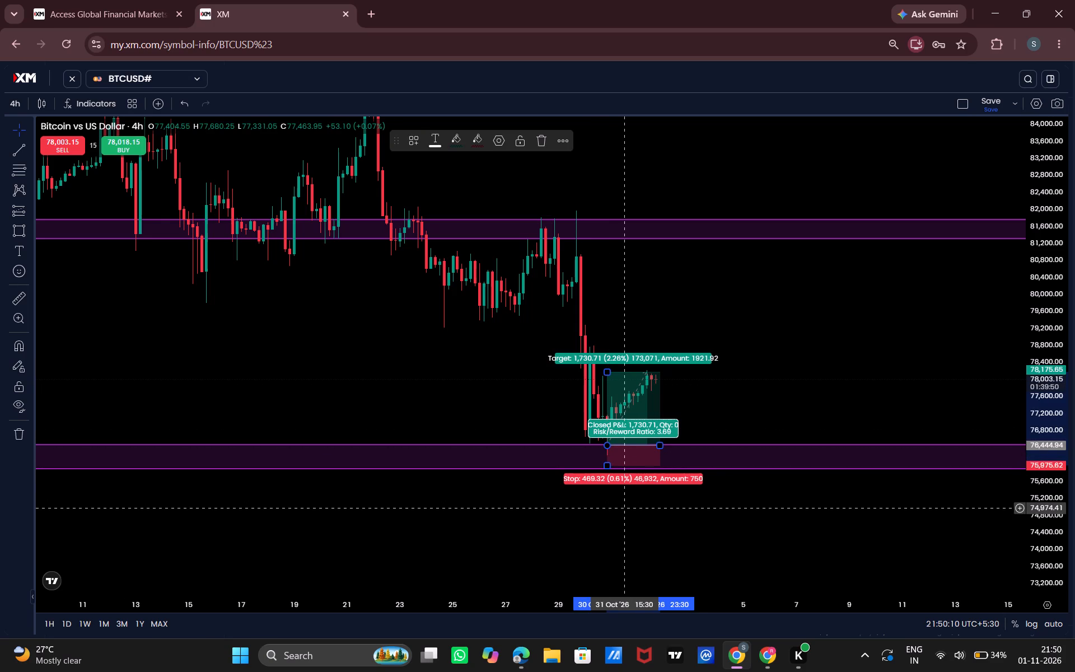
pyautogui.doubleClick(614, 381)
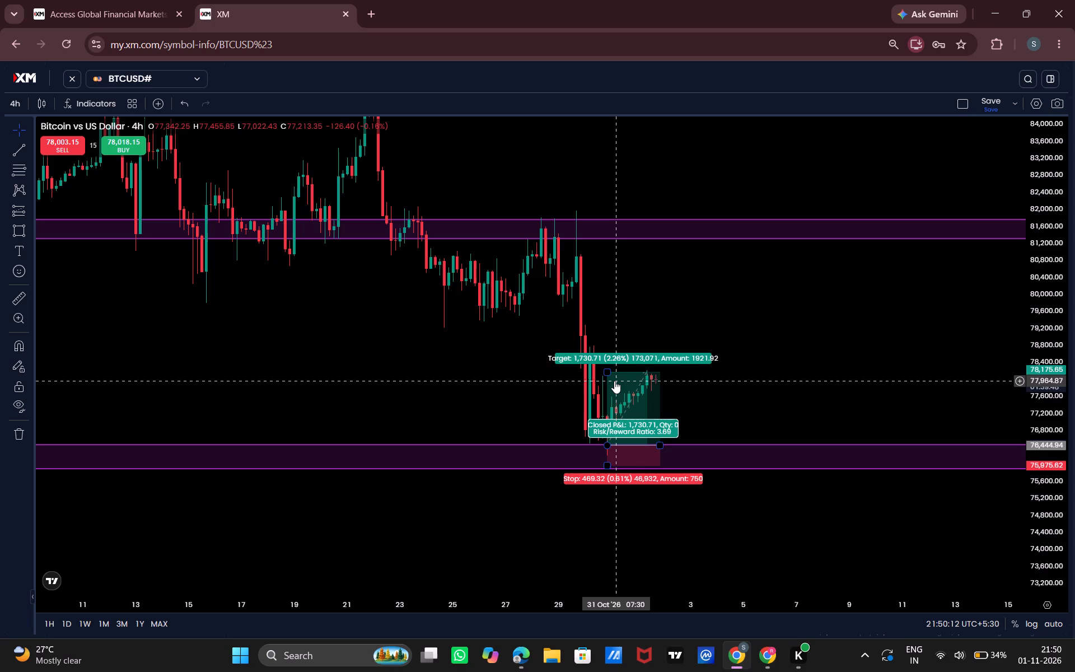
pyautogui.click(703, 409)
# Raise the long position's entry to about 76,459 and move its start one candle earlier to 30 October 19:30.
pyautogui.moveTo(741, 345); pyautogui.dragTo(780, 371)
pyautogui.moveTo(1060, 424); pyautogui.dragTo(1057, 383)
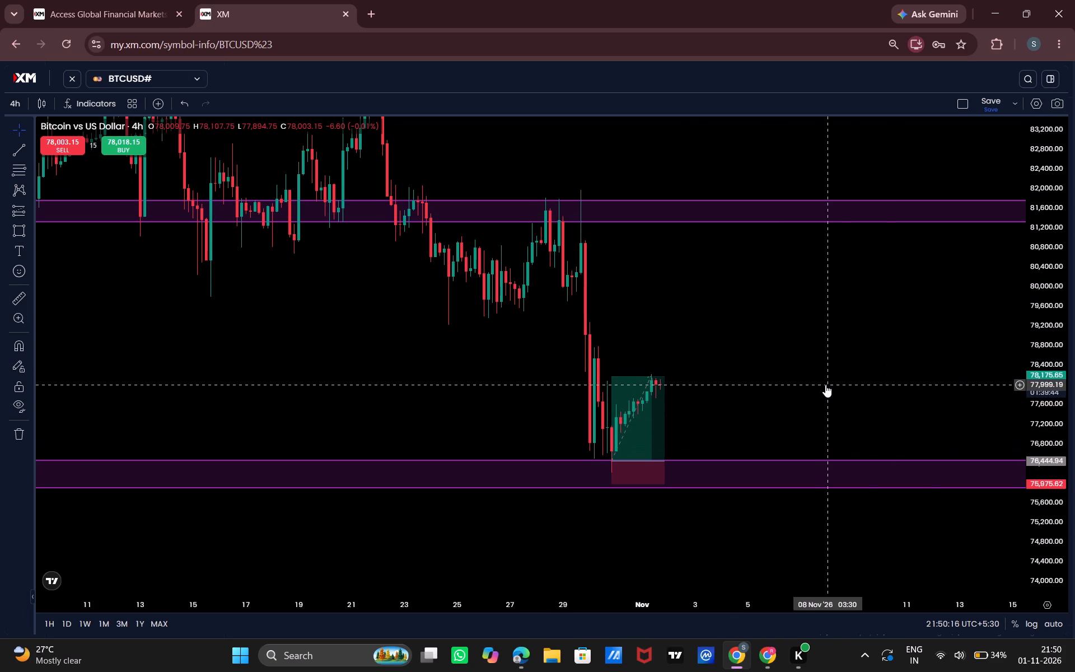
pyautogui.moveTo(825, 385); pyautogui.dragTo(852, 386)
pyautogui.moveTo(747, 404); pyautogui.dragTo(796, 386)
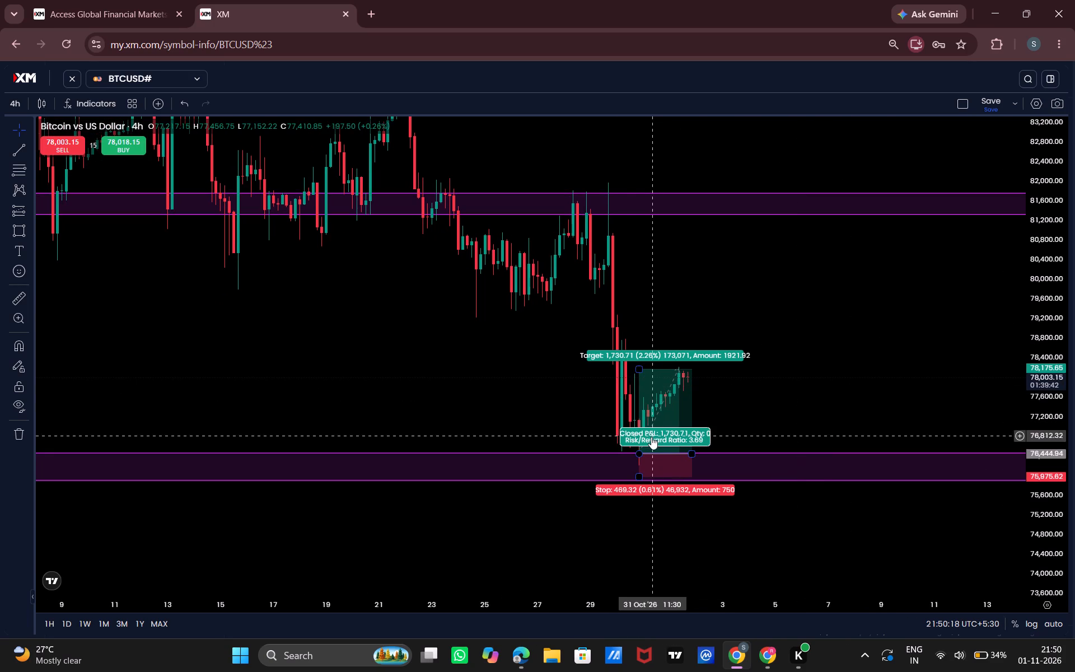
pyautogui.click(635, 452)
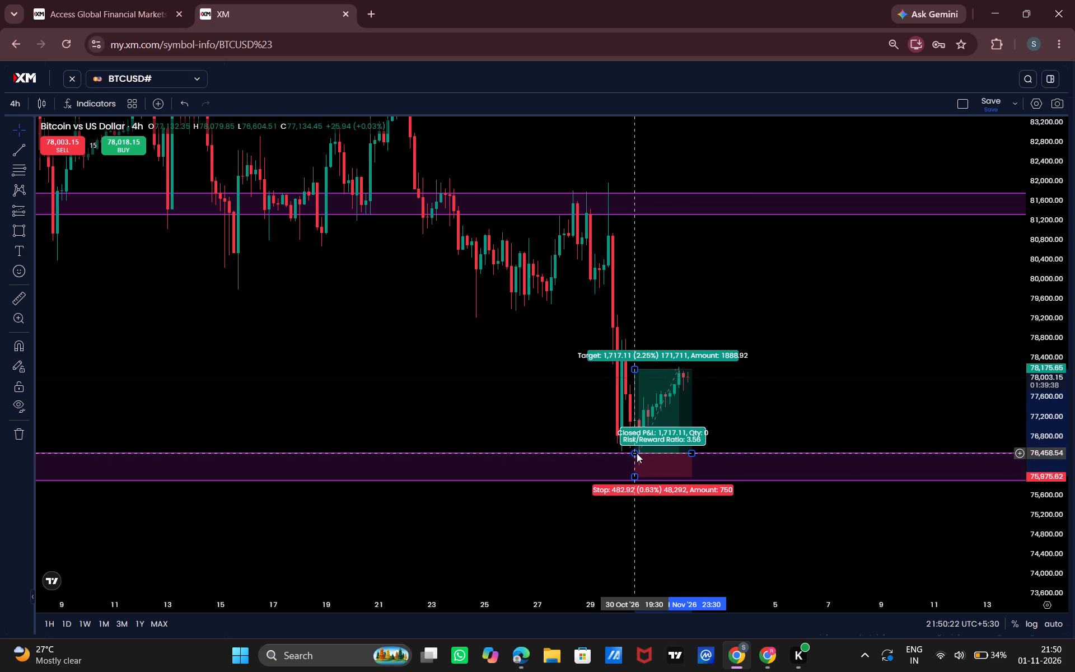
pyautogui.click(723, 419)
# Shift the whole long position one 4-hour candle later, spanning 30 October 23:30 to 2 November 03:30.
pyautogui.moveTo(723, 419); pyautogui.dragTo(726, 426)
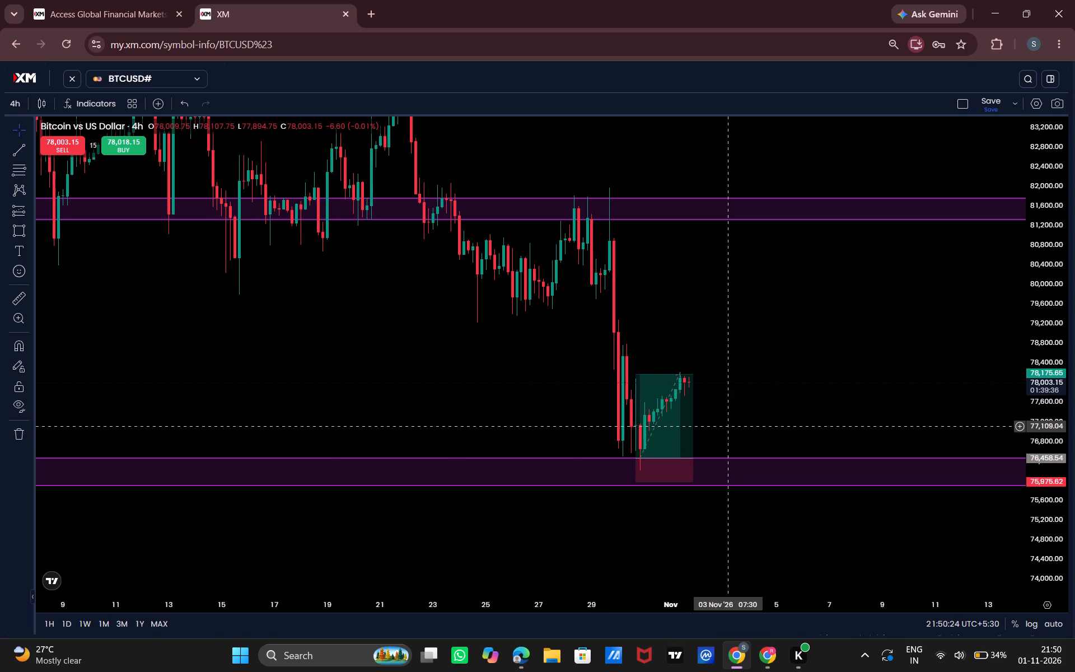
pyautogui.moveTo(726, 426); pyautogui.dragTo(787, 422)
pyautogui.moveTo(1050, 436); pyautogui.dragTo(1050, 378)
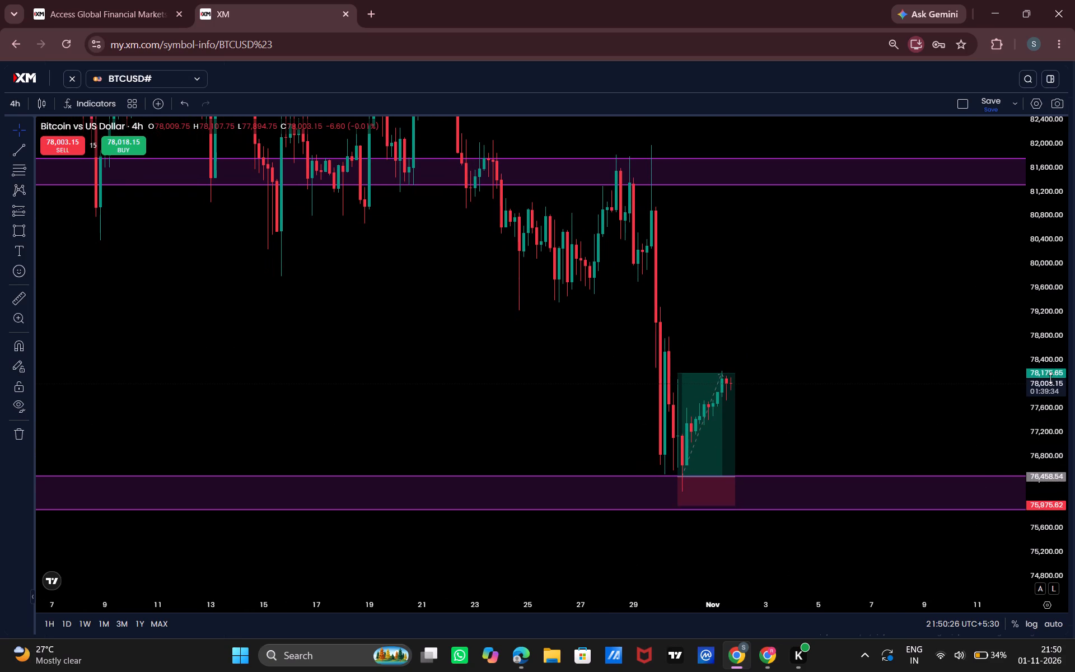
pyautogui.moveTo(861, 382); pyautogui.dragTo(914, 381)
pyautogui.click(747, 393)
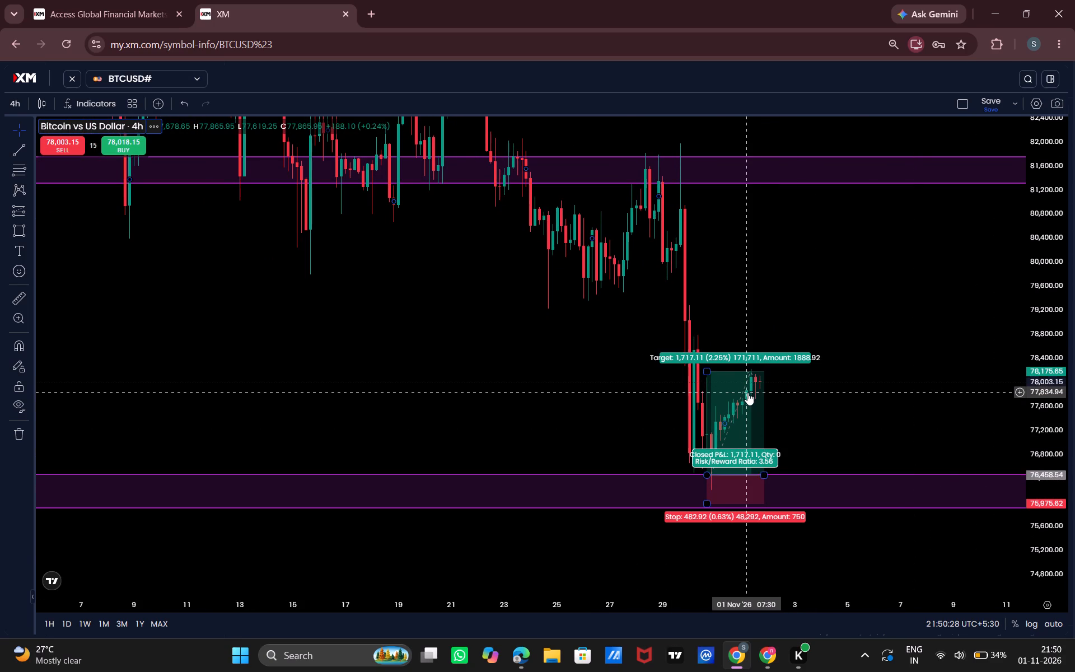
pyautogui.click(811, 385)
pyautogui.moveTo(811, 385); pyautogui.dragTo(750, 378)
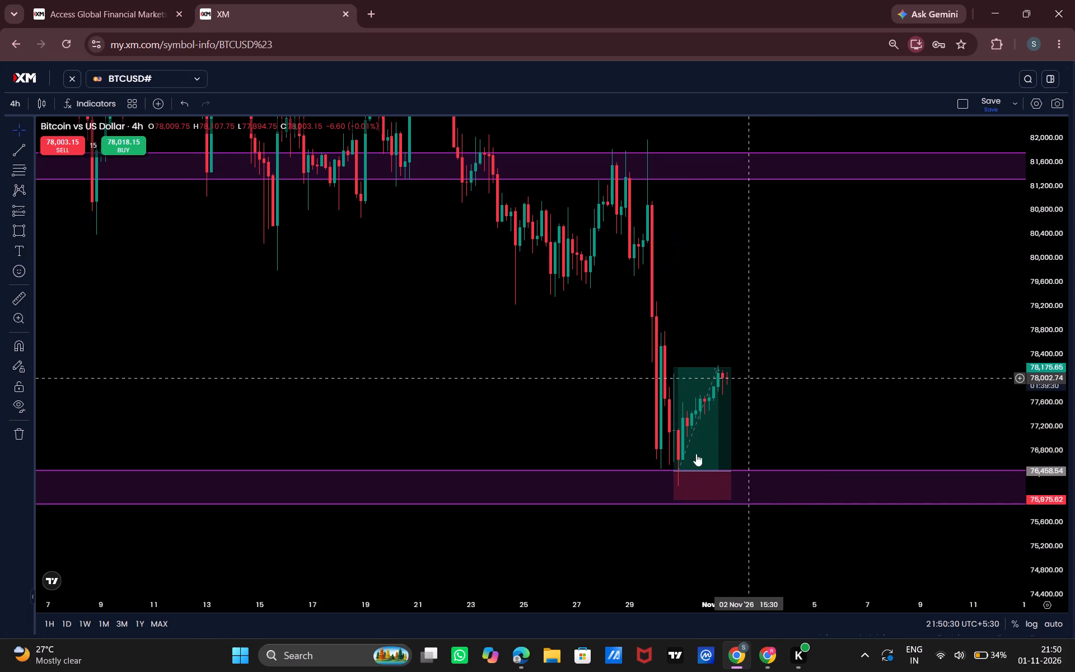
pyautogui.click(680, 491)
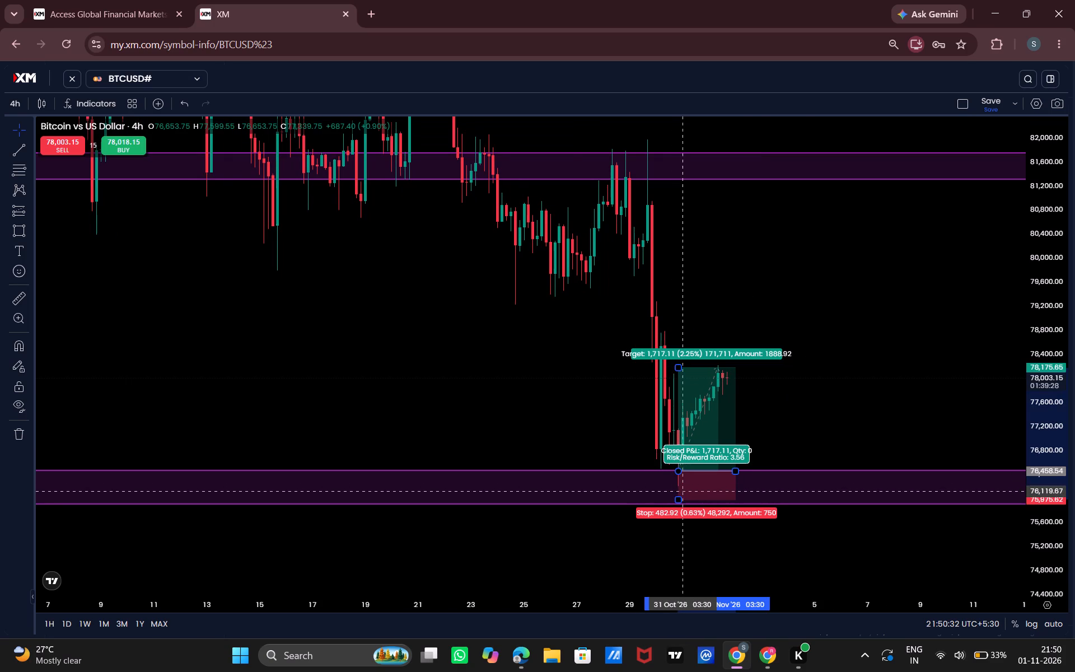
pyautogui.click(782, 386)
# Examine the long position's entry, stop and target against the 4-hour October candles and both purple zones.
pyautogui.moveTo(782, 386); pyautogui.dragTo(810, 397)
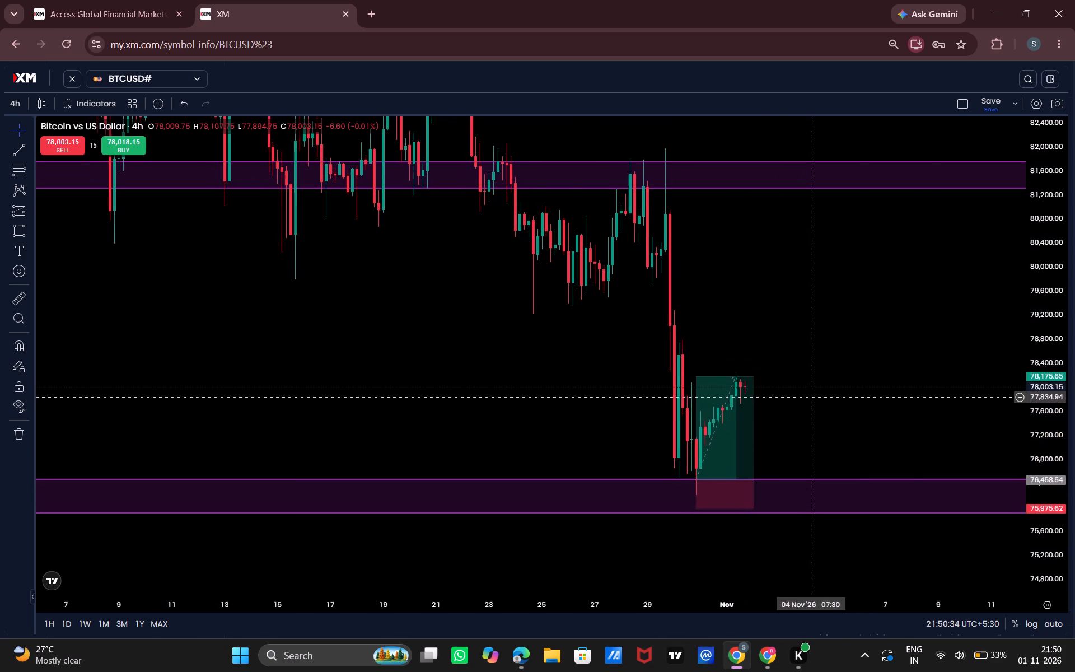
pyautogui.moveTo(1035, 405); pyautogui.dragTo(1050, 483)
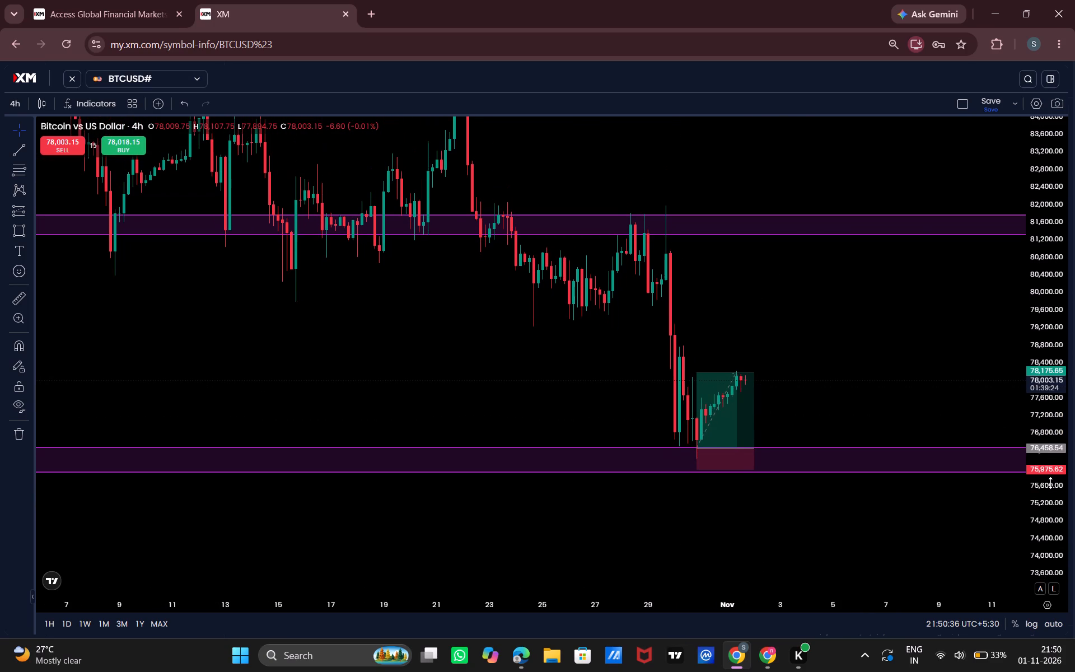
pyautogui.moveTo(840, 411); pyautogui.dragTo(897, 440)
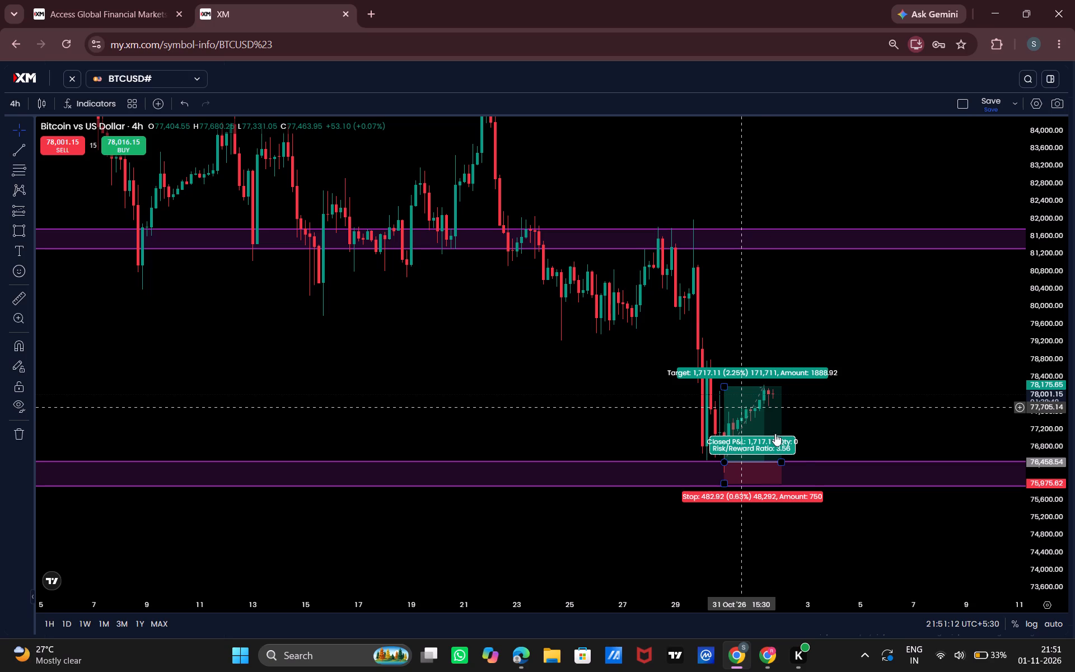
pyautogui.click(803, 414)
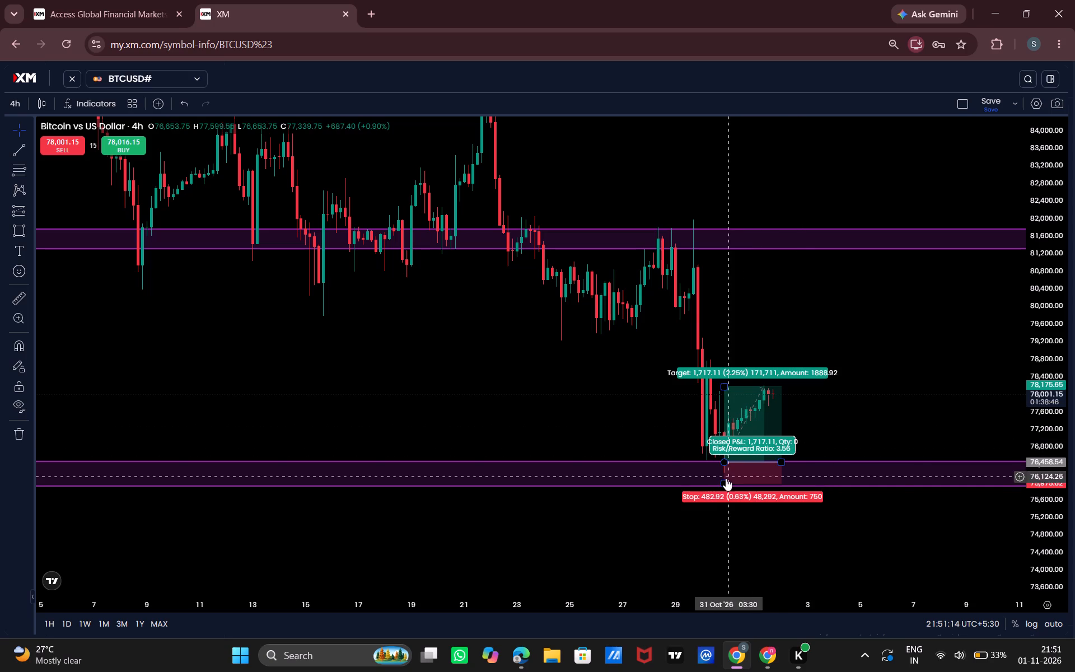
pyautogui.click(746, 471)
pyautogui.click(822, 389)
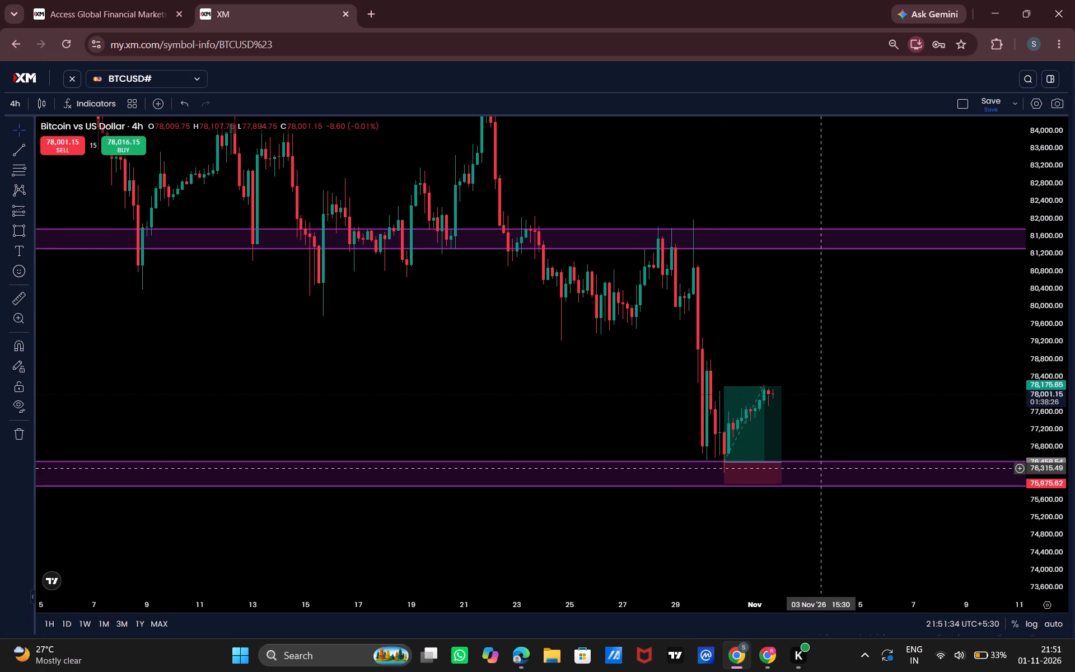
pyautogui.moveTo(811, 418); pyautogui.dragTo(818, 436)
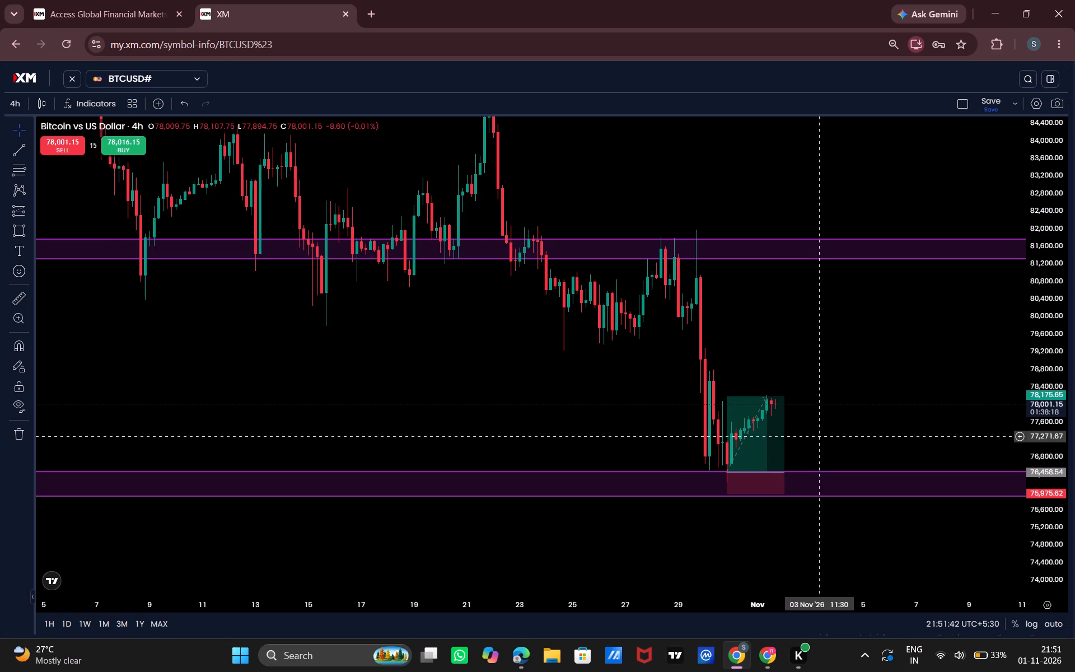
pyautogui.moveTo(805, 435); pyautogui.dragTo(778, 453)
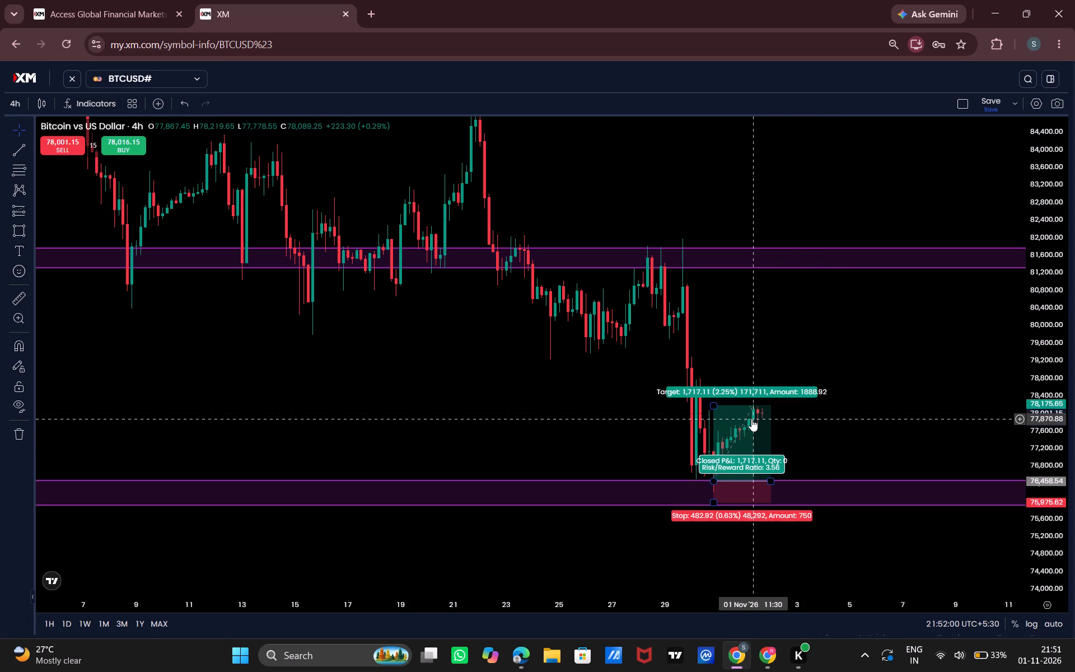
pyautogui.moveTo(840, 416); pyautogui.dragTo(793, 408)
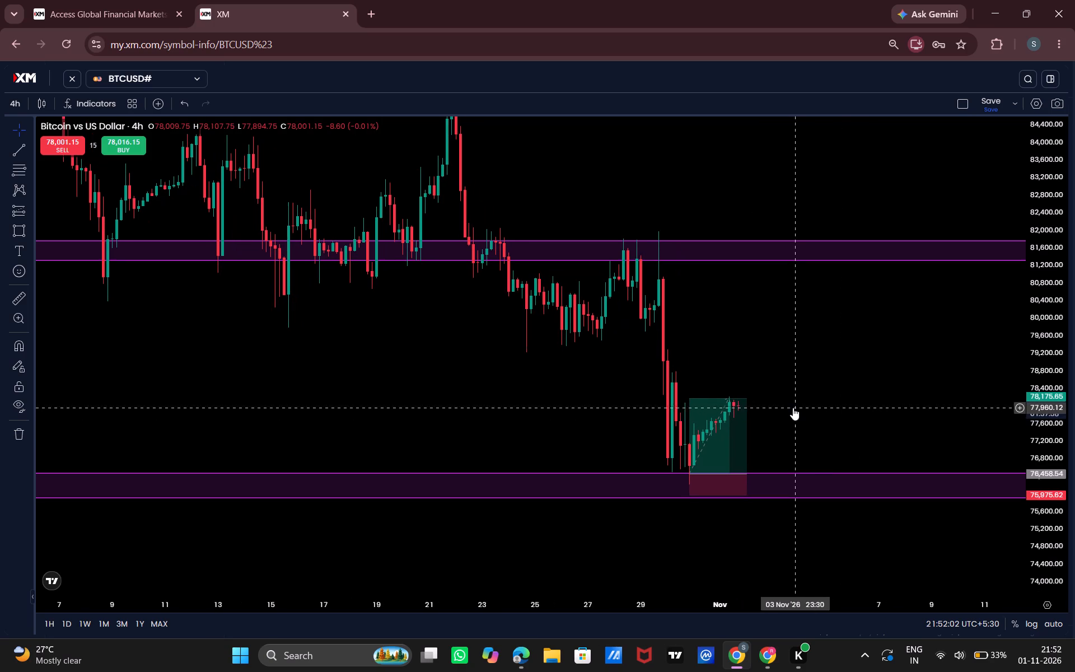
pyautogui.moveTo(1046, 449); pyautogui.dragTo(1050, 358)
pyautogui.moveTo(843, 399); pyautogui.dragTo(887, 358)
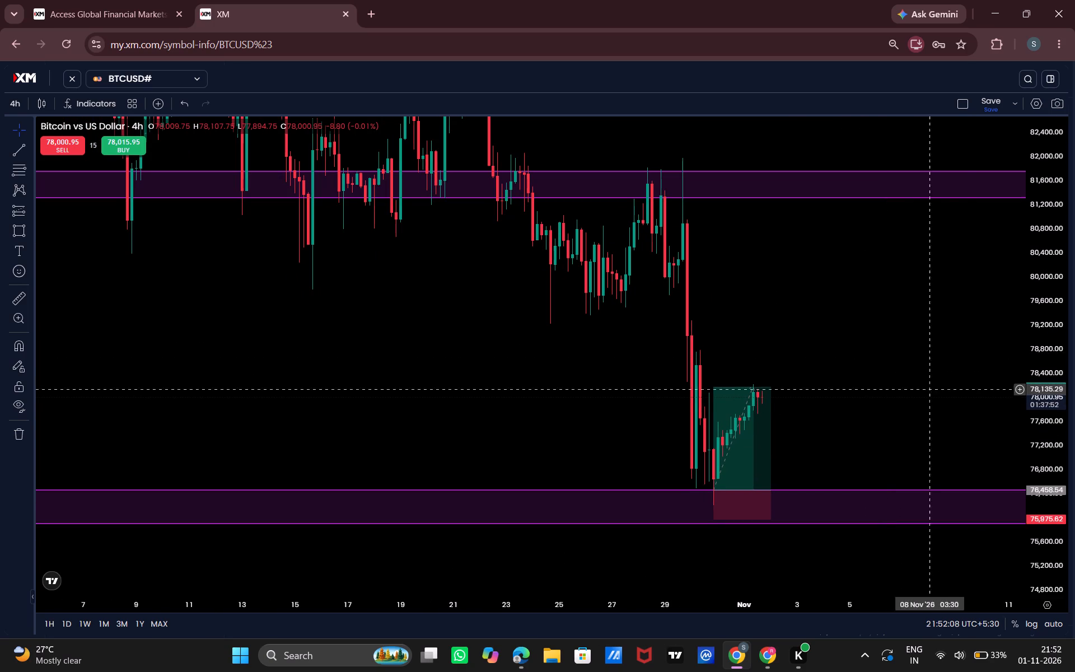
pyautogui.moveTo(934, 400); pyautogui.dragTo(912, 400)
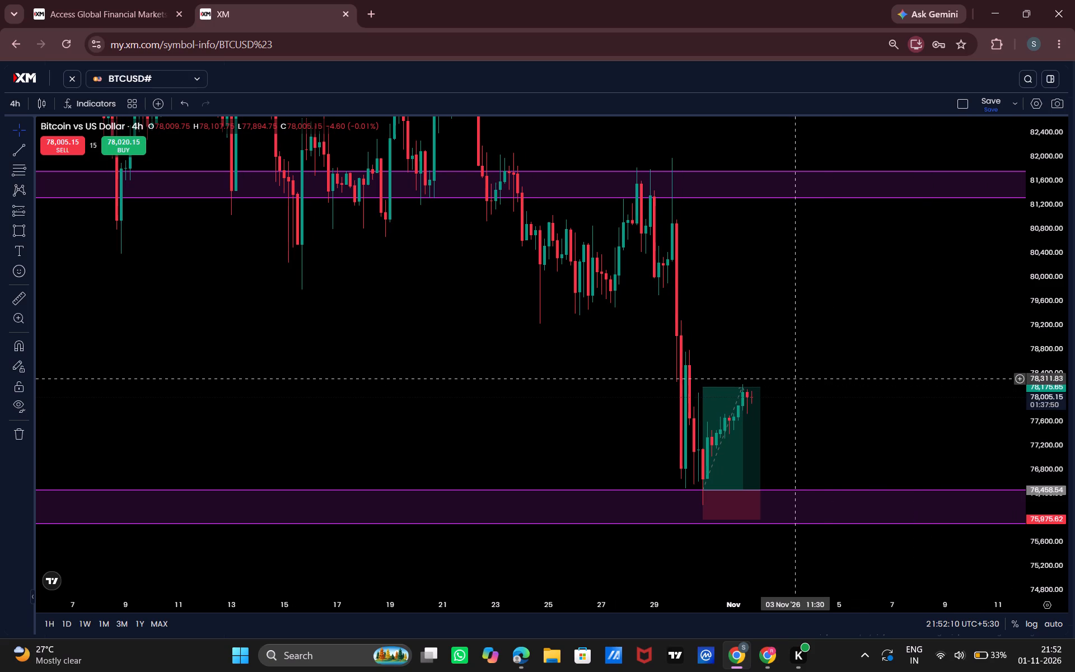
pyautogui.moveTo(796, 377); pyautogui.dragTo(754, 381)
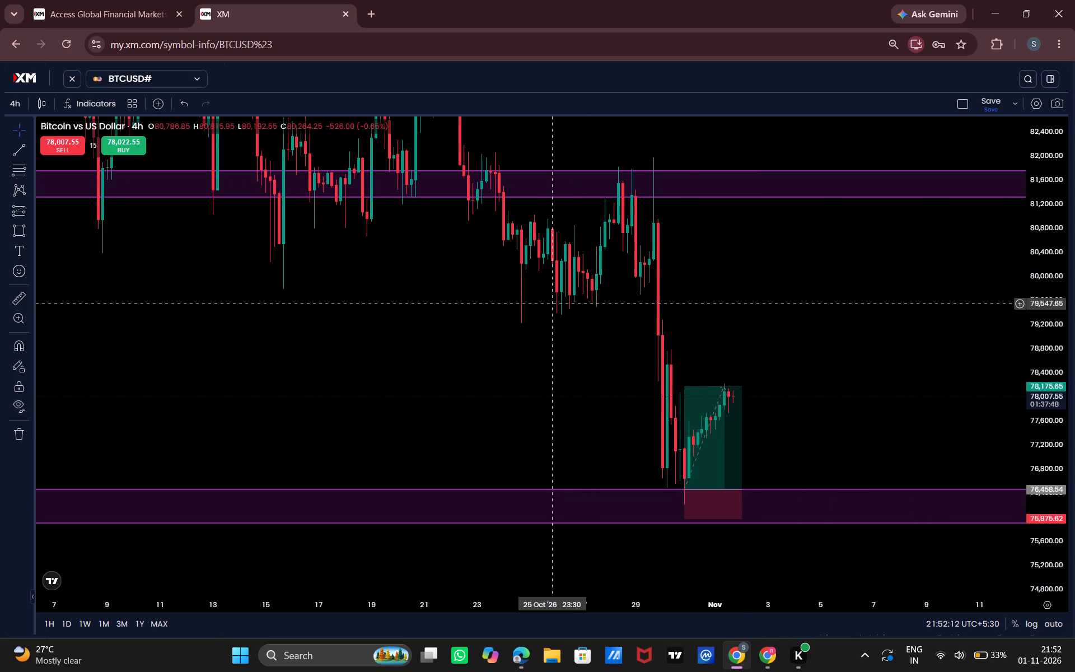
pyautogui.moveTo(711, 342); pyautogui.dragTo(674, 379)
pyautogui.moveTo(858, 350); pyautogui.dragTo(841, 361)
pyautogui.moveTo(534, 296); pyautogui.dragTo(441, 325)
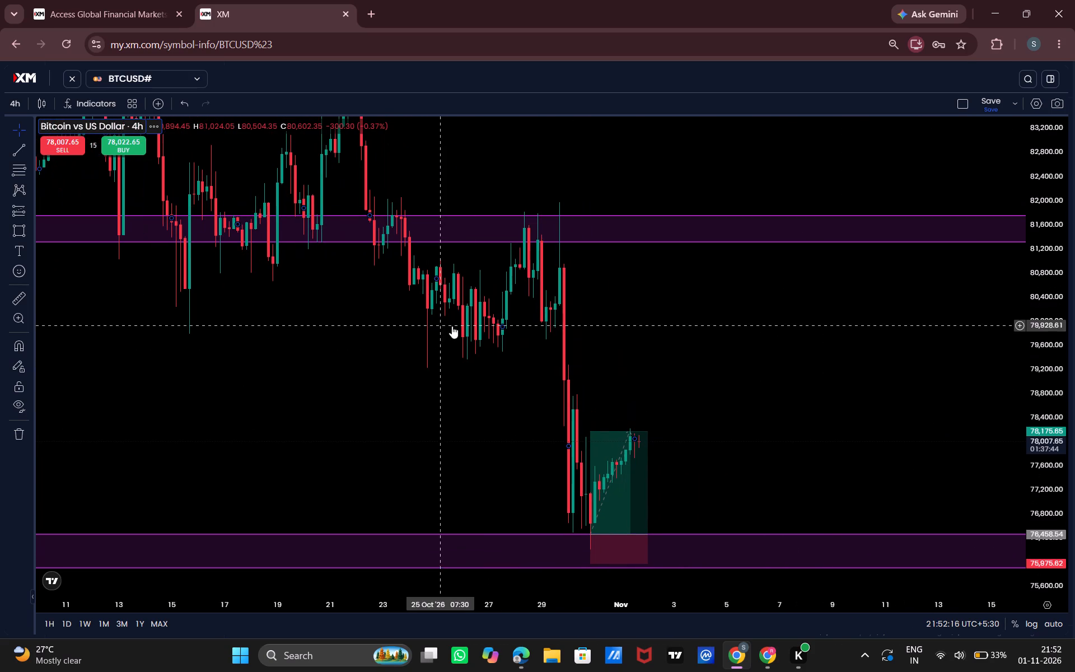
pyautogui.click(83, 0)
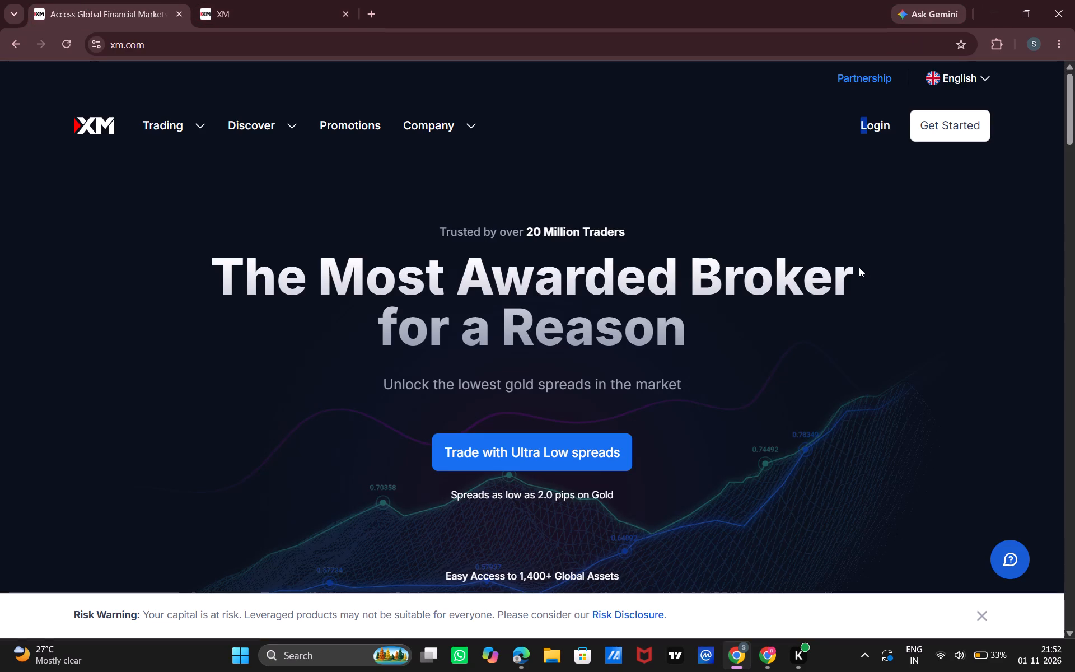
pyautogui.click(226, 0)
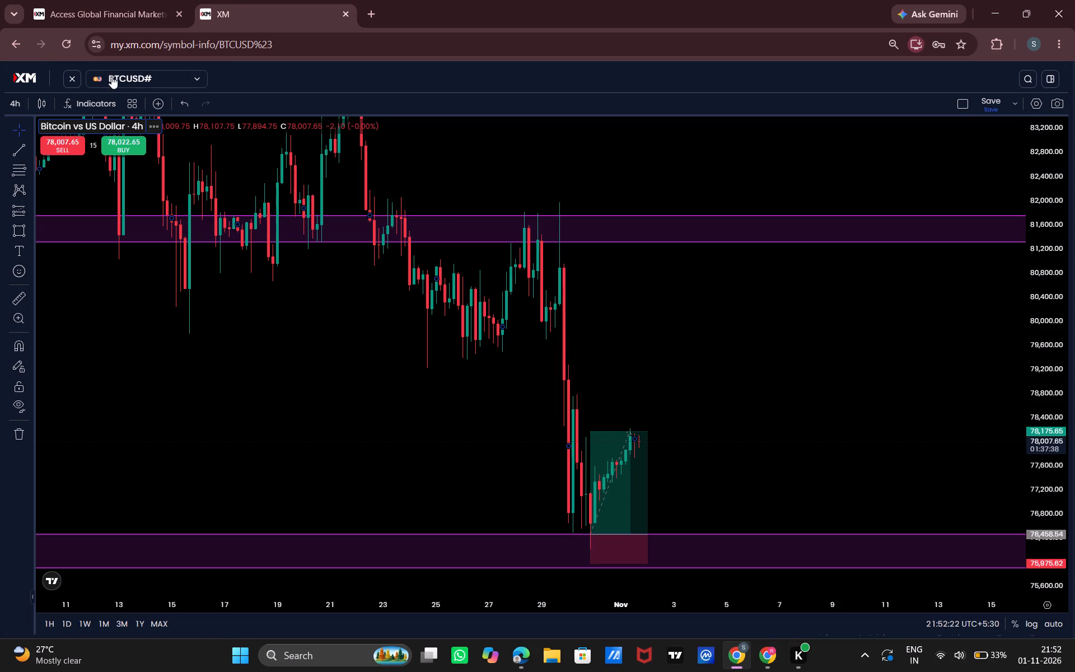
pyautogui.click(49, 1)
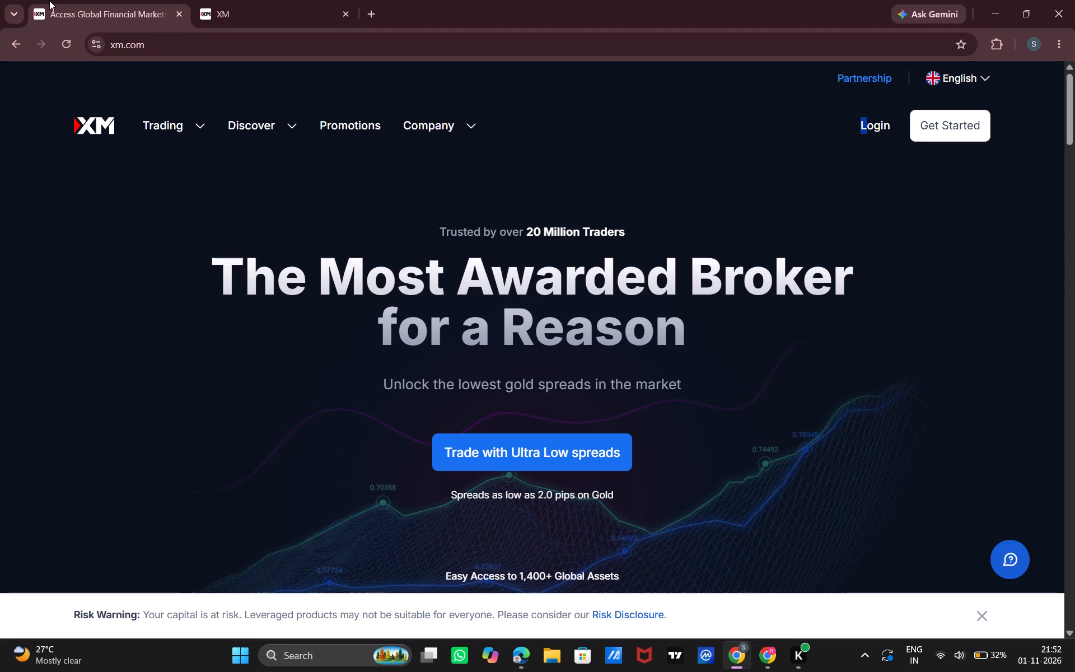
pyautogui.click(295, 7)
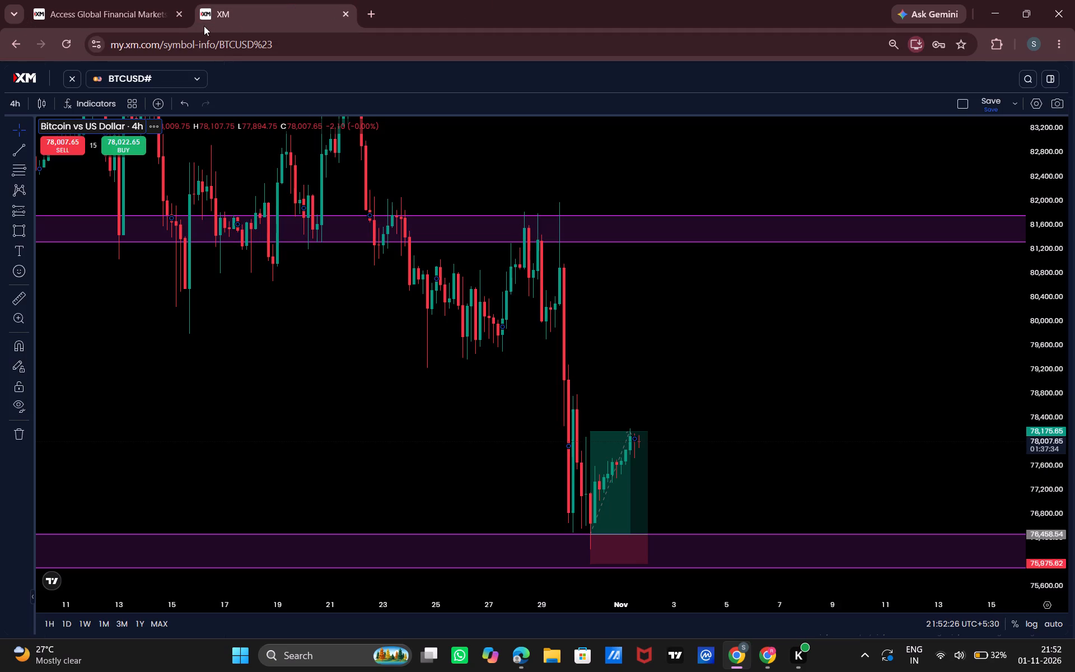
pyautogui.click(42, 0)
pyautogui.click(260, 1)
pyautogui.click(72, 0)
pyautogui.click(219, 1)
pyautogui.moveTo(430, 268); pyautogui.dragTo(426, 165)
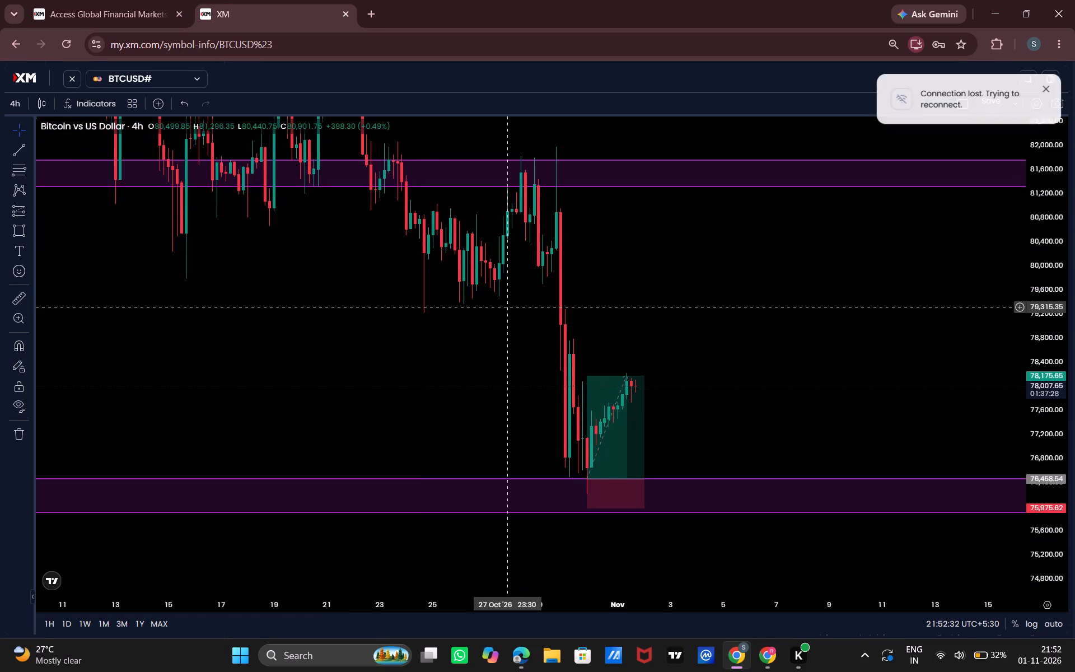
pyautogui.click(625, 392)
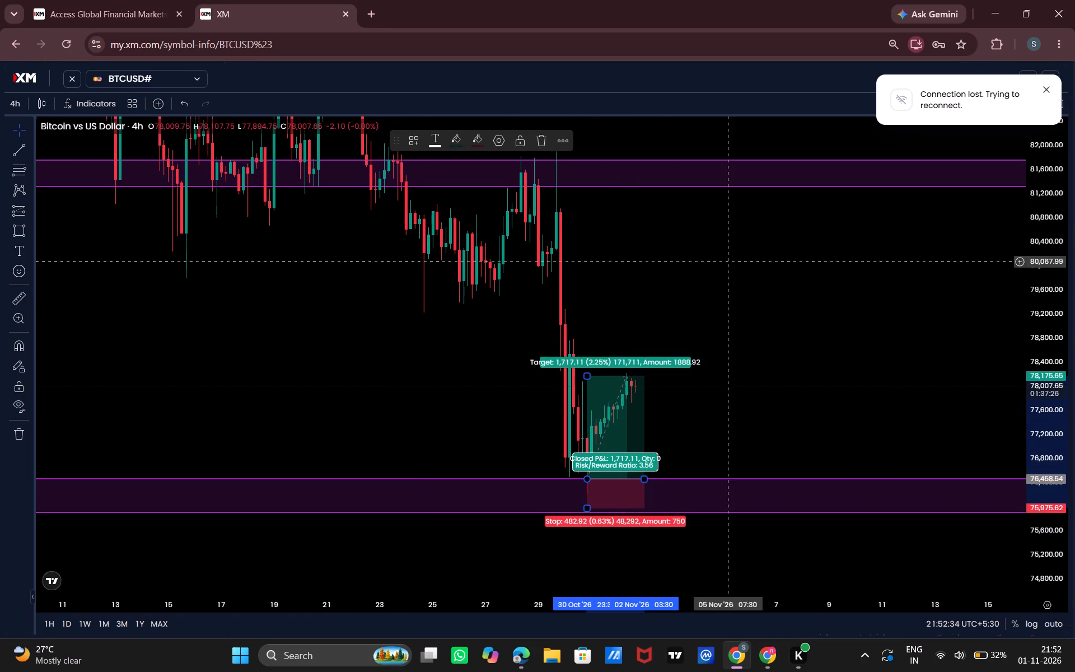
# Dismiss the connection notification over the chart.
pyautogui.click(1044, 82)
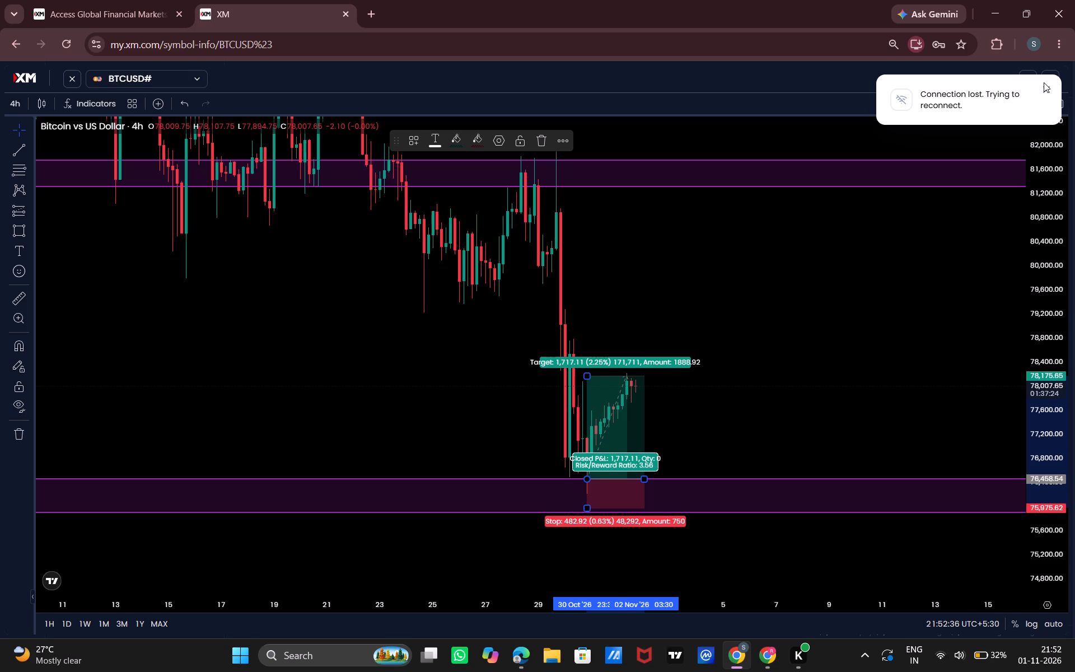
pyautogui.click(1045, 88)
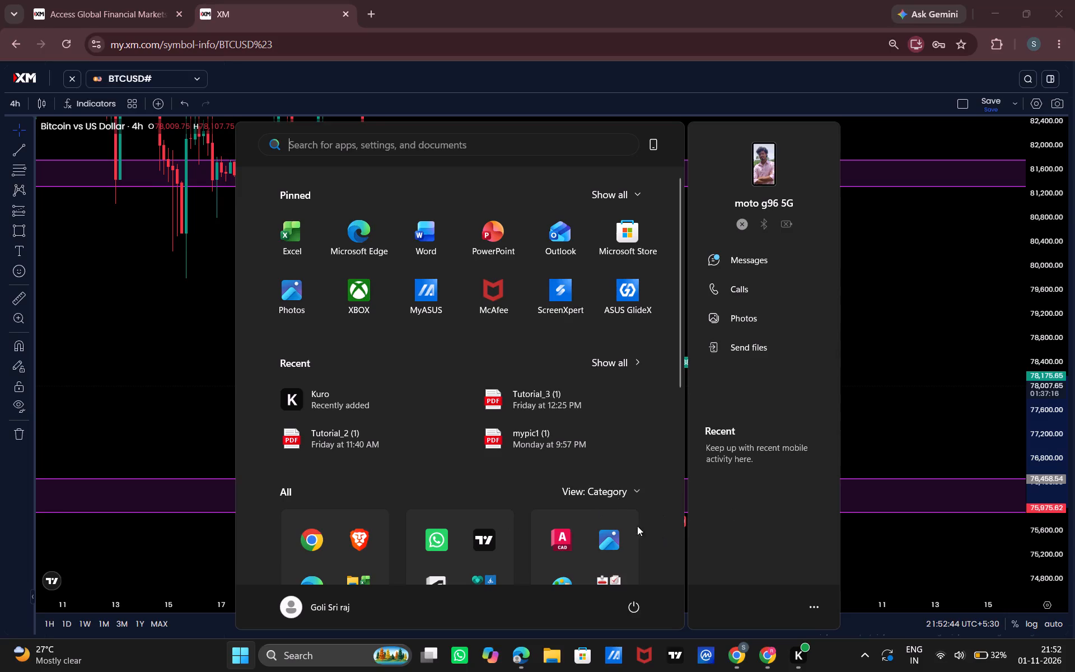
# Review the laptop's device and Windows specifications on the System About page of Windows Settings, and return to the chart.
pyautogui.scroll(-3, 604, 441)
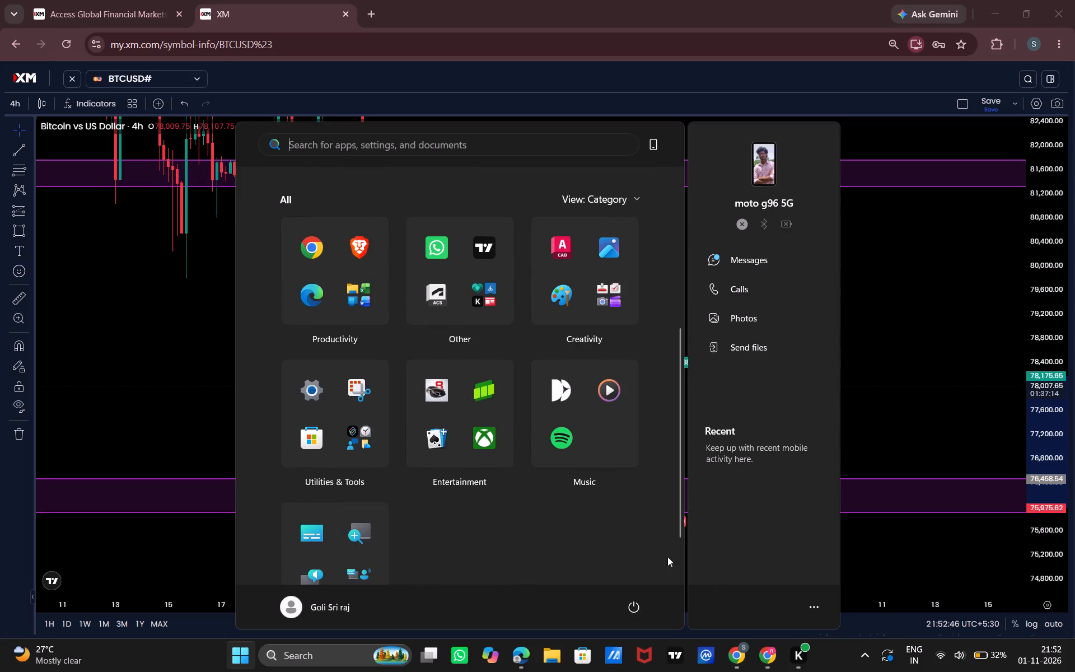
pyautogui.scroll(-1, 612, 366)
pyautogui.scroll(1, 612, 366)
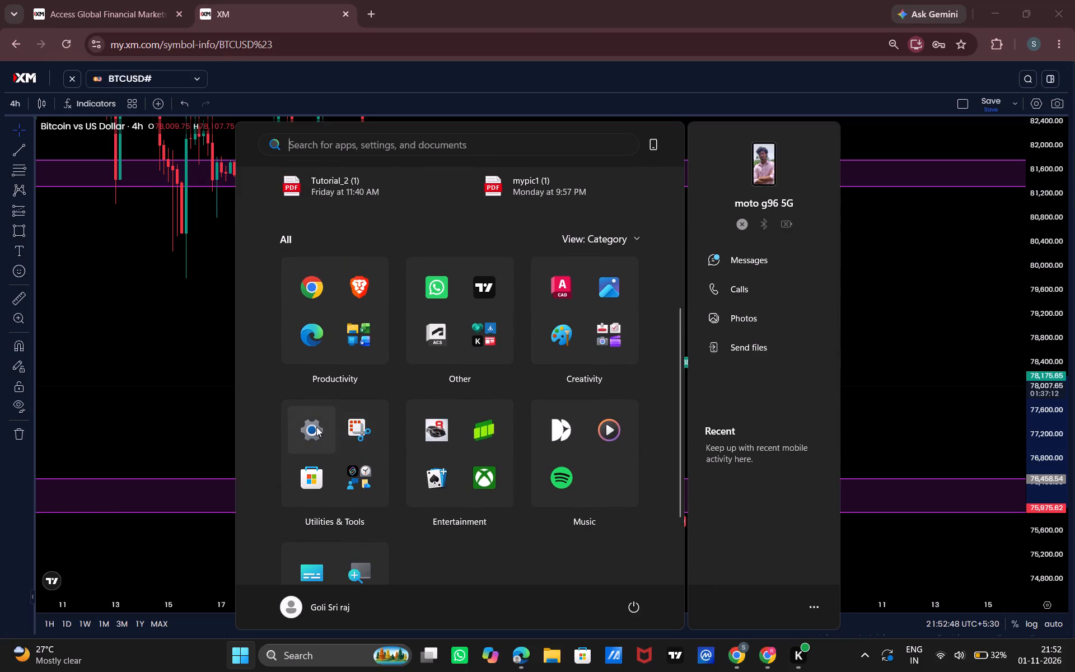
pyautogui.click(316, 427)
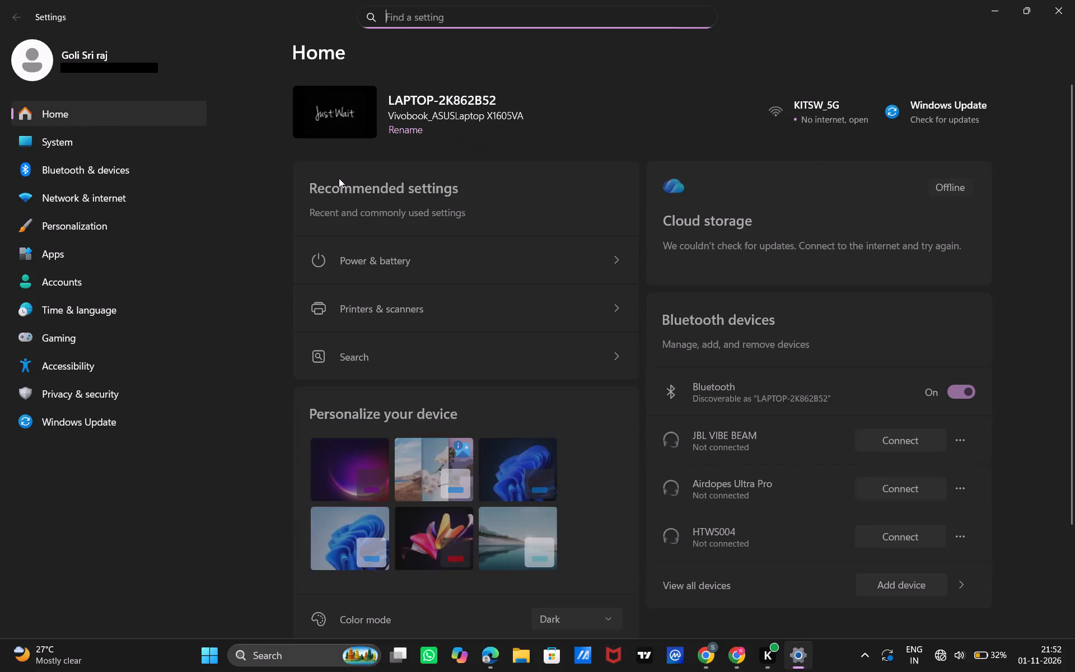
pyautogui.scroll(-2, 608, 328)
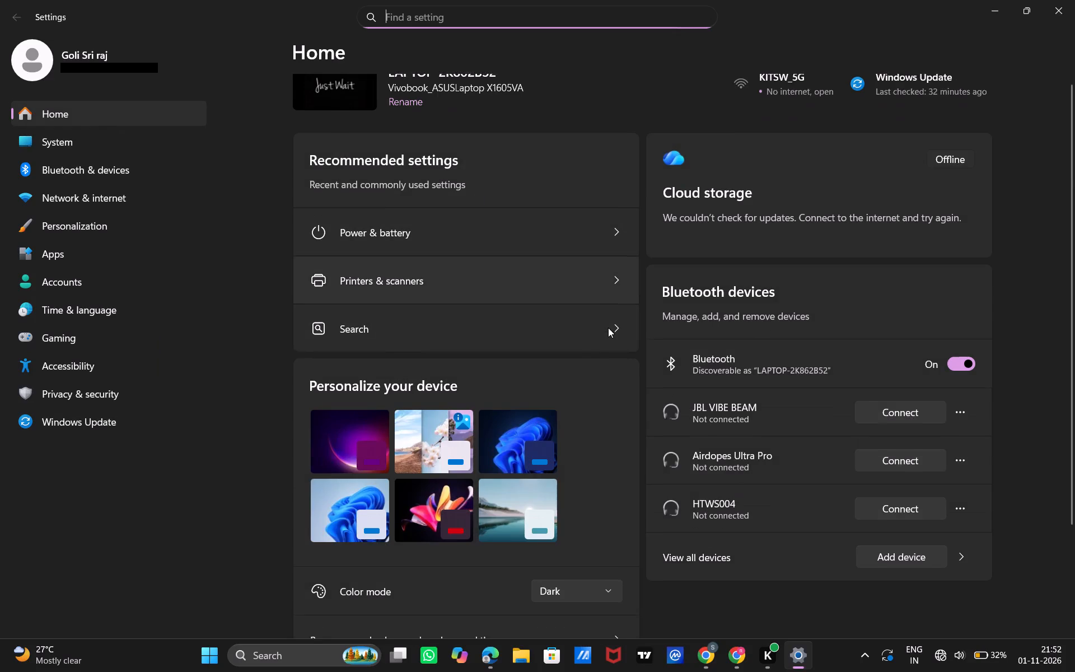
pyautogui.scroll(-1, 608, 328)
pyautogui.click(156, 149)
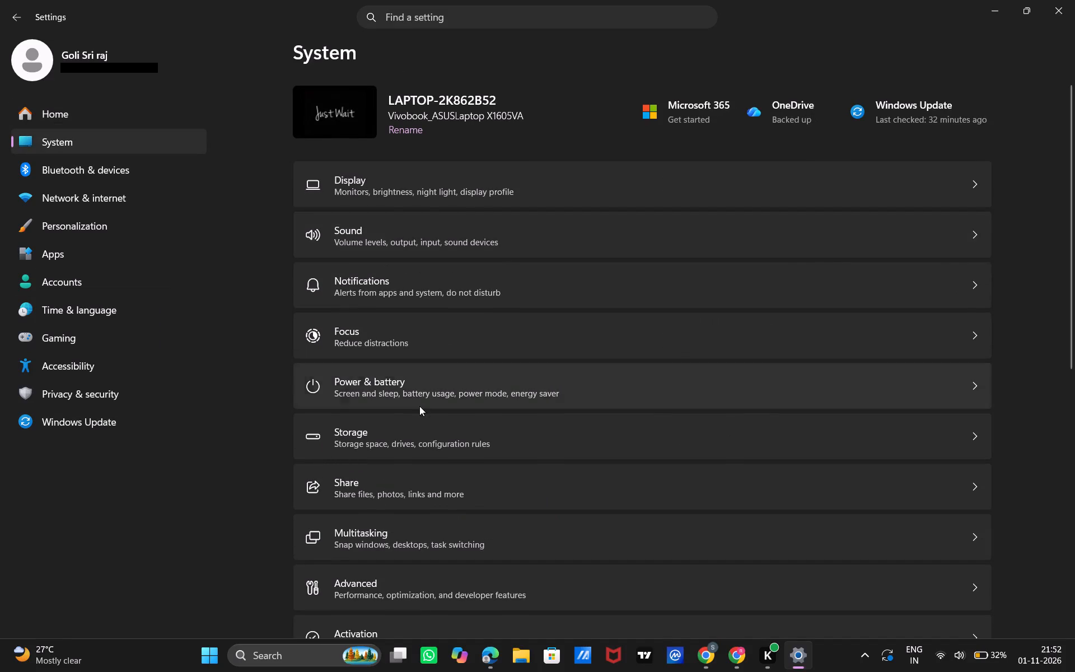
pyautogui.scroll(-9, 419, 406)
pyautogui.click(363, 606)
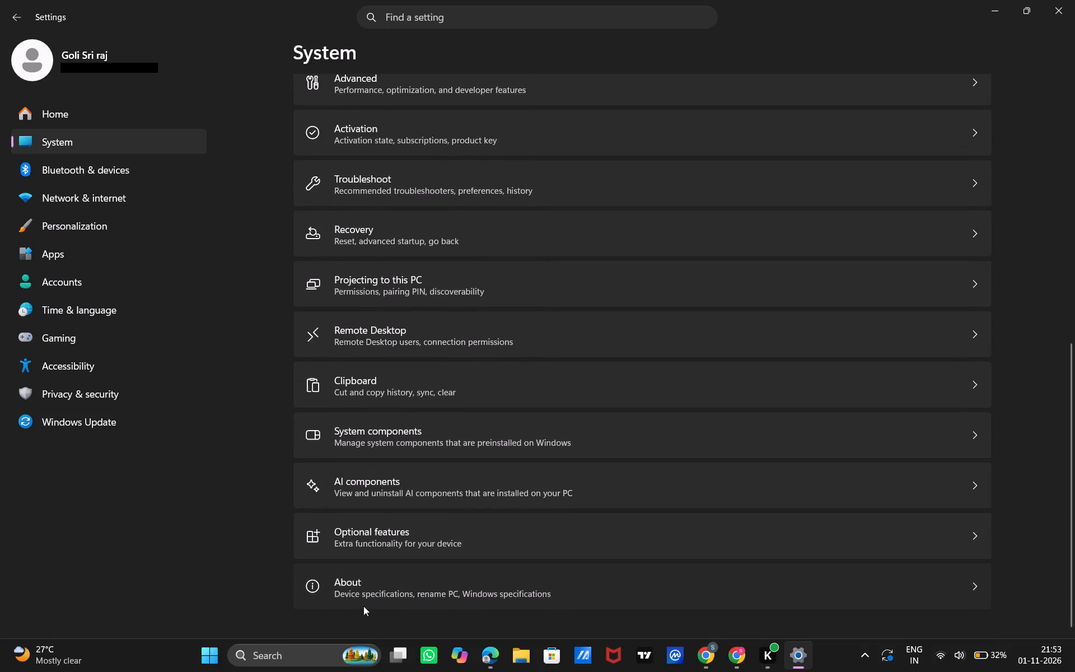
pyautogui.click(418, 576)
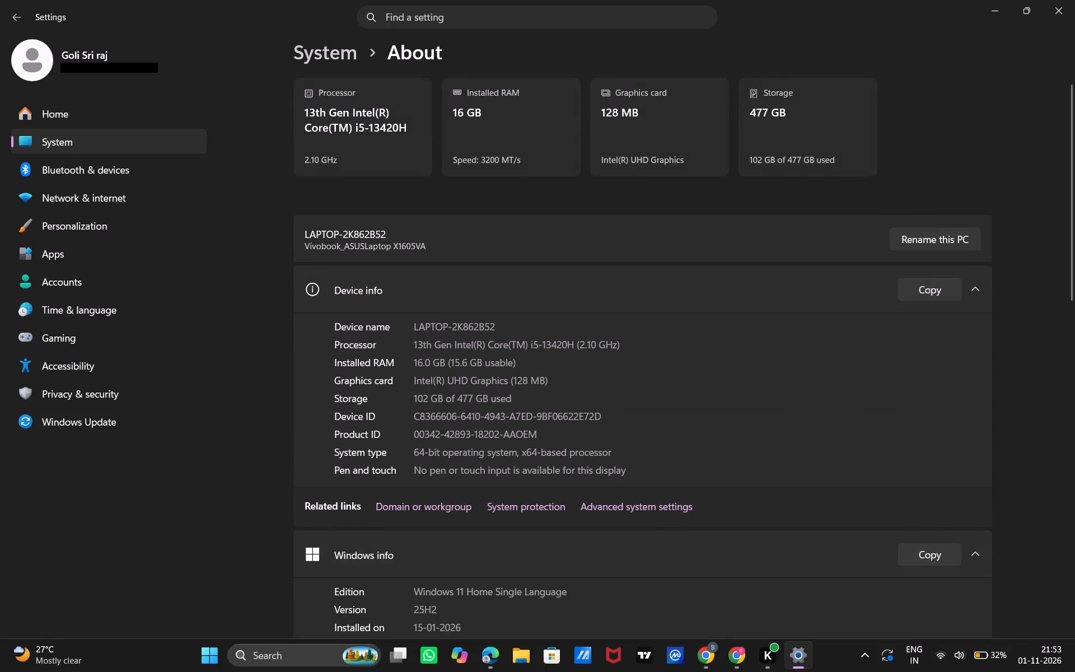
pyautogui.scroll(-2, 467, 399)
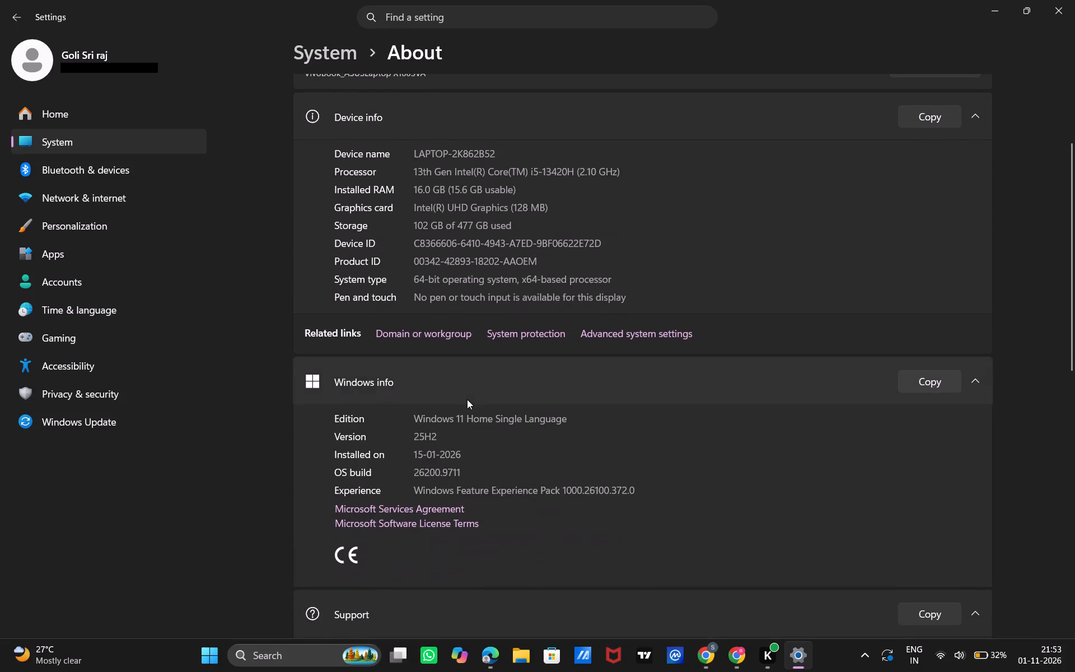
pyautogui.scroll(-2, 467, 399)
pyautogui.scroll(2, 467, 399)
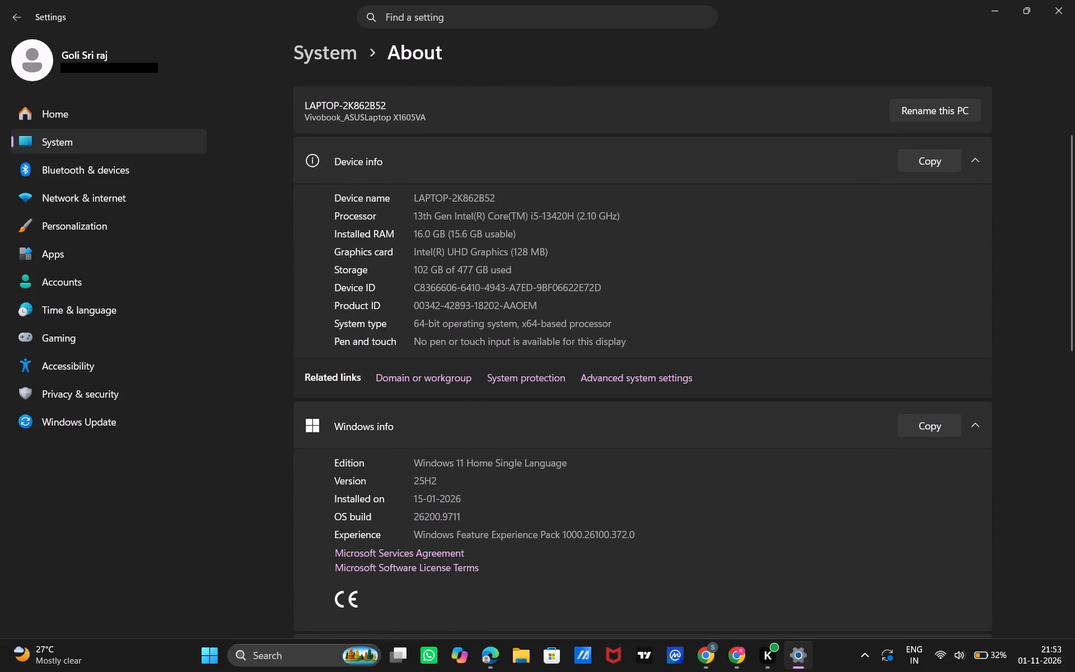
pyautogui.scroll(1, 401, 228)
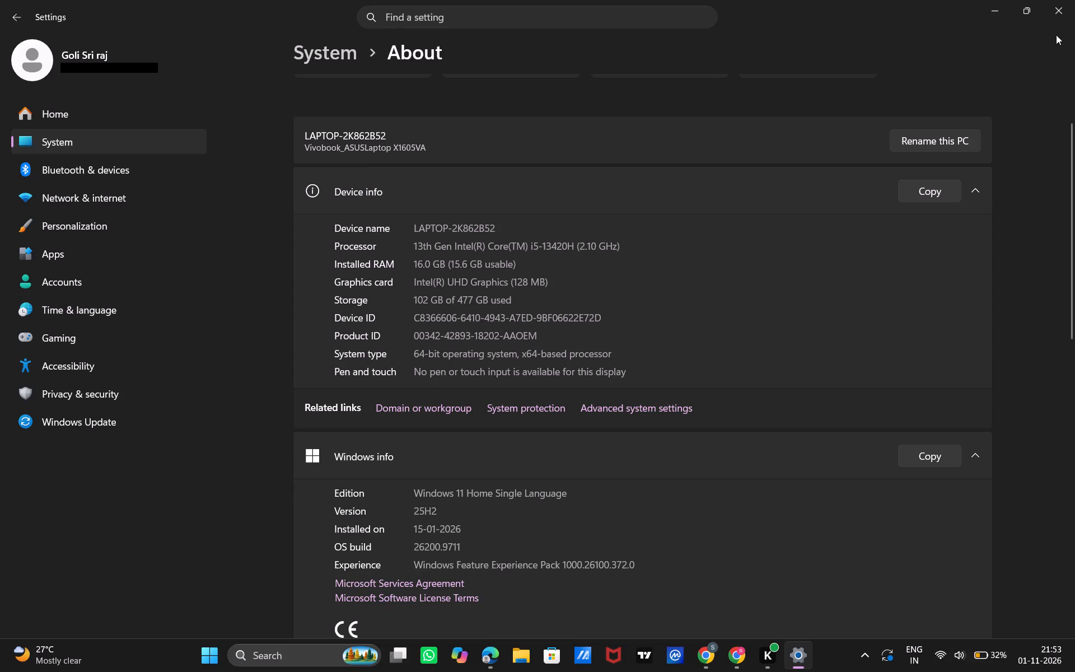
pyautogui.click(1058, 3)
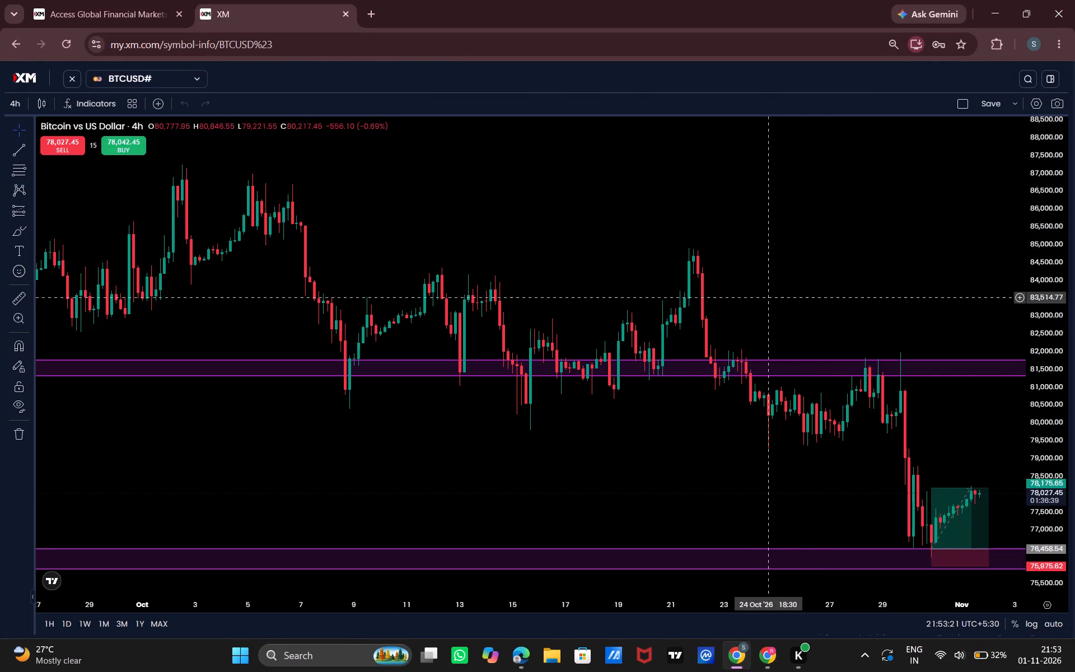
# Lower the long position's target slightly to about 78,151 on the 4-hour chart, keeping its entry and stop.
pyautogui.moveTo(686, 445); pyautogui.dragTo(560, 405)
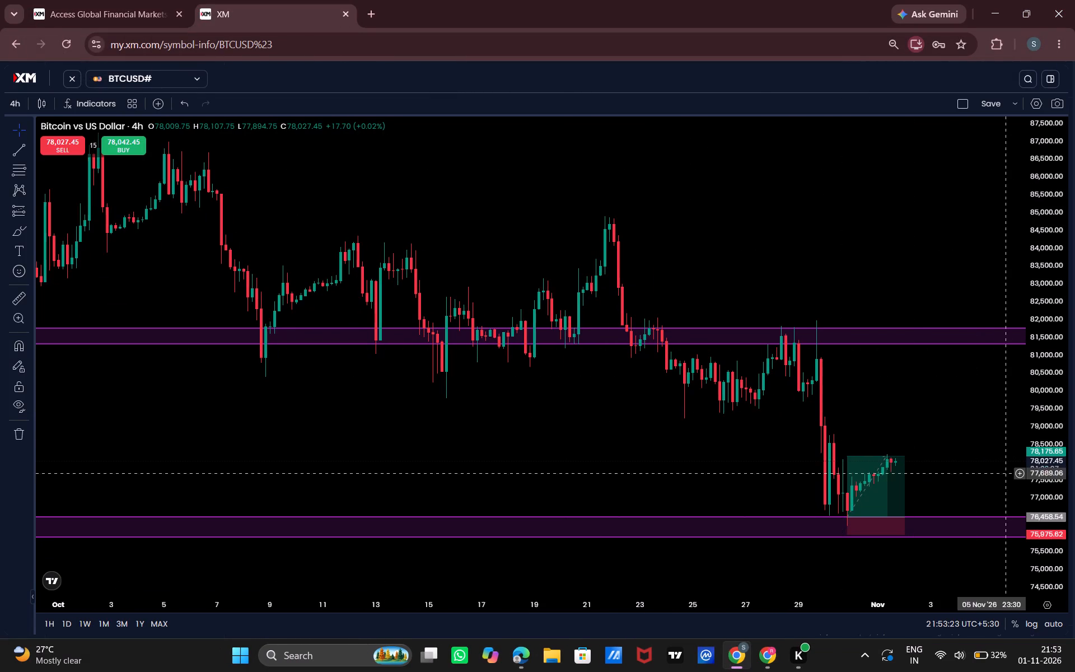
pyautogui.moveTo(947, 473); pyautogui.dragTo(919, 350)
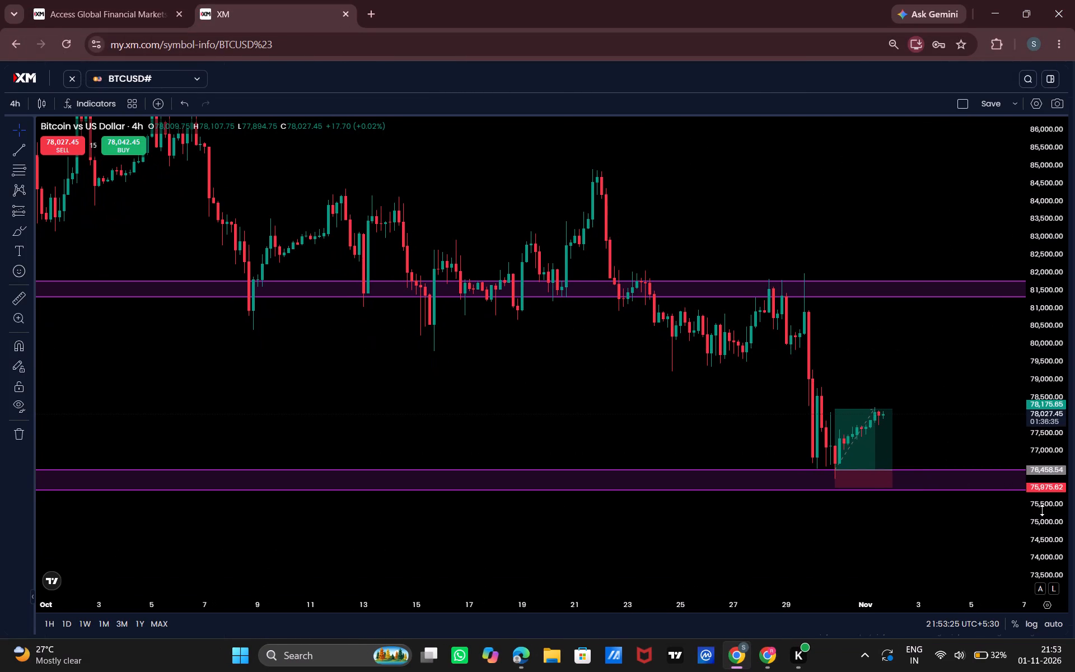
pyautogui.moveTo(1042, 510); pyautogui.dragTo(1074, 362)
pyautogui.moveTo(920, 432); pyautogui.dragTo(834, 353)
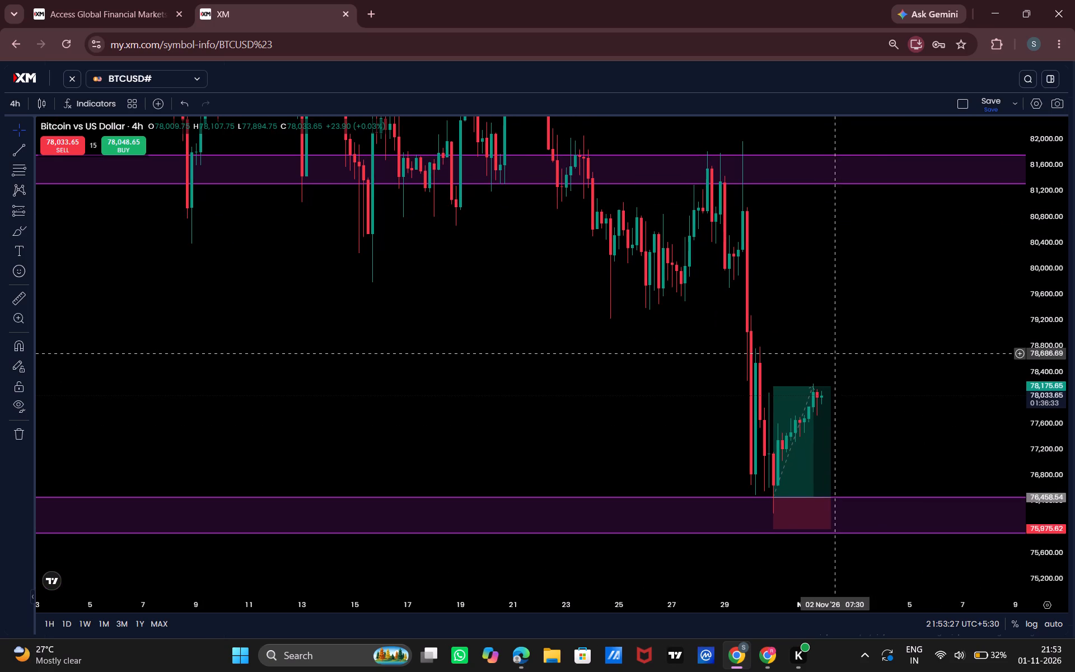
pyautogui.moveTo(1054, 372); pyautogui.dragTo(1045, 472)
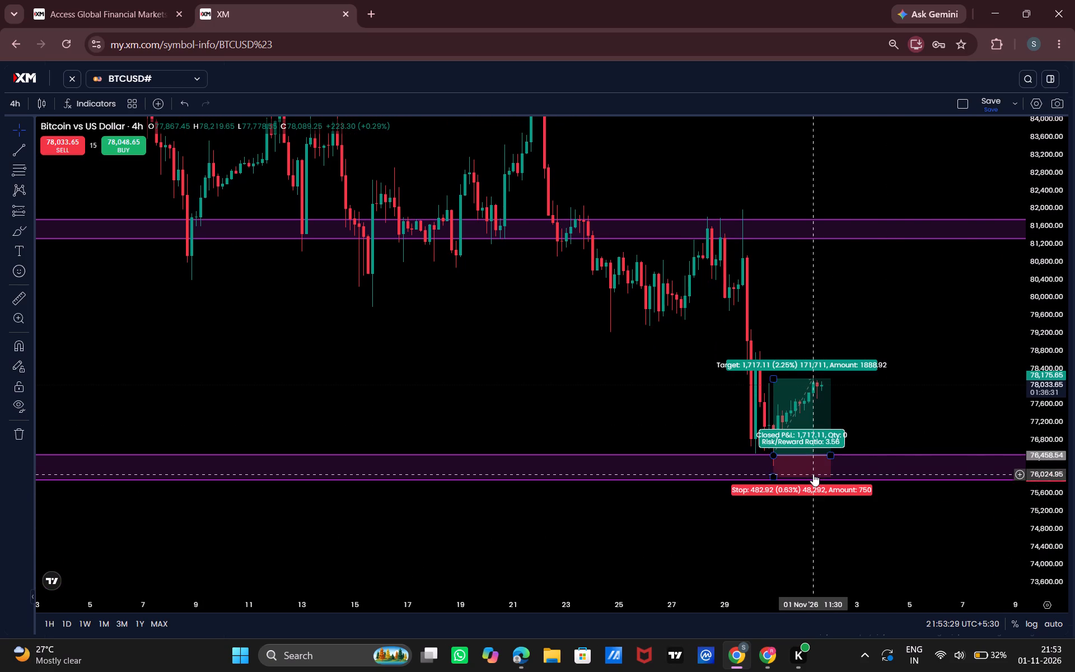
pyautogui.click(813, 474)
pyautogui.click(909, 402)
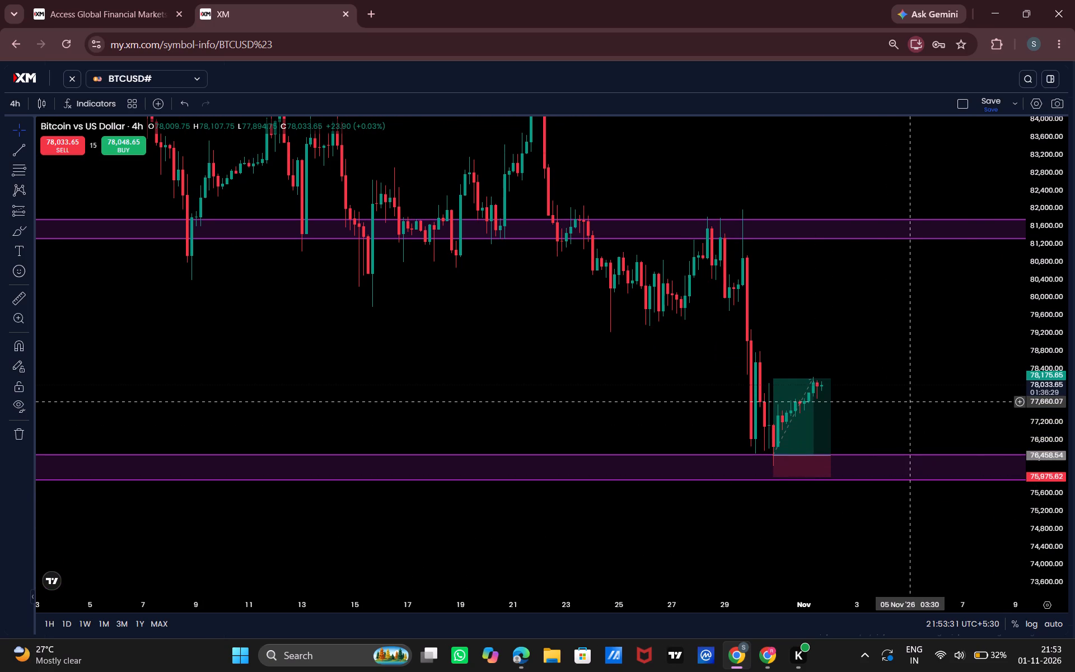
pyautogui.click(774, 380)
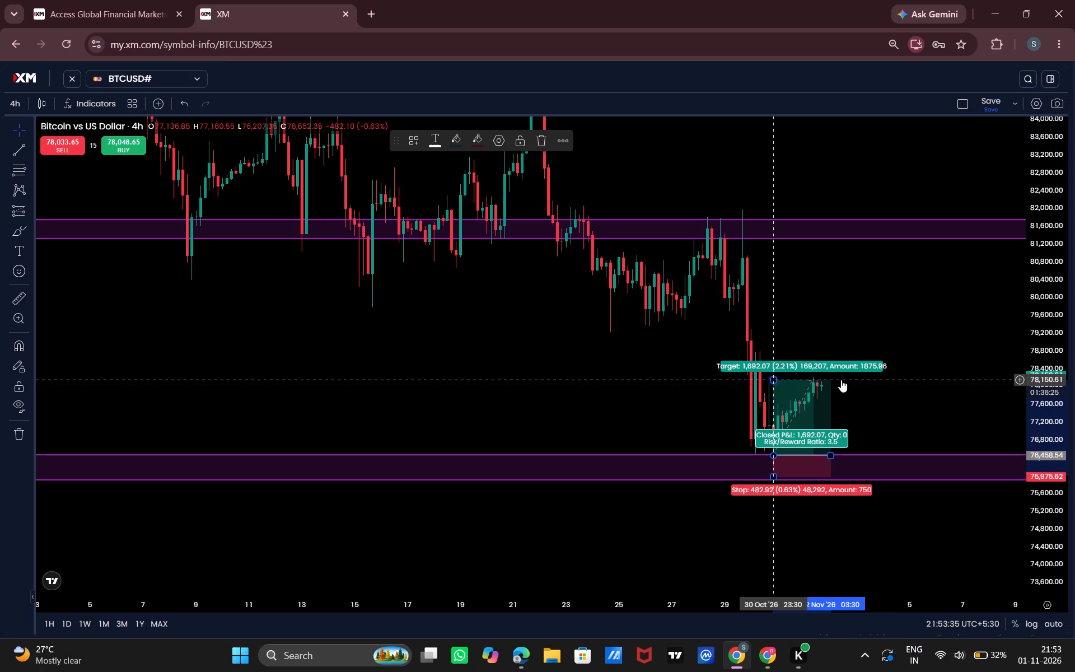
pyautogui.click(861, 382)
pyautogui.moveTo(861, 382); pyautogui.dragTo(778, 377)
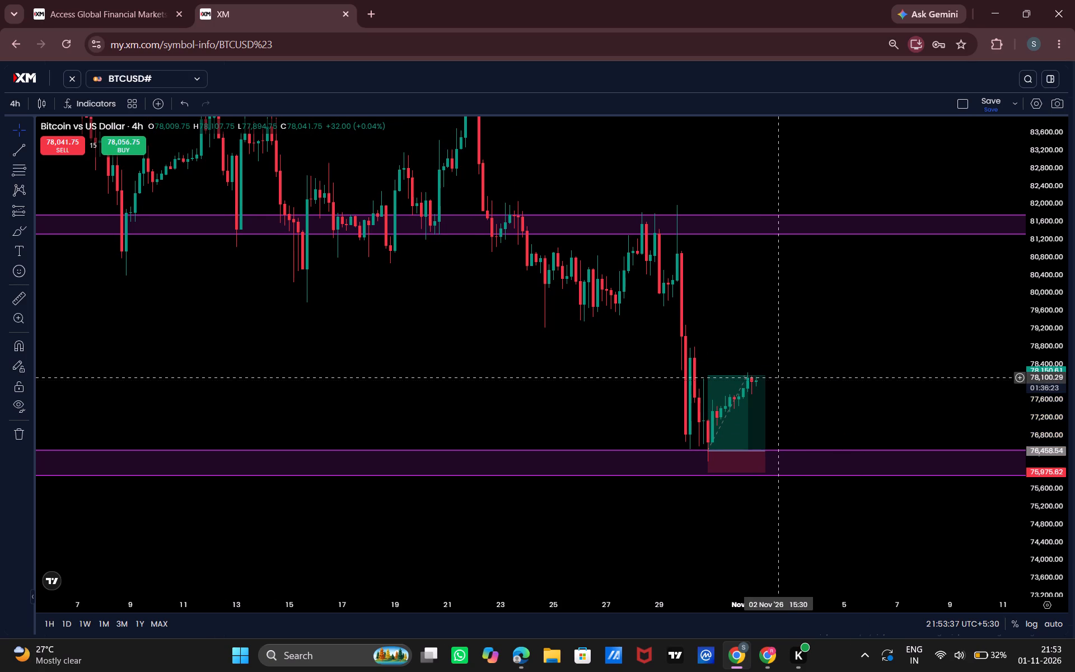
pyautogui.click(749, 391)
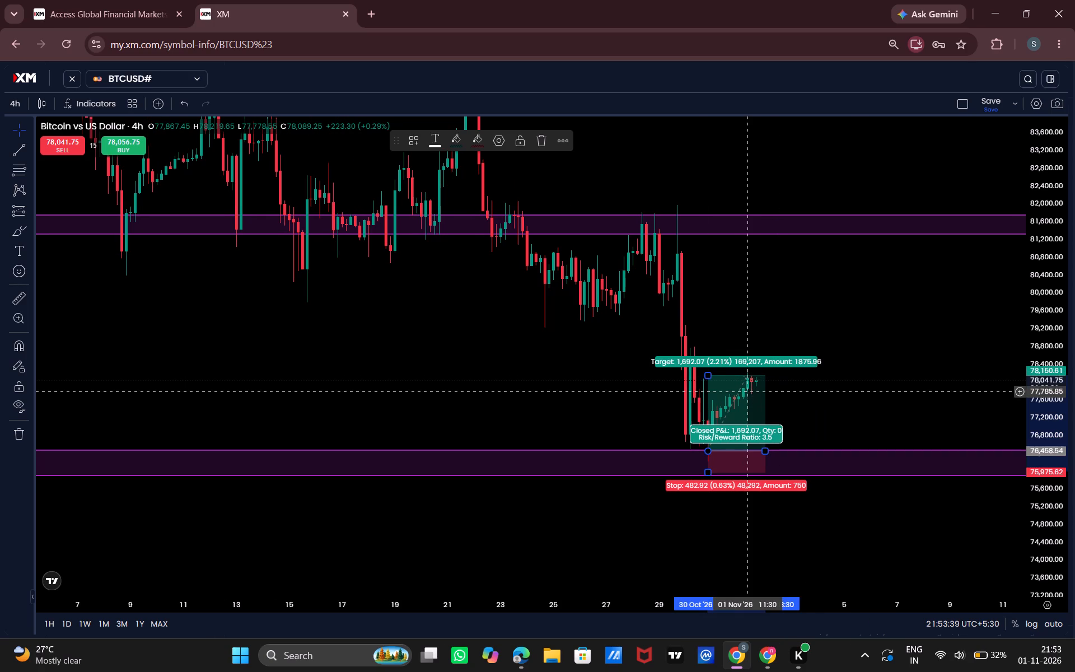
pyautogui.click(819, 361)
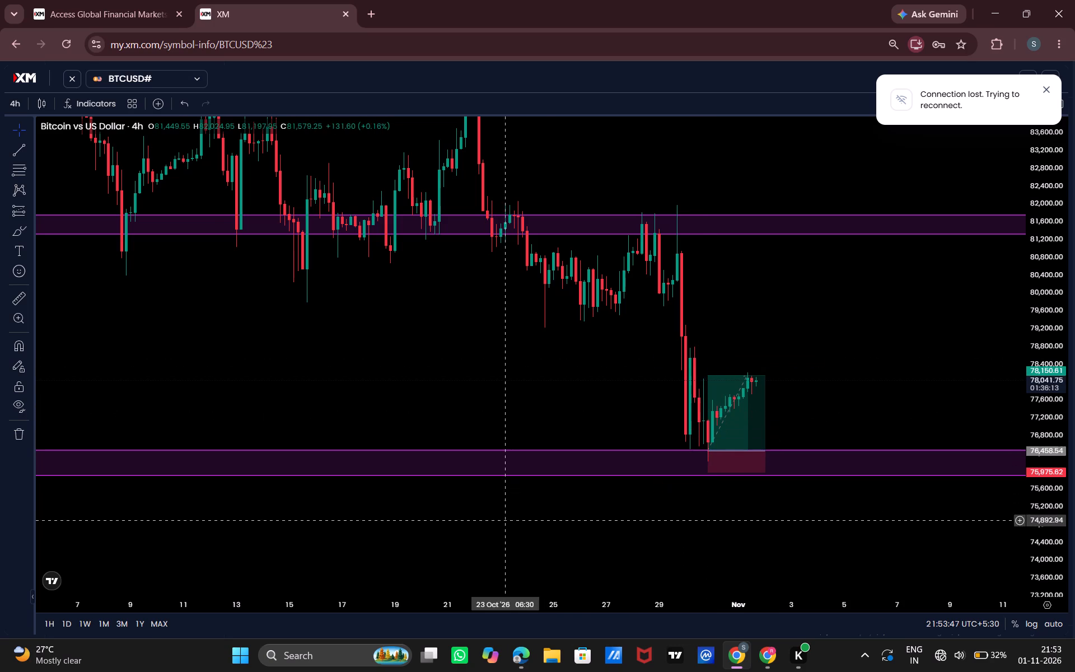
# Examine the mid-September 4-hour candles around both purple zones and where the zones begin, and return to the long position.
pyautogui.moveTo(504, 520); pyautogui.dragTo(1067, 498)
pyautogui.moveTo(624, 562); pyautogui.dragTo(1073, 519)
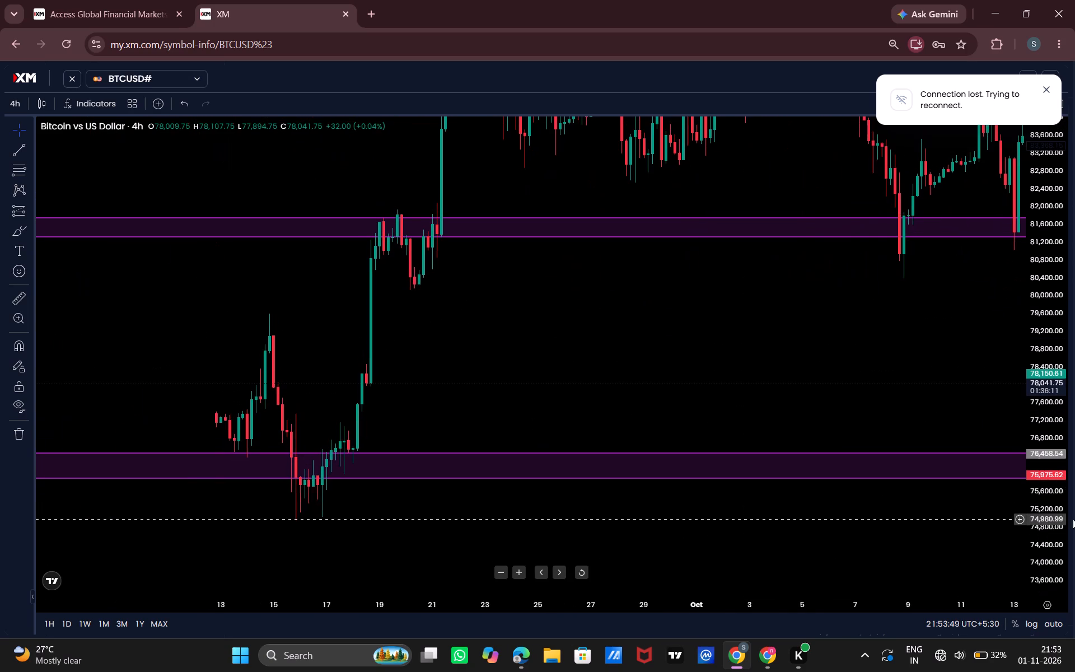
pyautogui.moveTo(586, 524); pyautogui.dragTo(1074, 470)
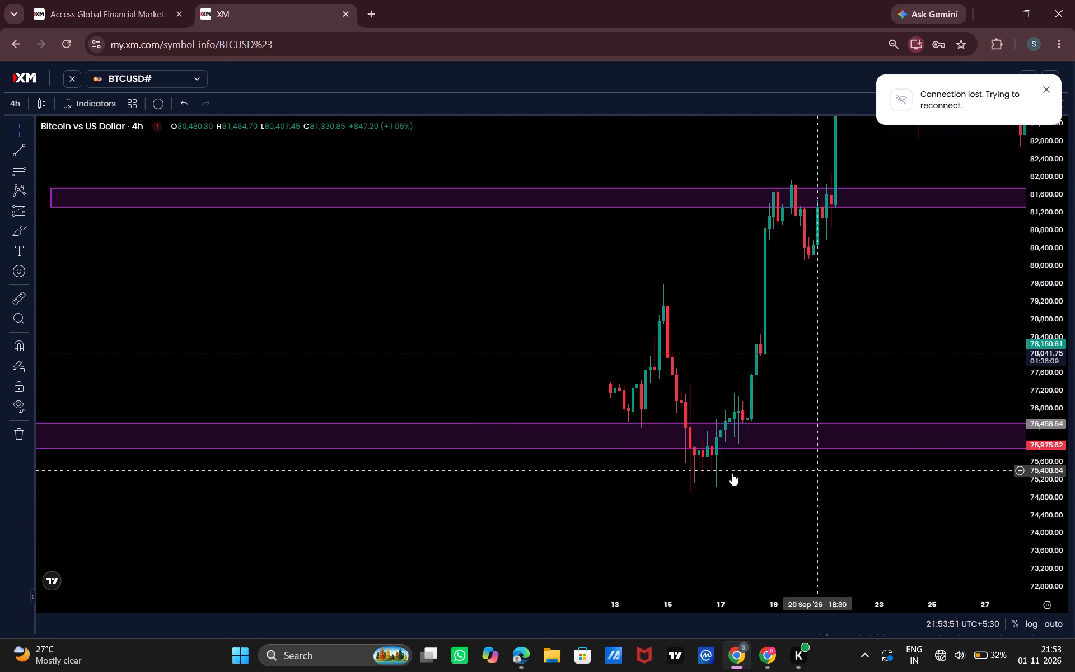
pyautogui.moveTo(635, 471); pyautogui.dragTo(918, 414)
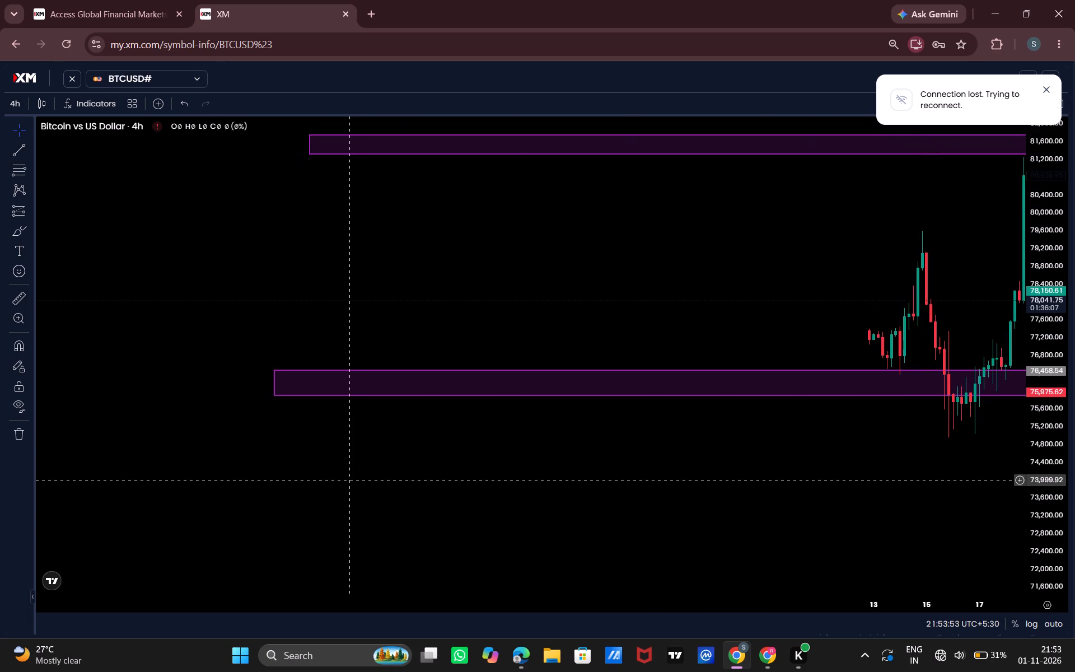
pyautogui.moveTo(350, 479); pyautogui.dragTo(302, 489)
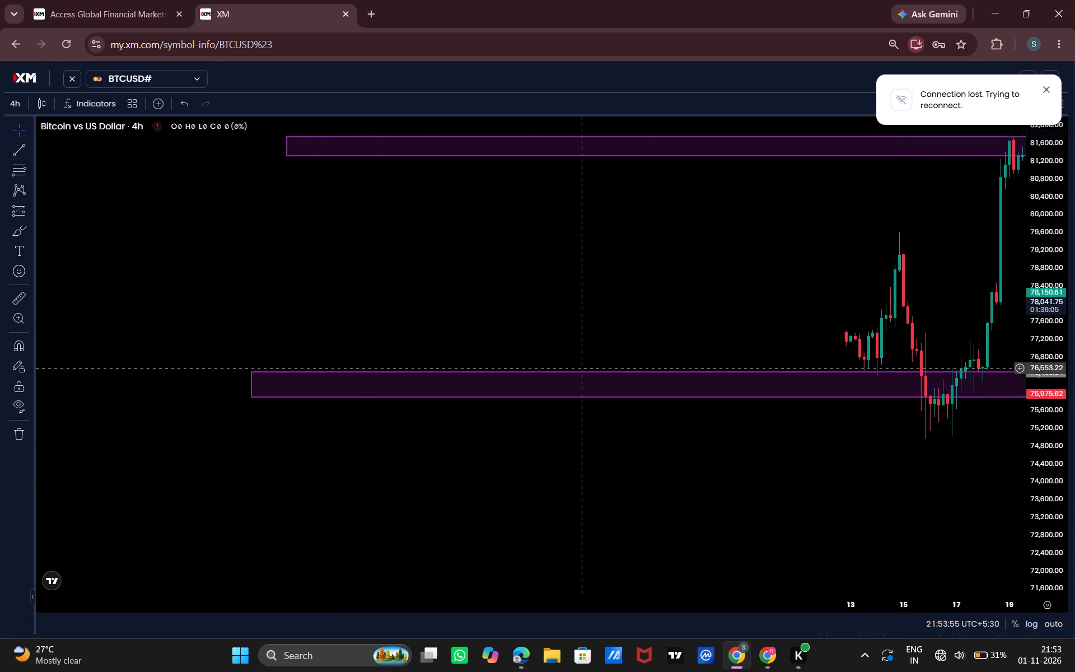
pyautogui.moveTo(834, 467); pyautogui.dragTo(752, 468)
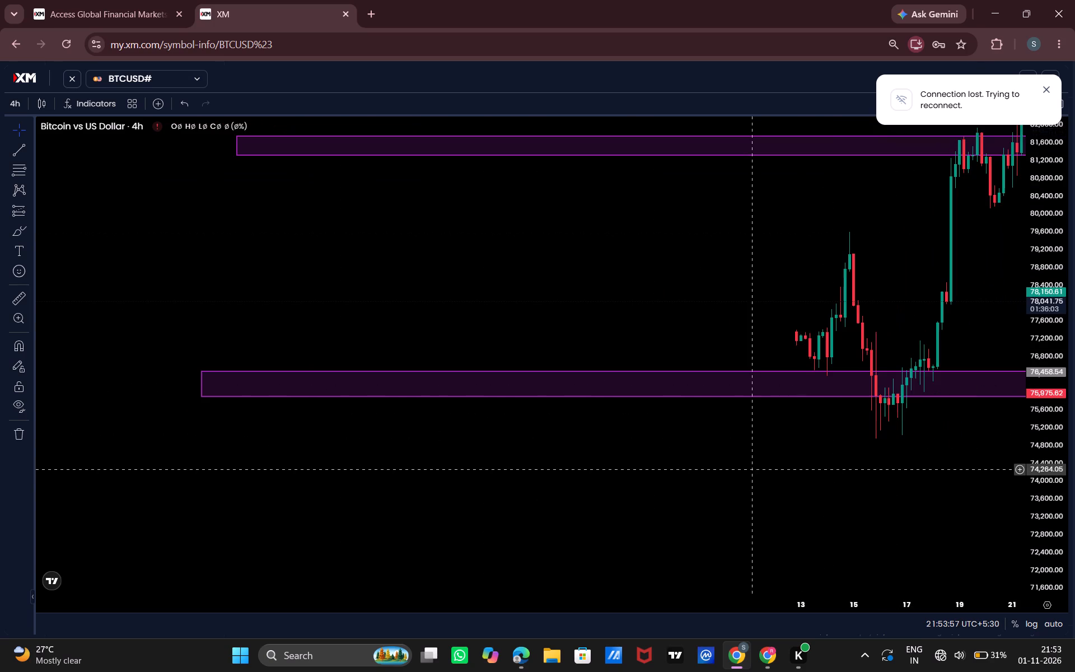
pyautogui.moveTo(852, 440); pyautogui.dragTo(868, 459)
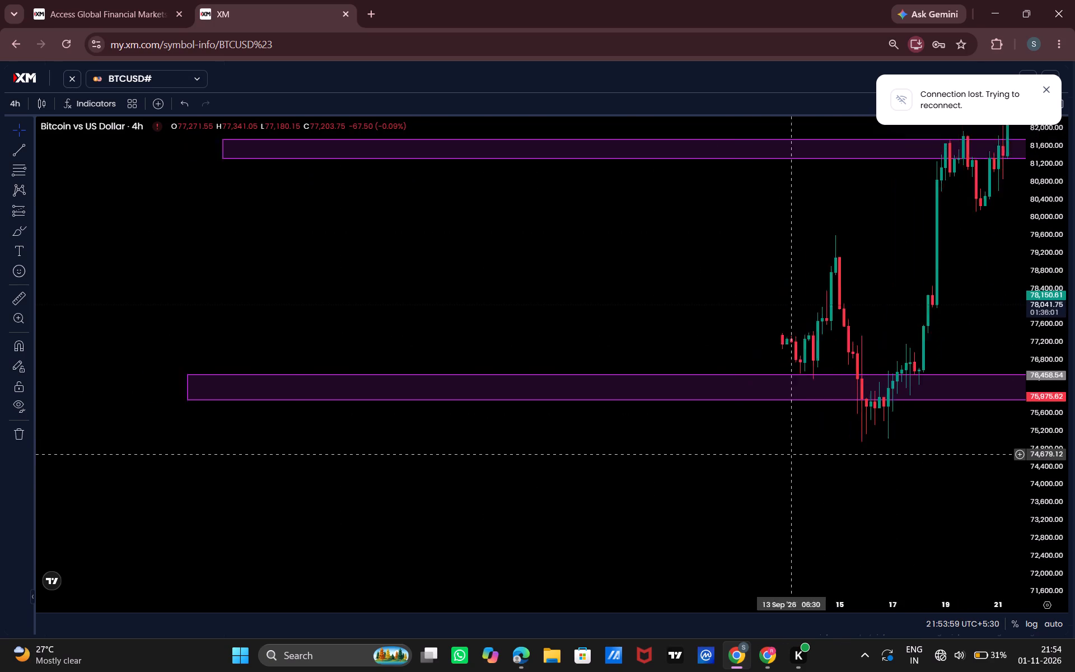
pyautogui.moveTo(868, 459); pyautogui.dragTo(896, 459)
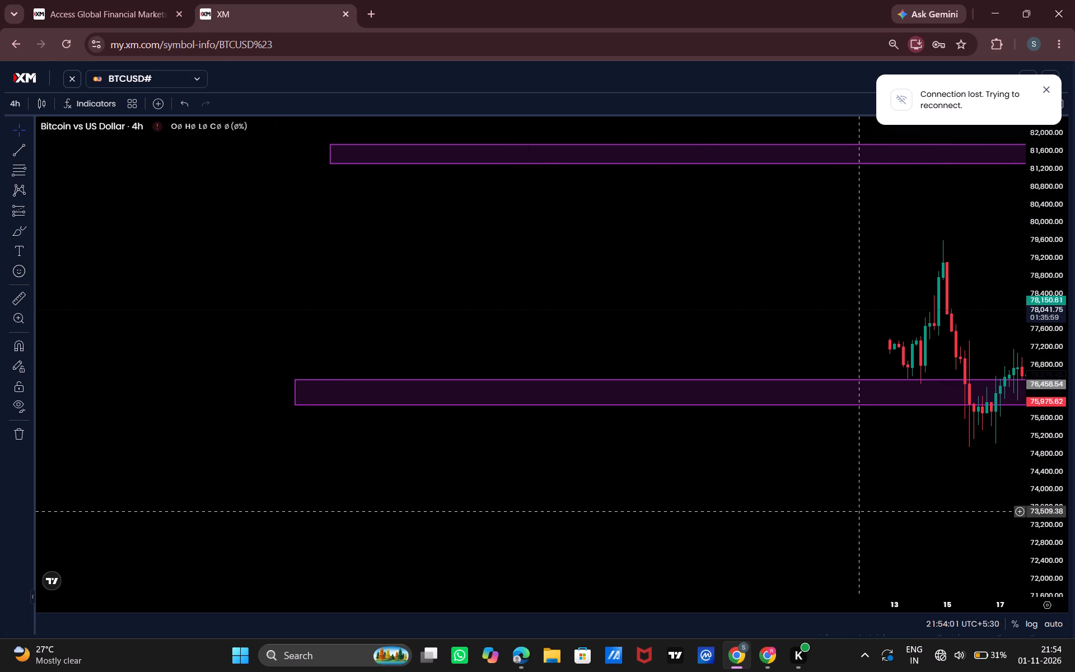
pyautogui.moveTo(861, 511); pyautogui.dragTo(610, 536)
pyautogui.moveTo(289, 452); pyautogui.dragTo(428, 460)
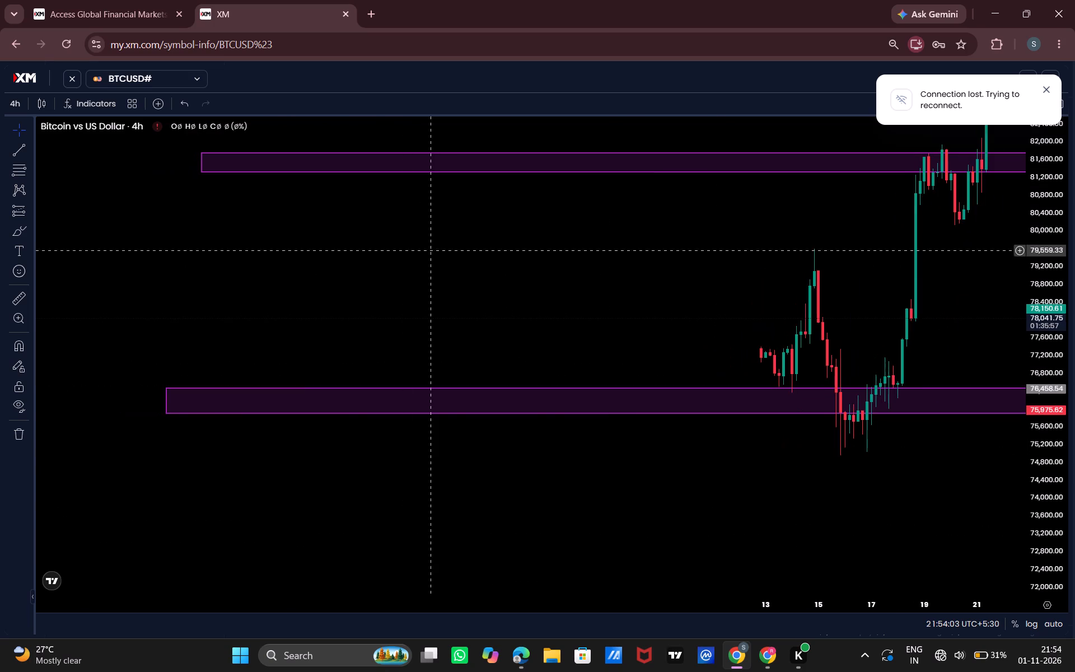
pyautogui.moveTo(802, 469); pyautogui.dragTo(96, 454)
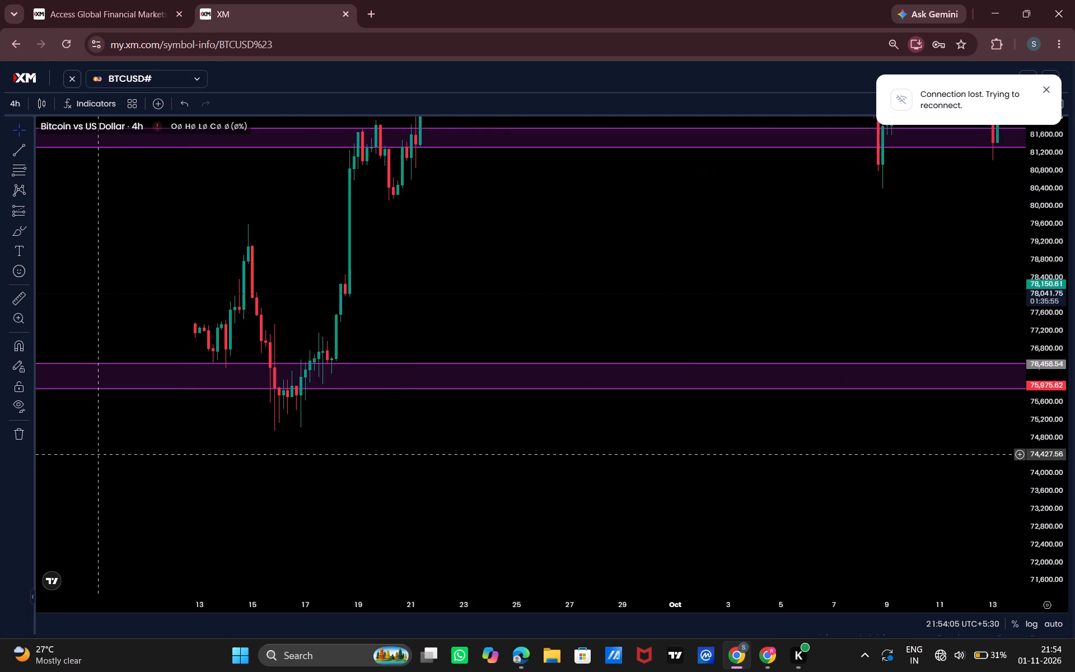
pyautogui.moveTo(709, 518); pyautogui.dragTo(111, 525)
pyautogui.moveTo(763, 511); pyautogui.dragTo(448, 552)
pyautogui.moveTo(798, 517); pyautogui.dragTo(765, 568)
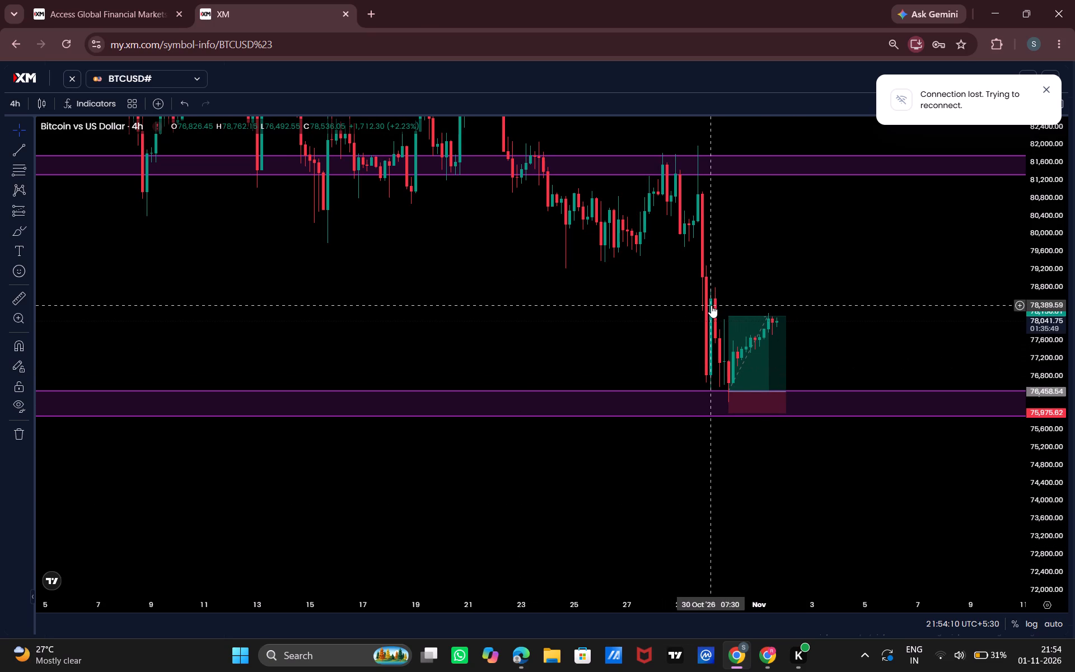
# Compare the mid-September price reaction at the lower purple zone with the late-October drop and the long position.
pyautogui.moveTo(450, 477); pyautogui.dragTo(1044, 493)
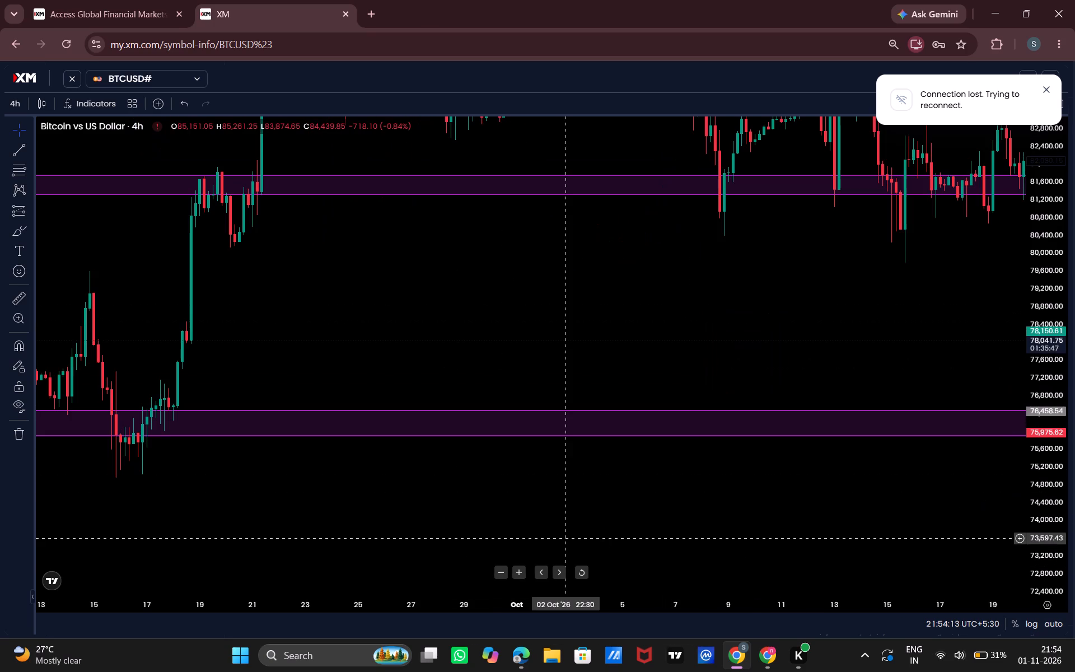
pyautogui.moveTo(563, 538); pyautogui.dragTo(1074, 499)
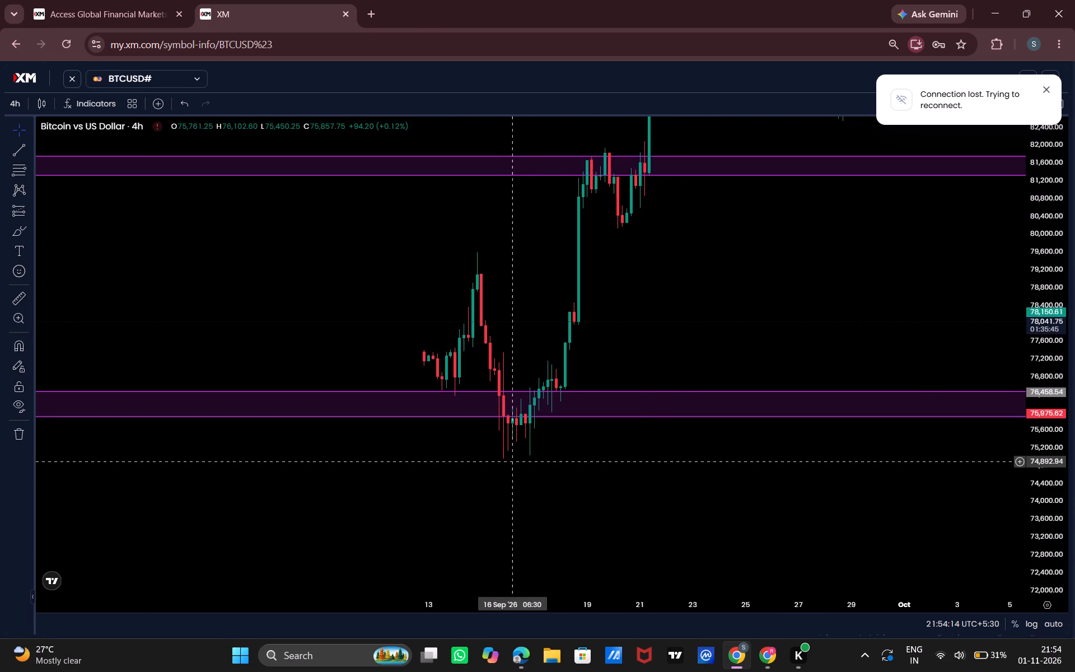
pyautogui.moveTo(646, 297); pyautogui.dragTo(300, 539)
pyautogui.moveTo(640, 401); pyautogui.dragTo(422, 231)
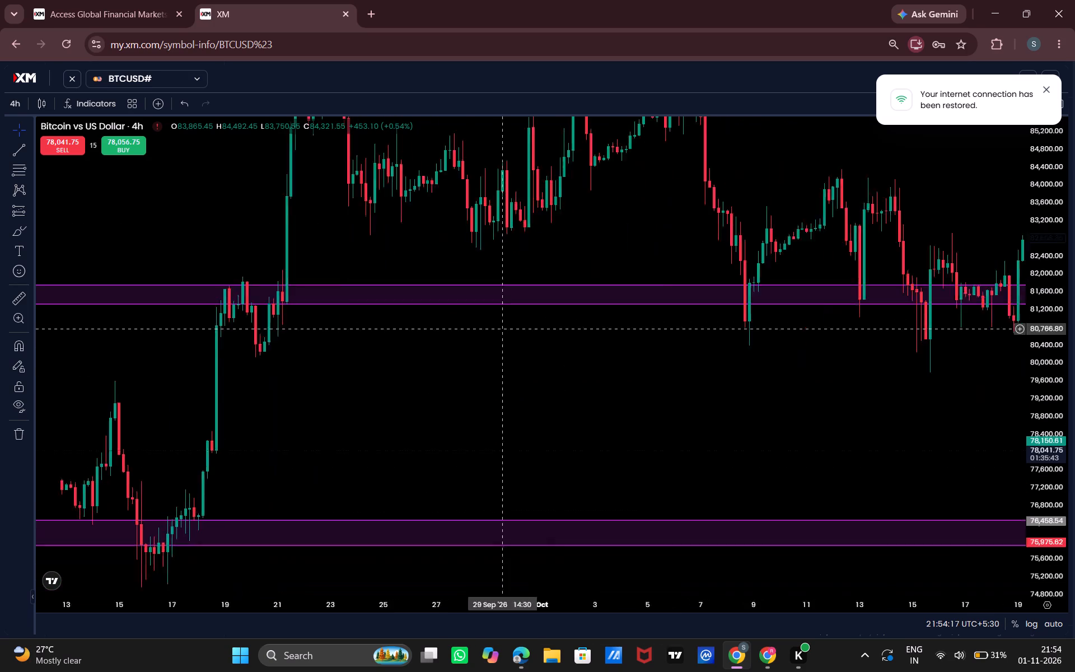
pyautogui.moveTo(422, 231); pyautogui.dragTo(405, 207)
pyautogui.moveTo(954, 504); pyautogui.dragTo(528, 468)
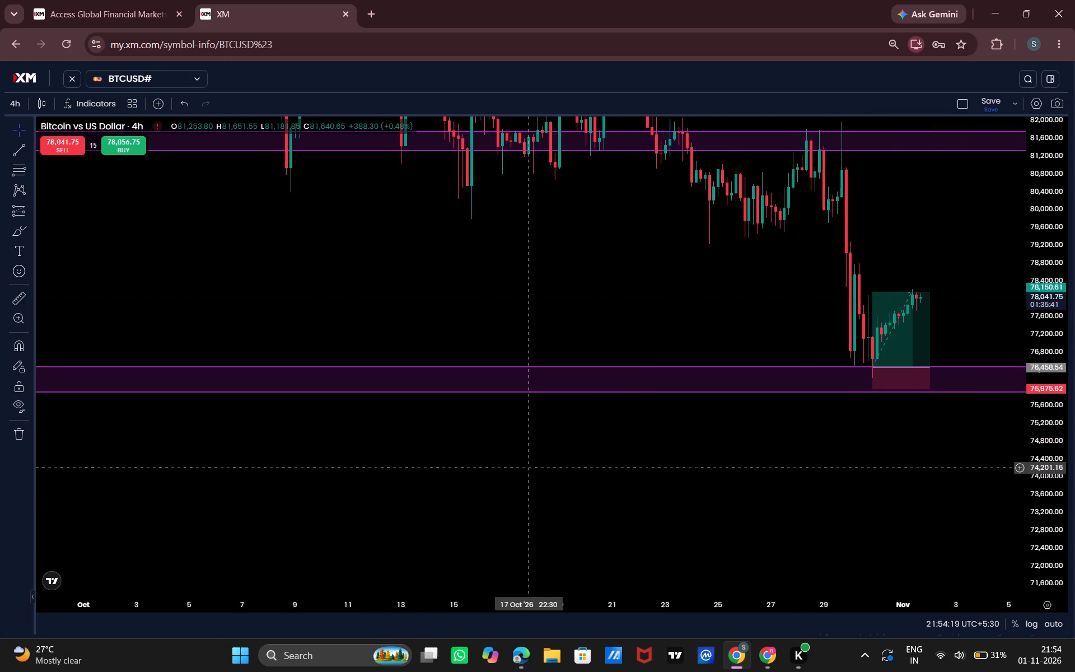
pyautogui.moveTo(913, 487); pyautogui.dragTo(777, 530)
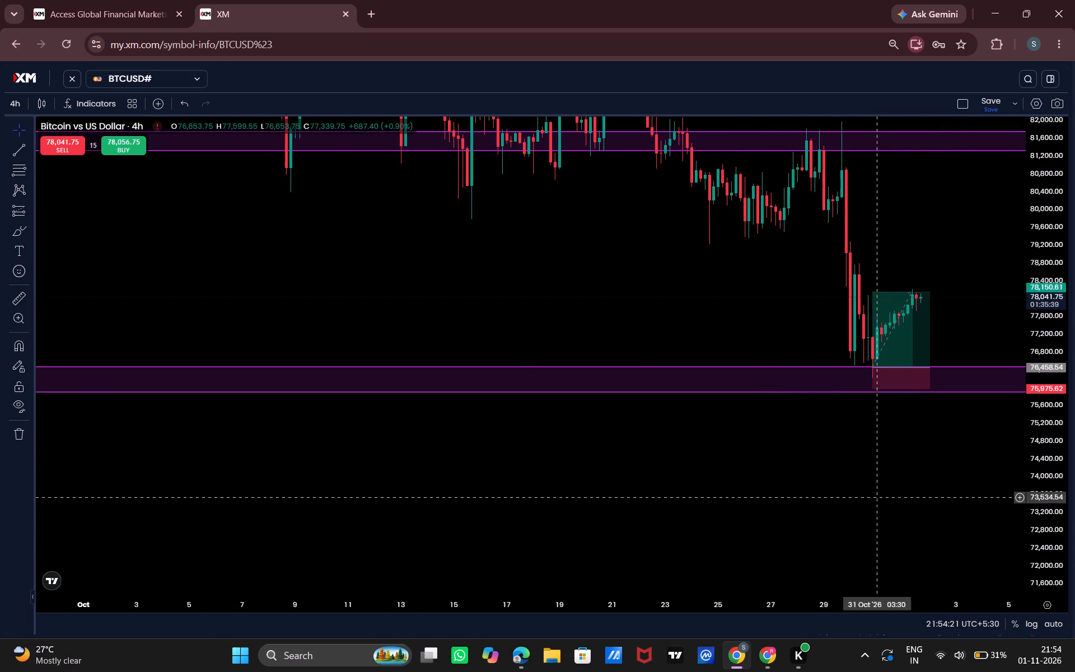
# Review the long position's entry, target, stop and risk/reward against the lower purple zone and the late-October drop on the 4-hour chart.
pyautogui.moveTo(777, 530); pyautogui.dragTo(737, 532)
pyautogui.moveTo(1038, 414); pyautogui.dragTo(1074, 211)
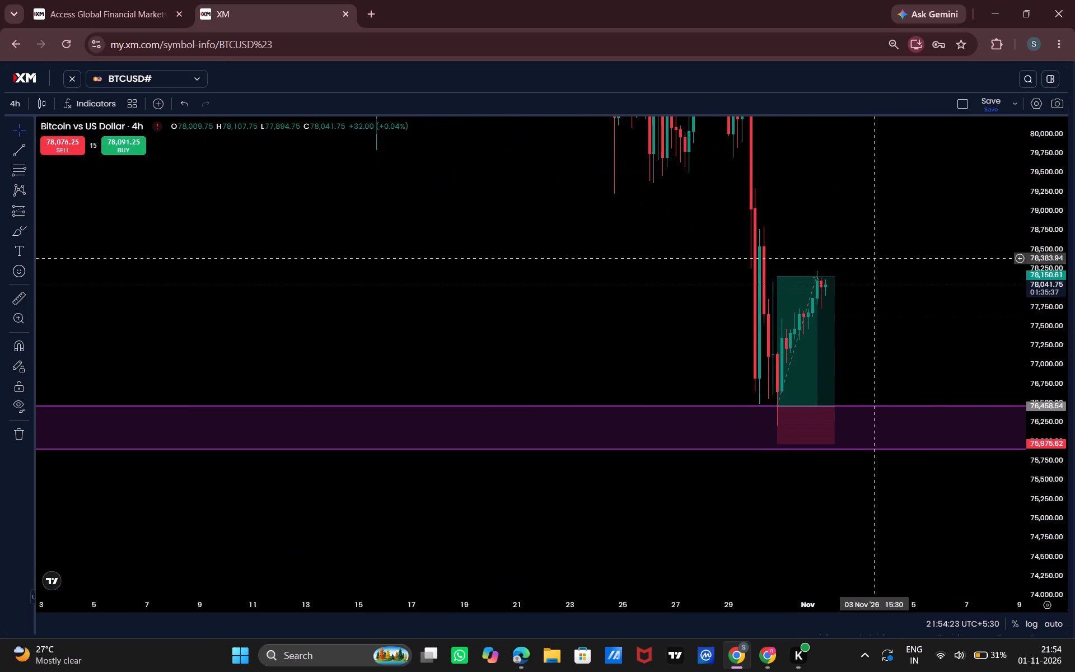
pyautogui.moveTo(873, 258); pyautogui.dragTo(854, 343)
pyautogui.moveTo(1045, 309); pyautogui.dragTo(1037, 426)
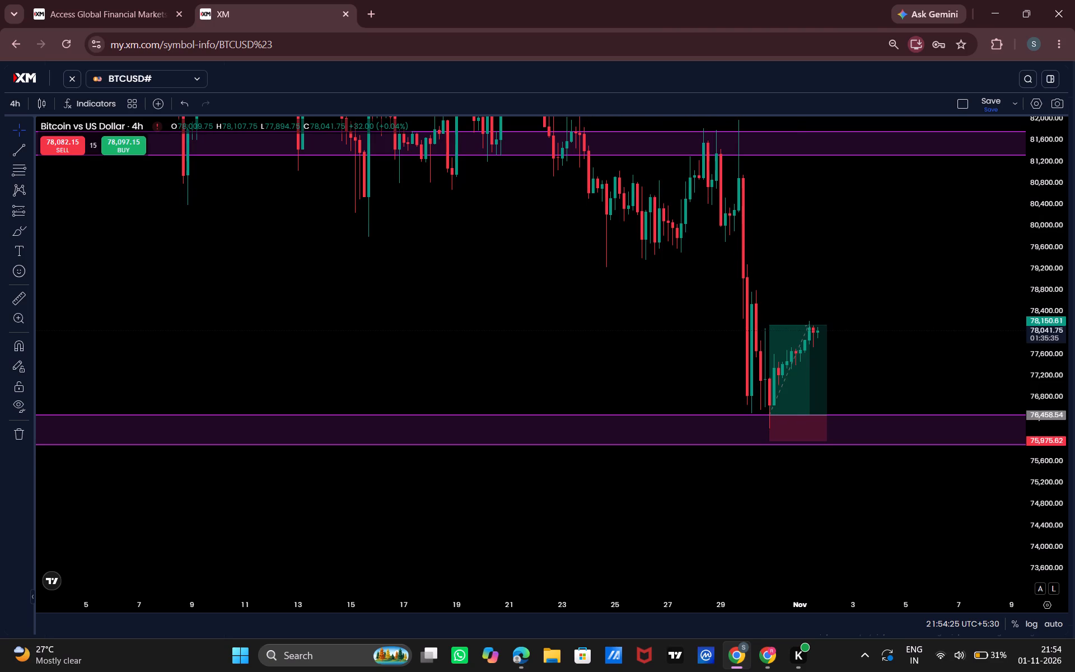
pyautogui.moveTo(806, 498); pyautogui.dragTo(733, 520)
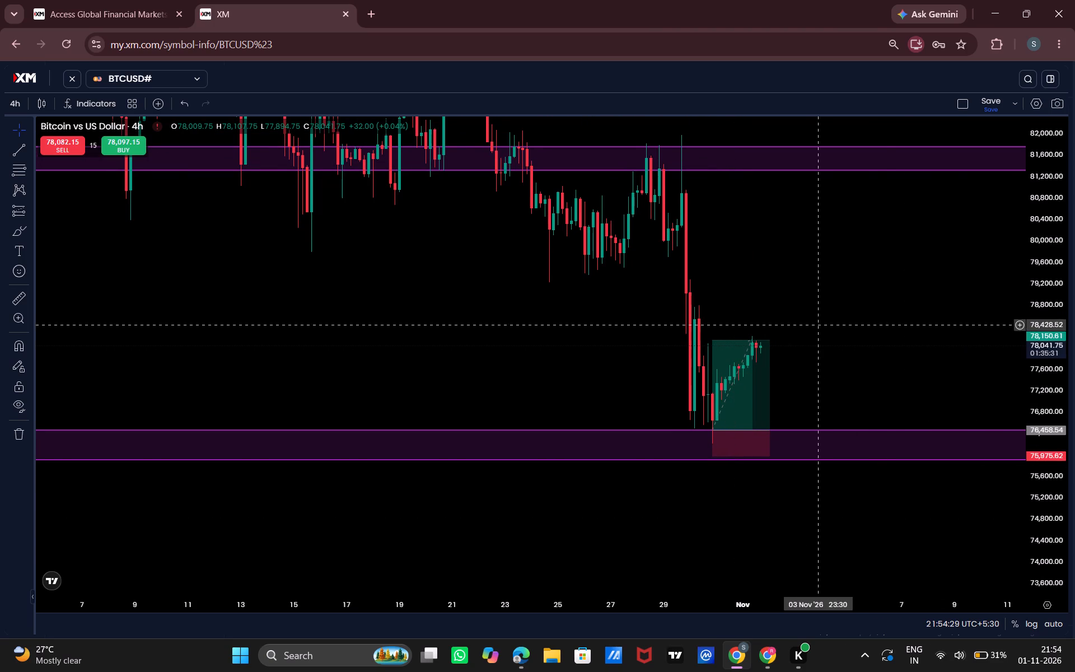
pyautogui.moveTo(818, 325); pyautogui.dragTo(825, 378)
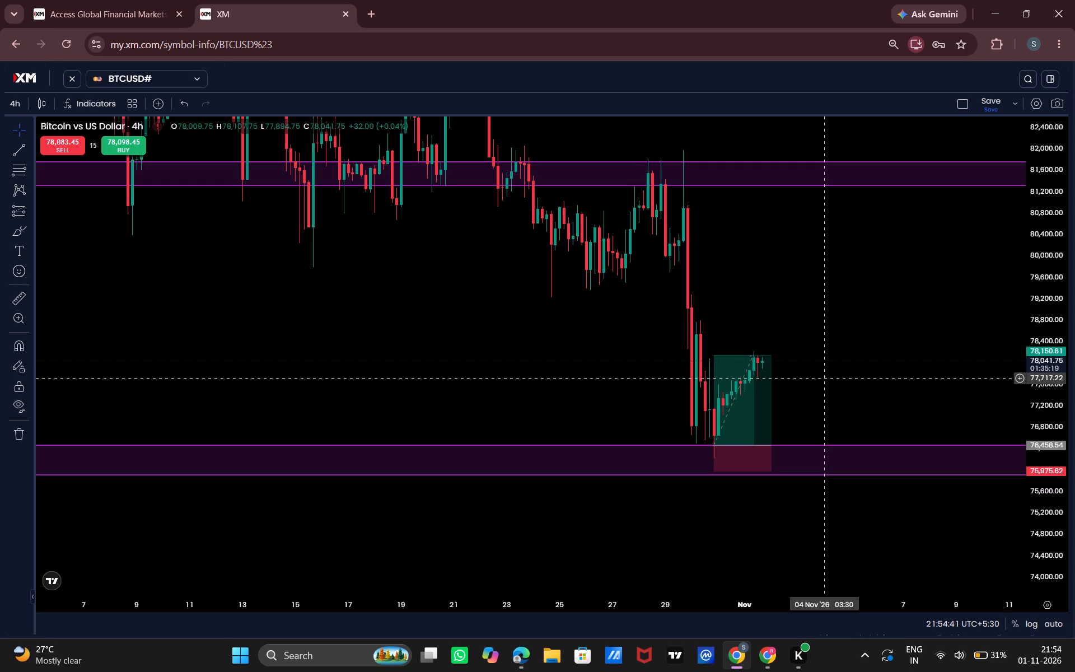
pyautogui.click(753, 403)
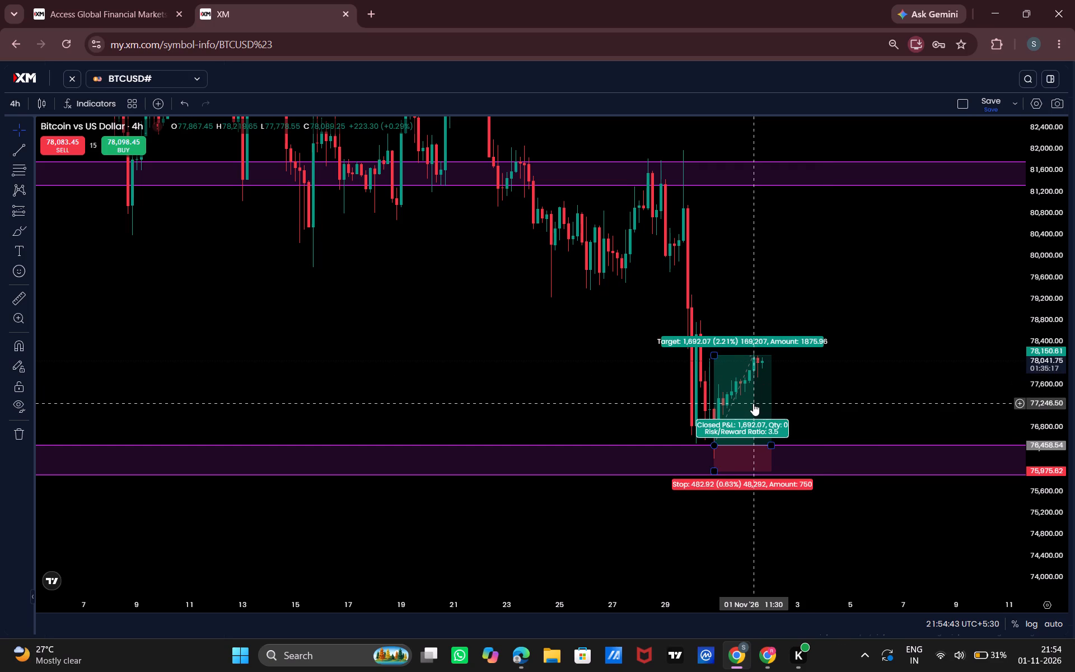
pyautogui.moveTo(816, 368); pyautogui.dragTo(858, 390)
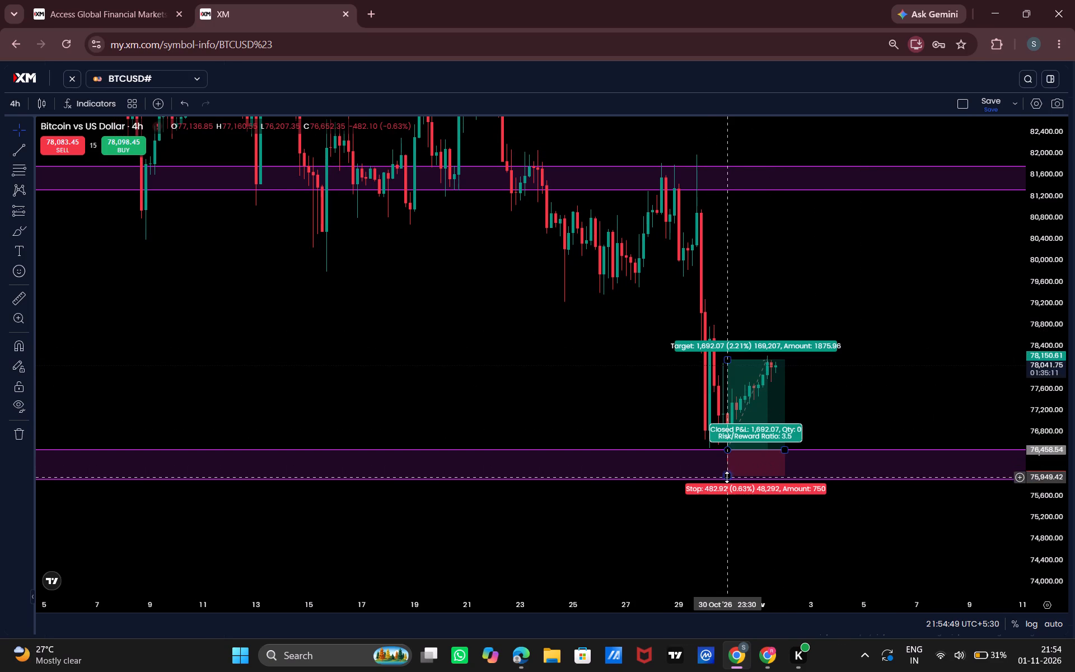
pyautogui.click(811, 430)
pyautogui.moveTo(811, 430); pyautogui.dragTo(821, 461)
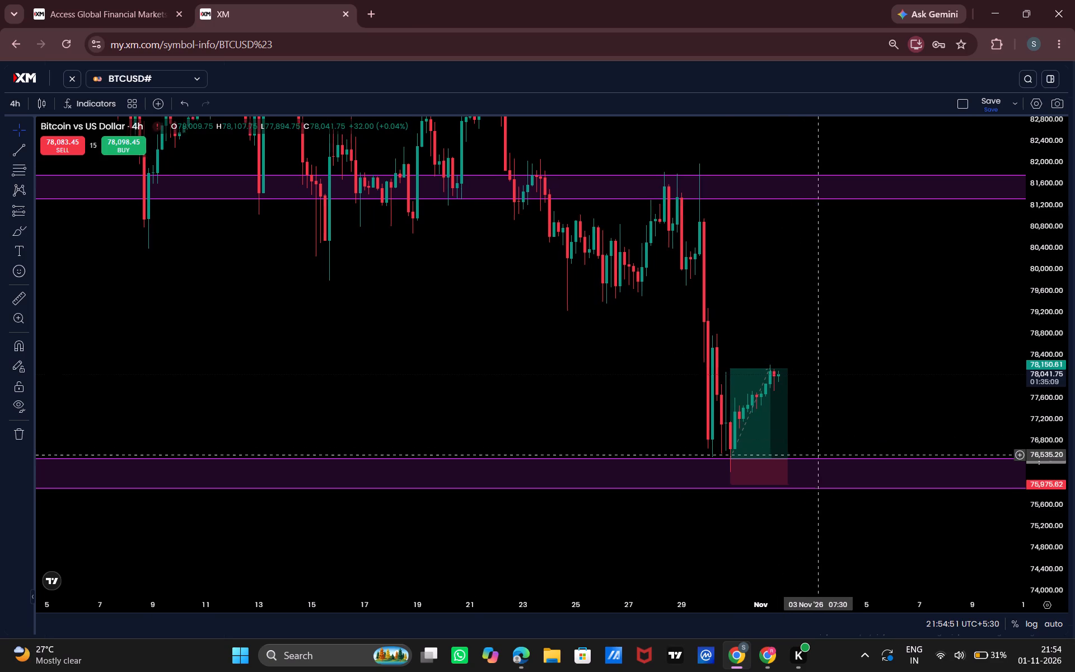
pyautogui.moveTo(821, 461); pyautogui.dragTo(821, 466)
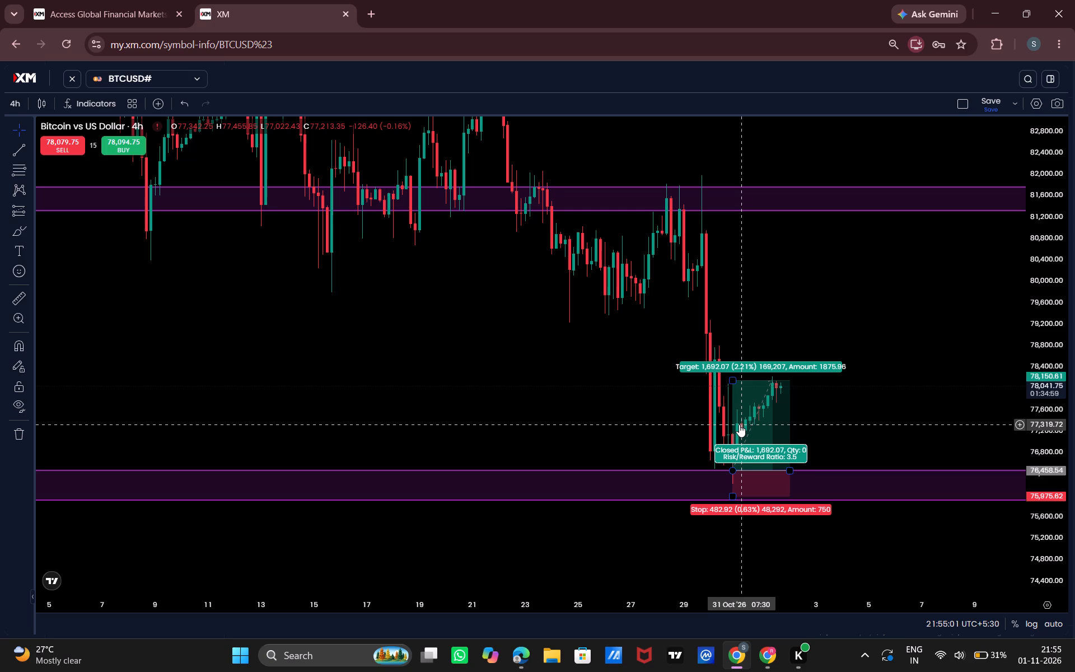
pyautogui.moveTo(877, 403); pyautogui.dragTo(846, 421)
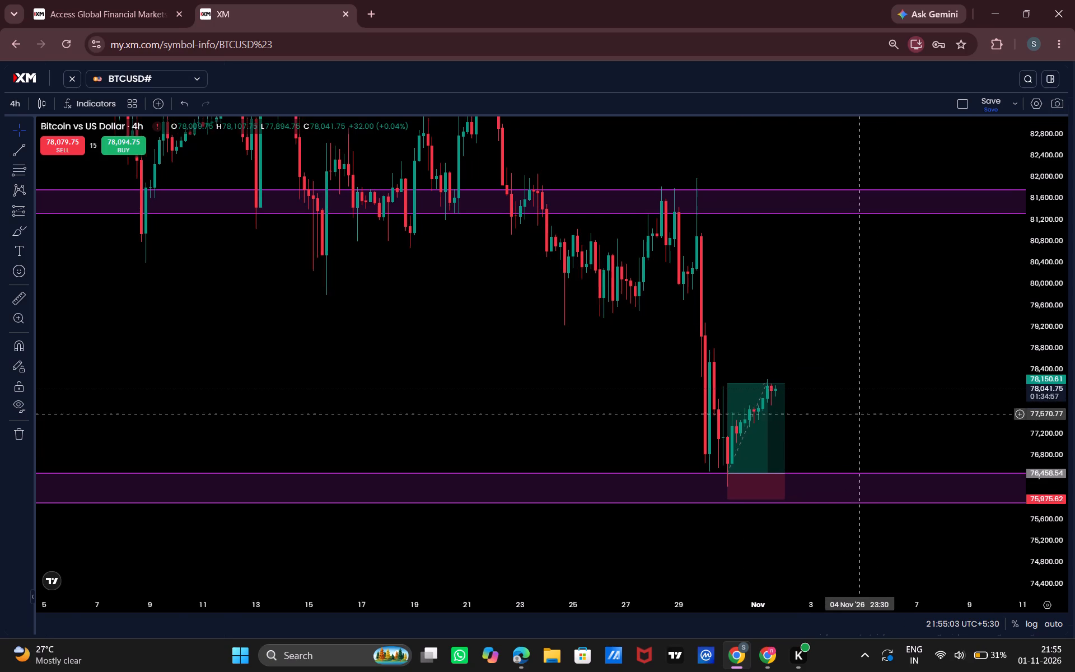
pyautogui.moveTo(846, 421); pyautogui.dragTo(838, 422)
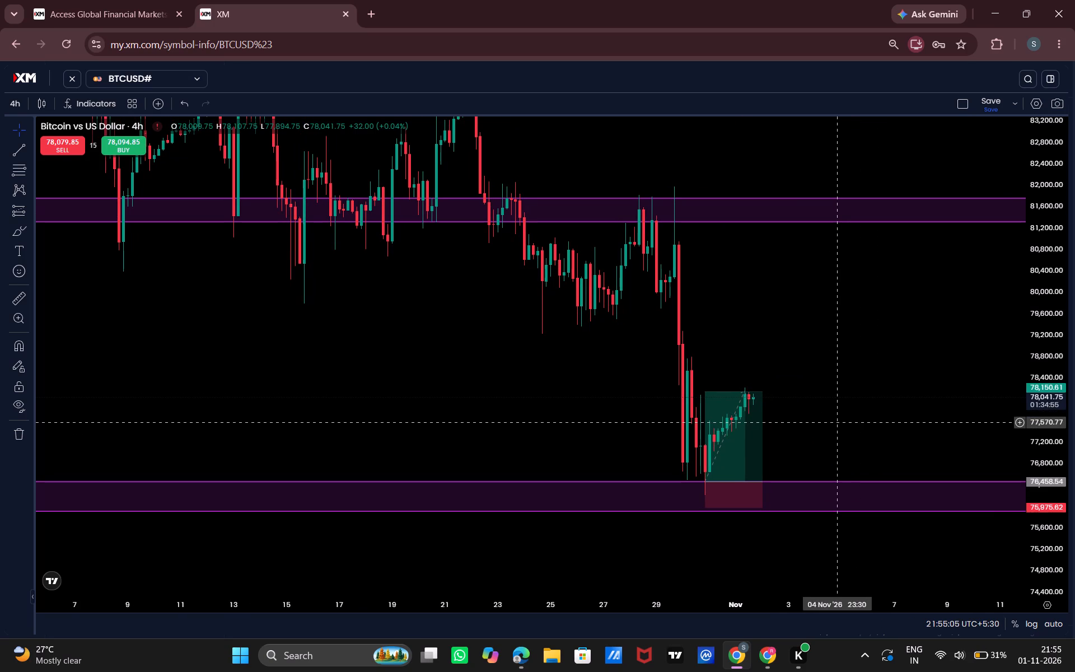
pyautogui.moveTo(777, 407); pyautogui.dragTo(850, 389)
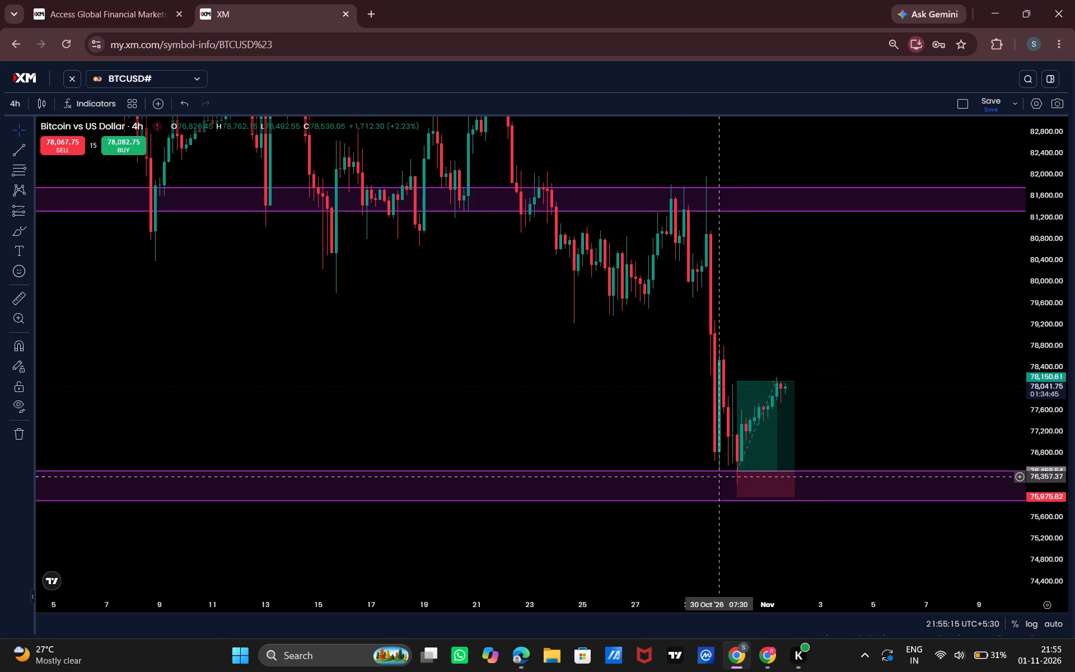
pyautogui.moveTo(721, 284); pyautogui.dragTo(709, 298)
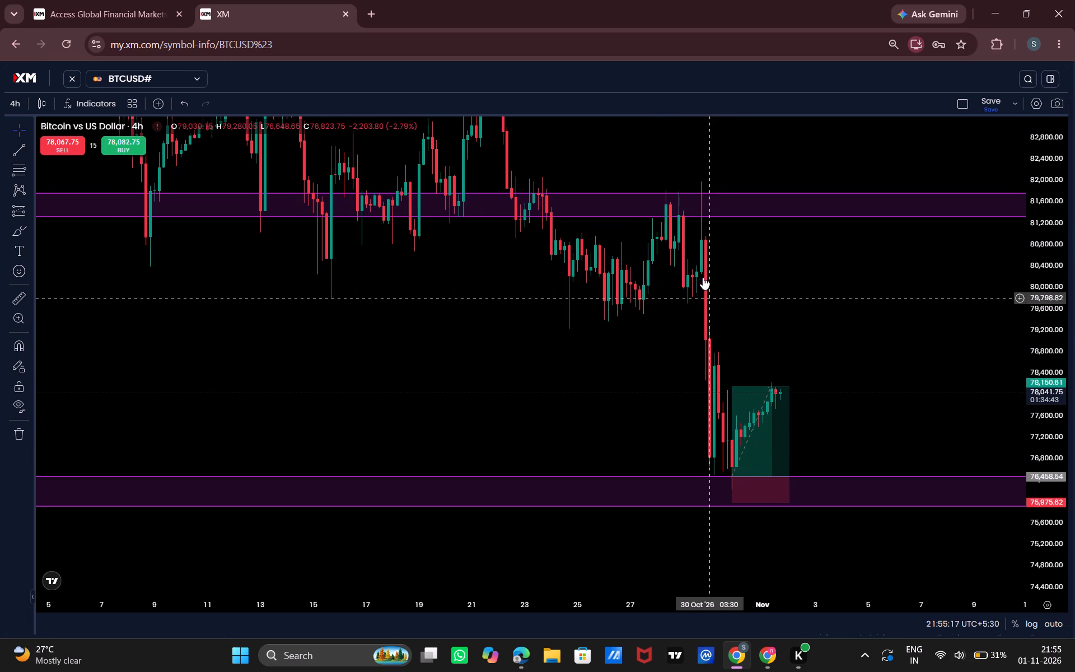
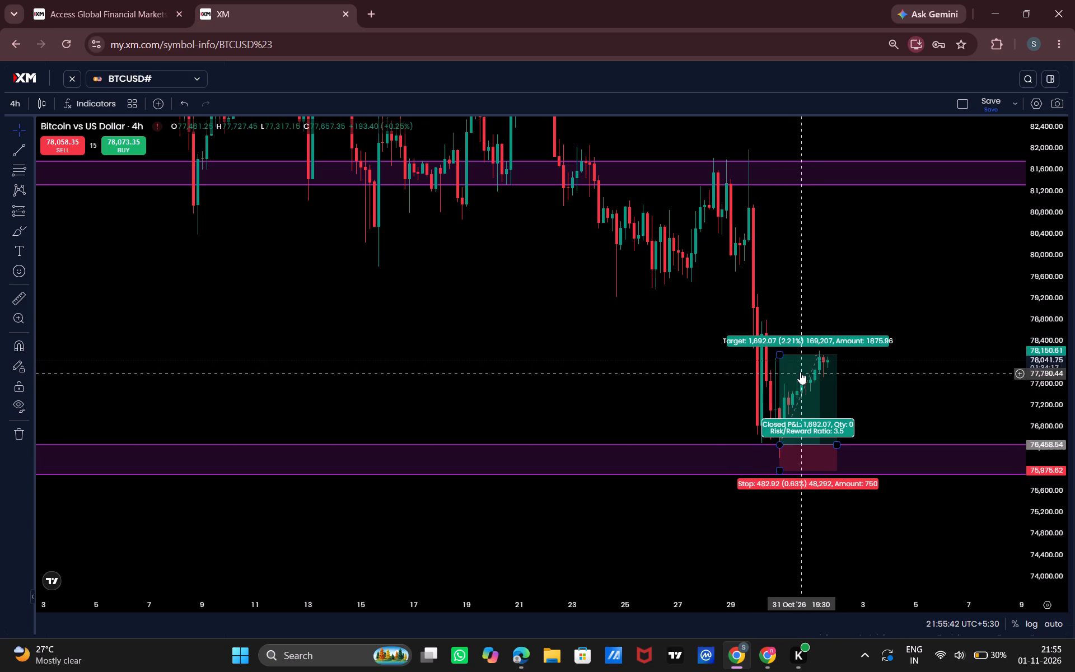
# Review the late-October drop and the long position against both purple zones on the 4-hour chart.
pyautogui.moveTo(708, 405); pyautogui.dragTo(656, 384)
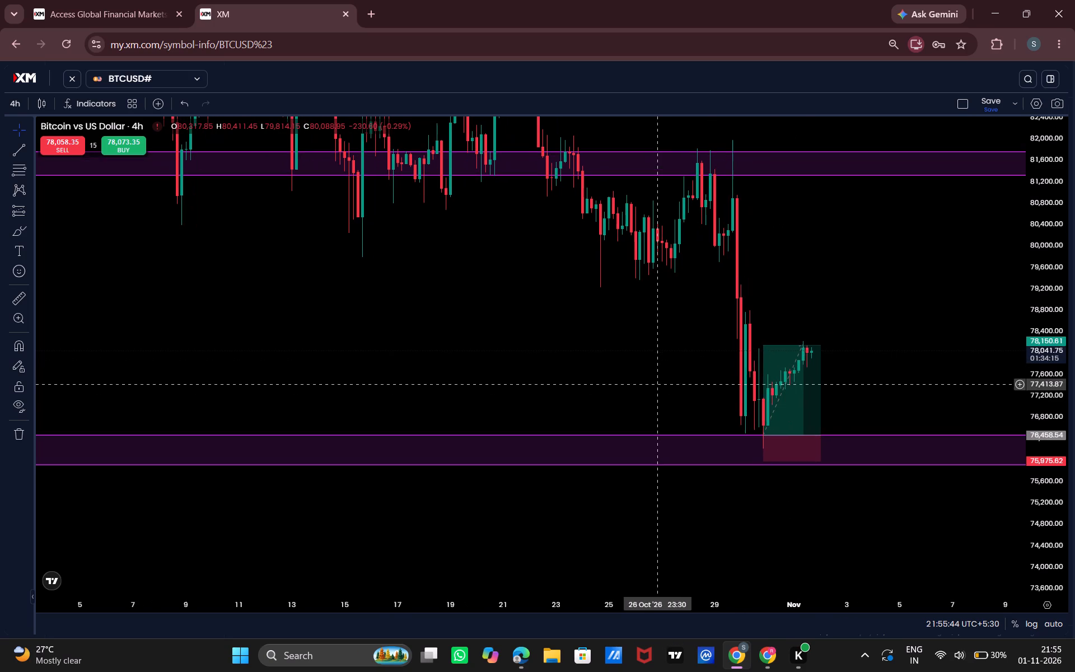
pyautogui.moveTo(670, 492); pyautogui.dragTo(646, 507)
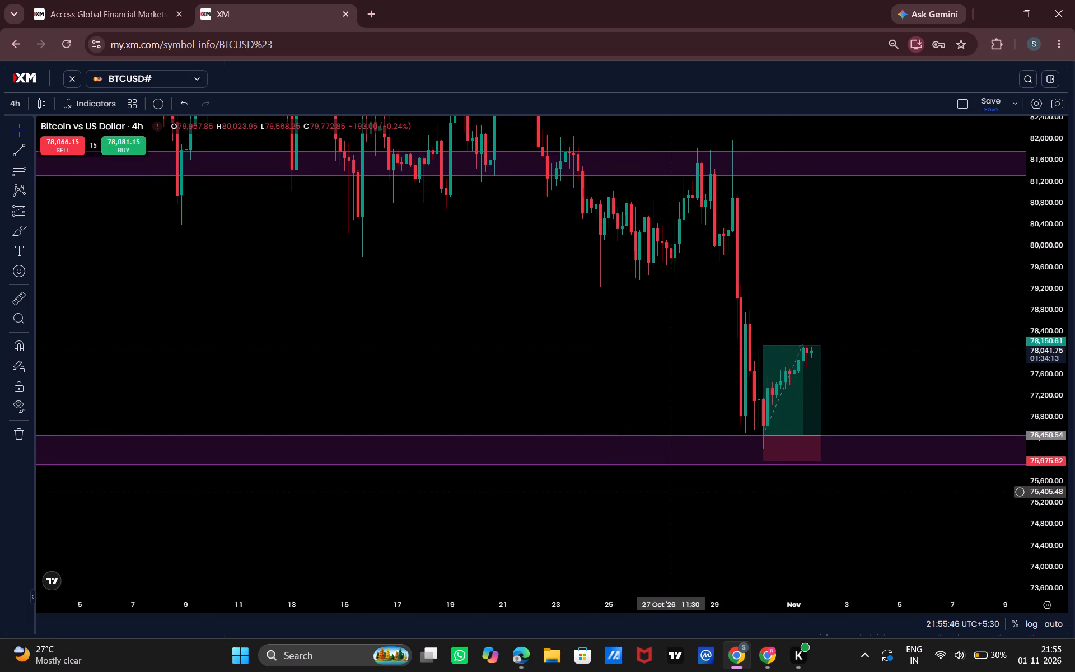
pyautogui.moveTo(646, 507); pyautogui.dragTo(630, 517)
pyautogui.moveTo(502, 297); pyautogui.dragTo(517, 338)
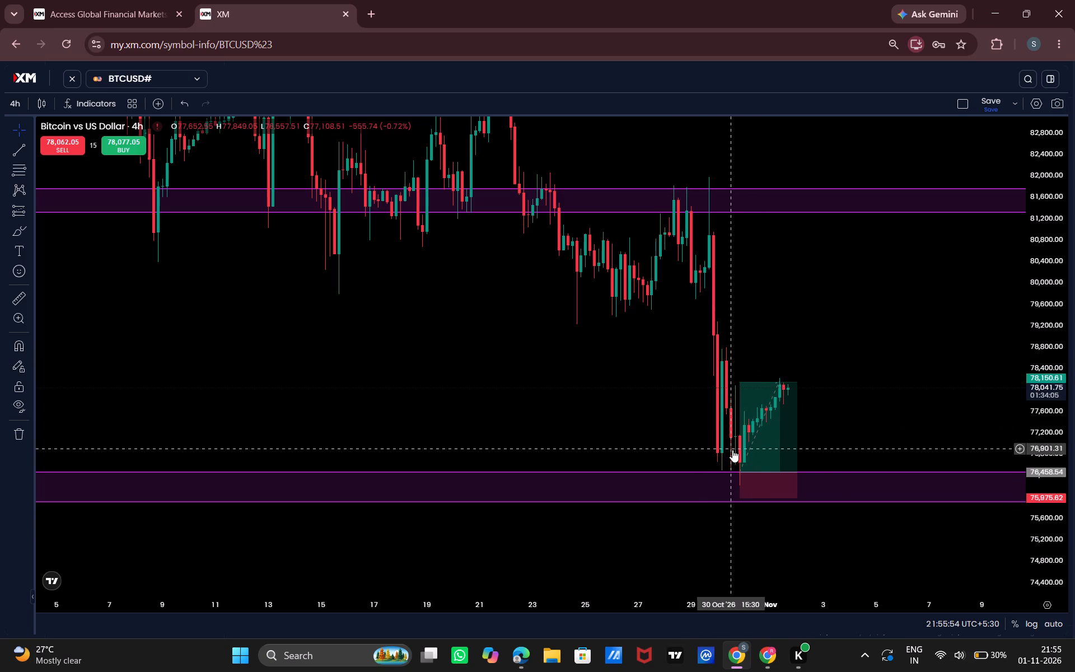
pyautogui.click(653, 377)
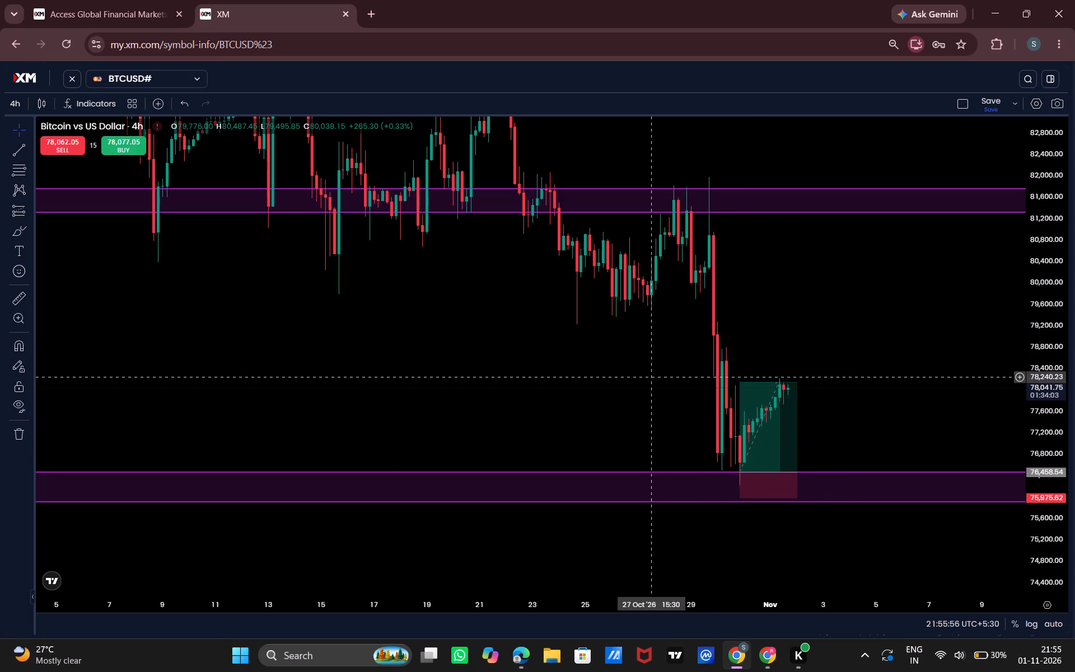
pyautogui.click(495, 321)
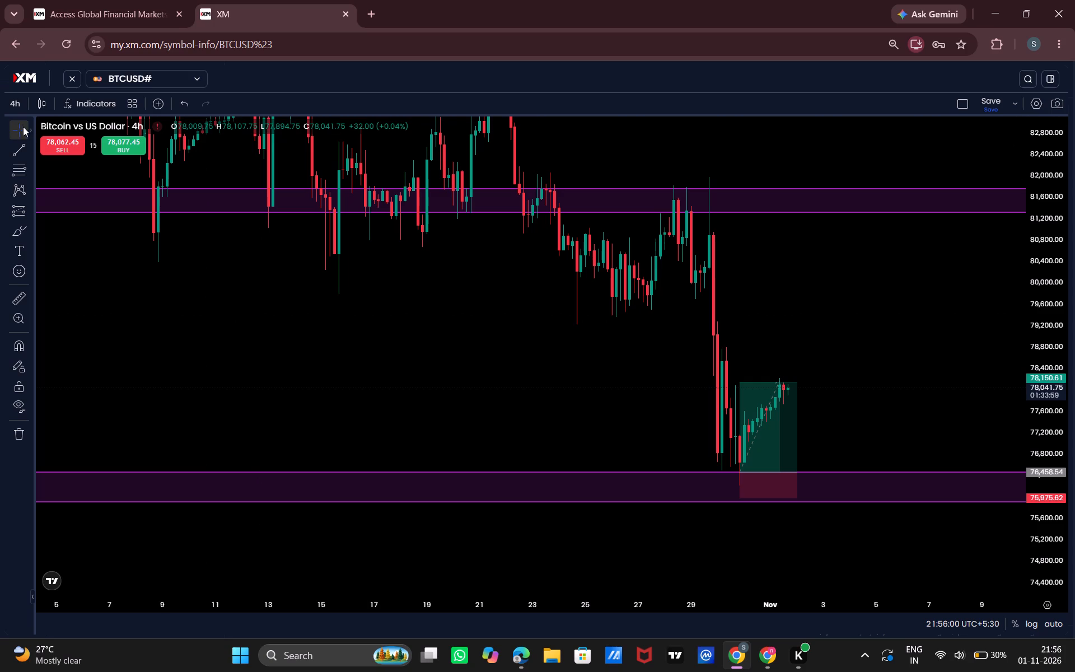
# Switch the chart to the 15-minute timeframe, fit the price scale to the data and return to the latest candles around the long position.
pyautogui.click(23, 105)
pyautogui.click(43, 183)
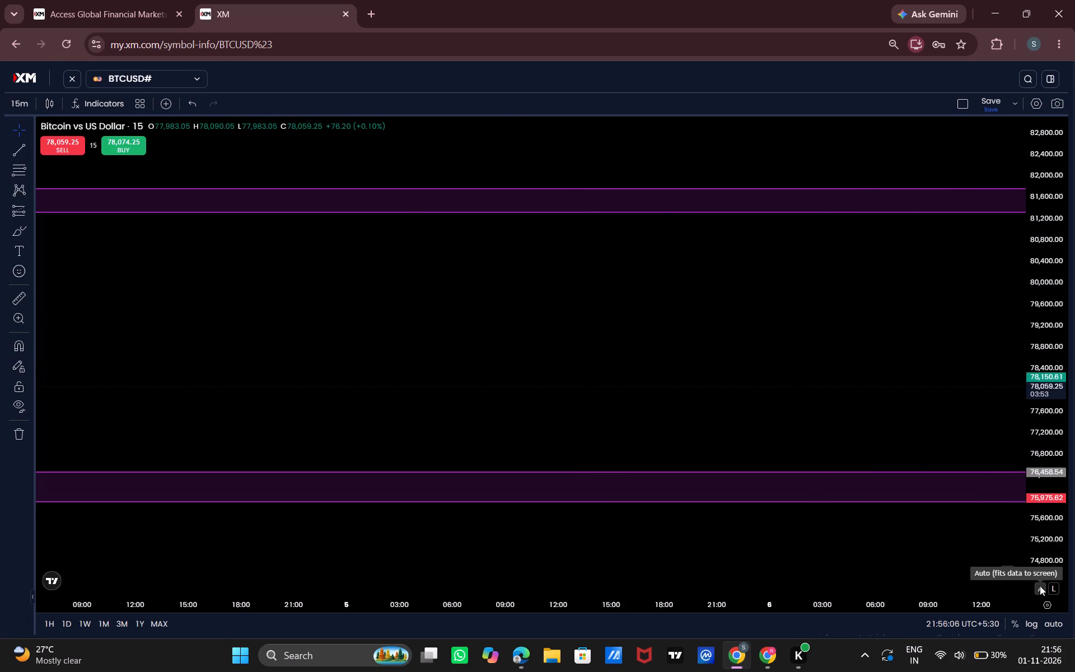
pyautogui.click(1040, 586)
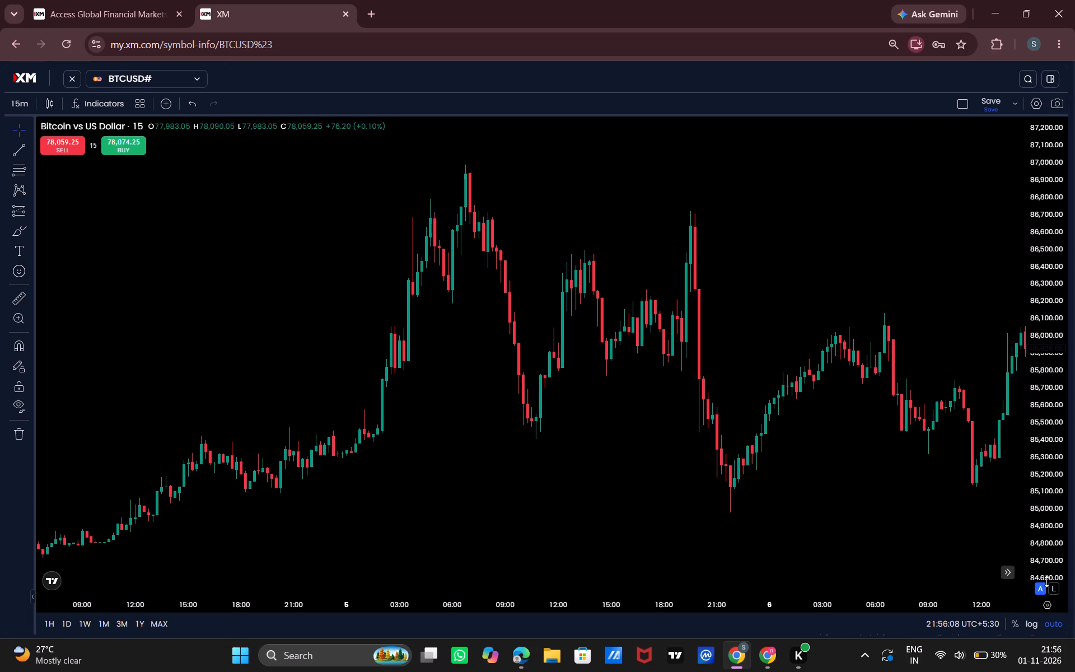
pyautogui.click(1006, 573)
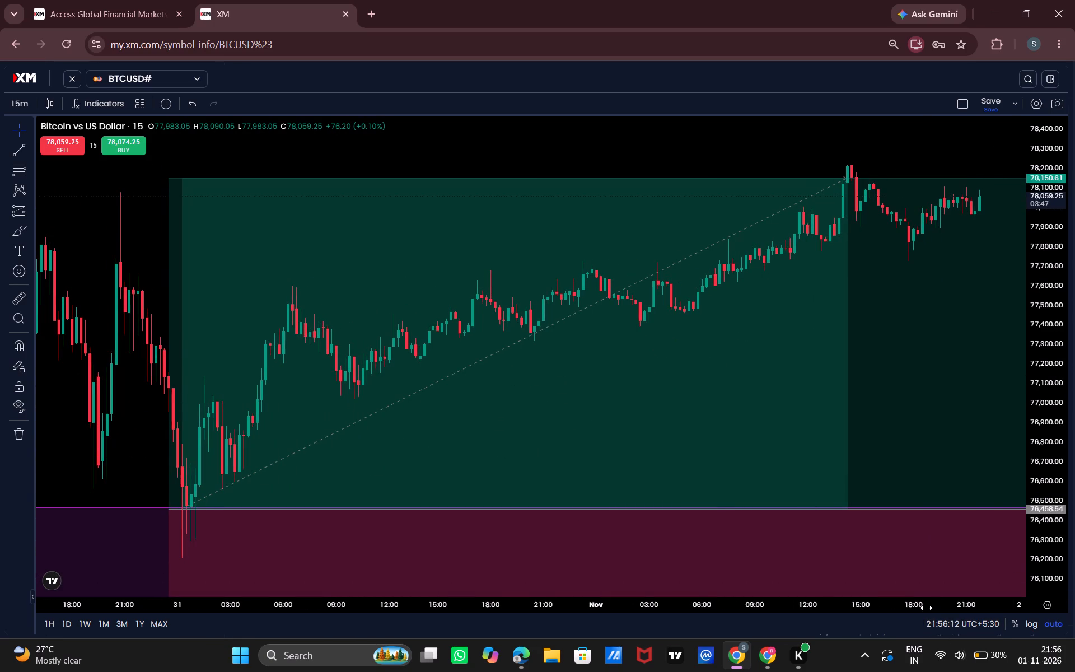
pyautogui.moveTo(926, 608); pyautogui.dragTo(1016, 617)
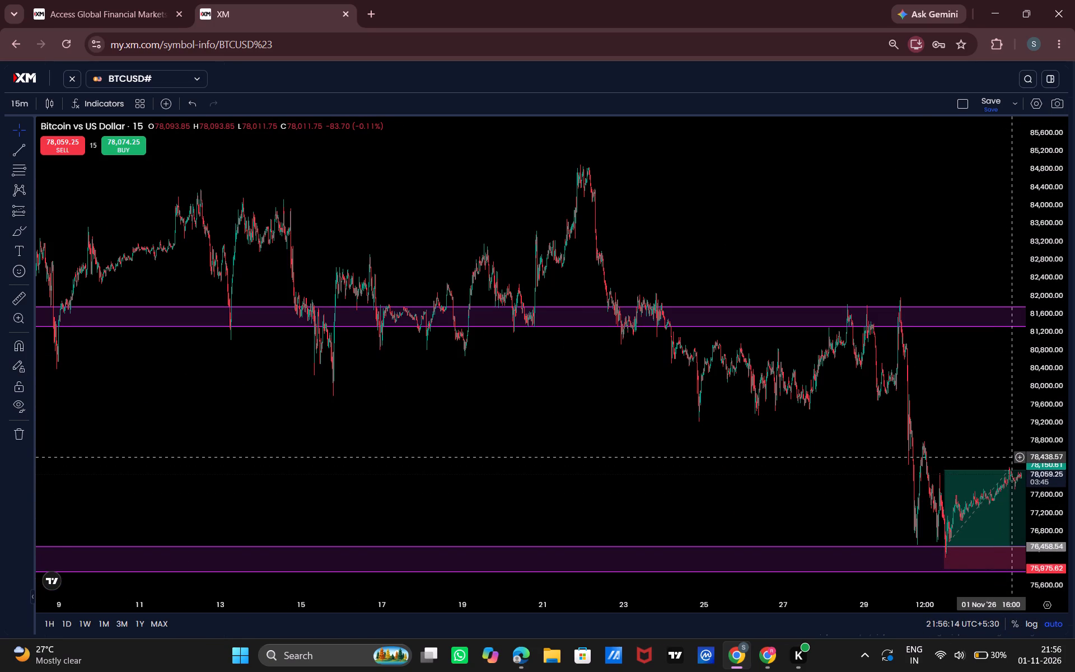
pyautogui.moveTo(1012, 456); pyautogui.dragTo(866, 400)
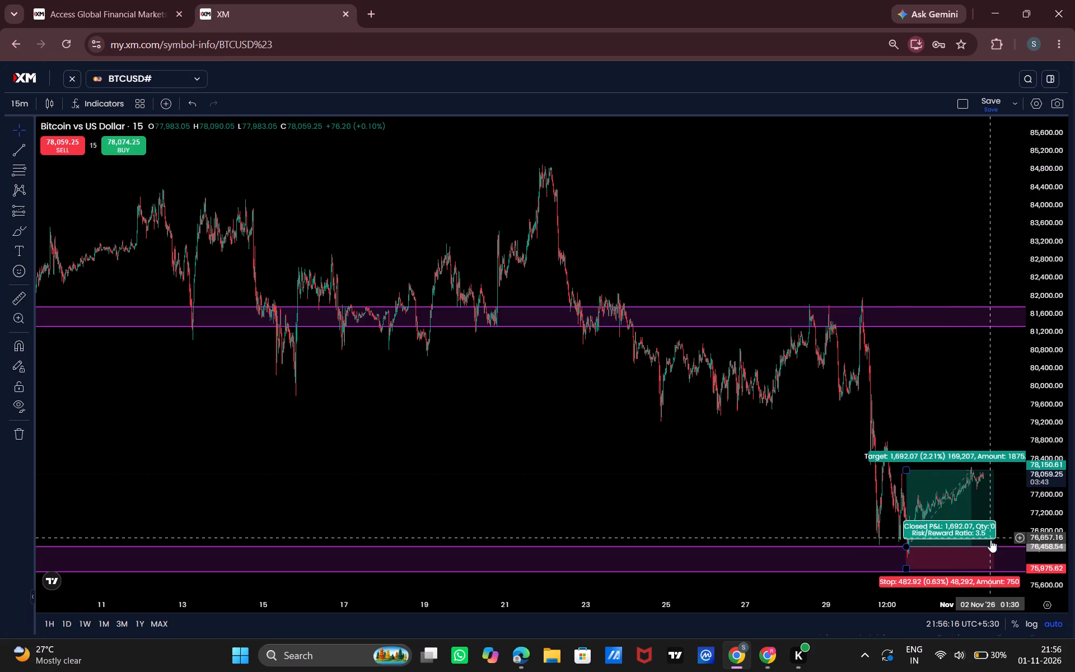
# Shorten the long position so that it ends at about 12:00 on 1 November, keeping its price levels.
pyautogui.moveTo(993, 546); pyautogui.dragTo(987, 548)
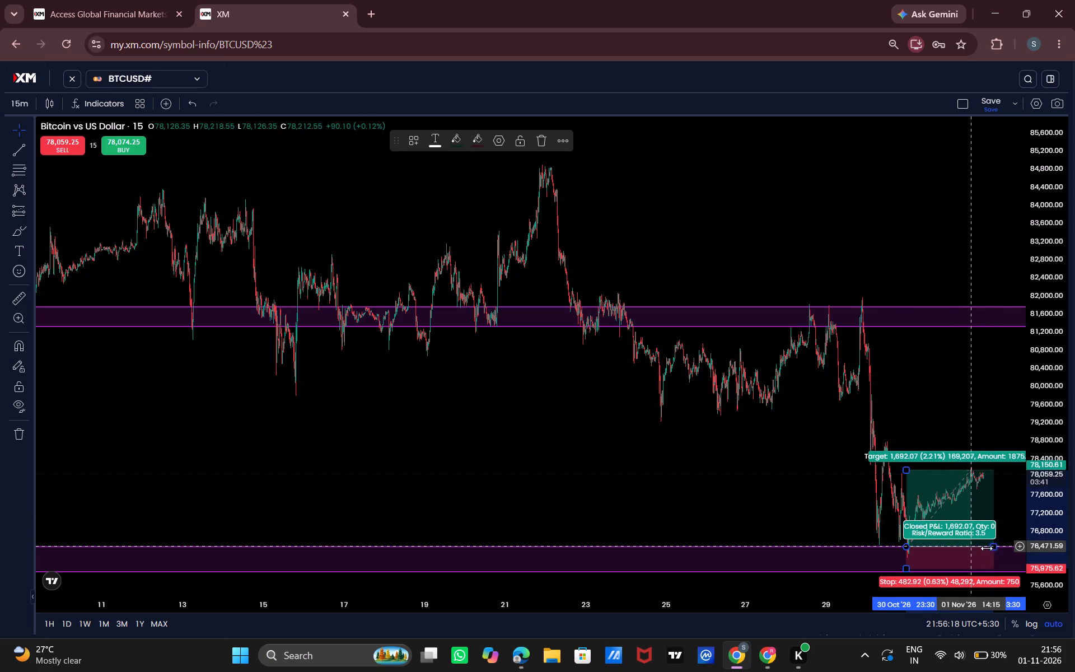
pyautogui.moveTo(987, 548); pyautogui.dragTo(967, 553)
# Examine the 15-minute price move inside the long position and its reaction from the lower purple zone since 30 October.
pyautogui.moveTo(1049, 541); pyautogui.dragTo(1049, 518)
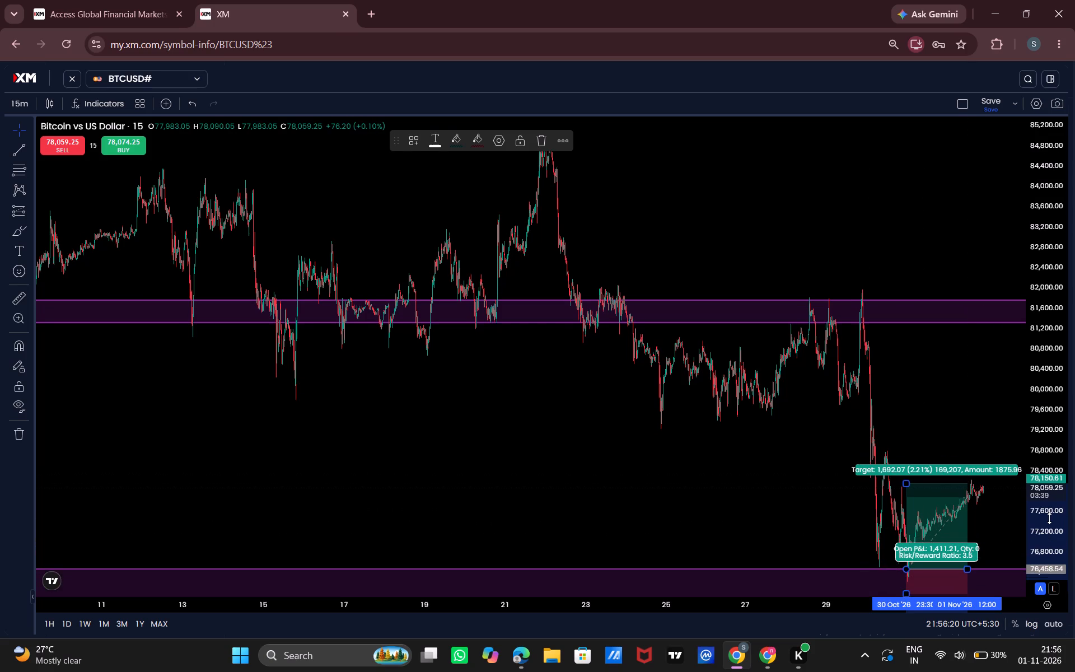
pyautogui.moveTo(1049, 518); pyautogui.dragTo(1049, 517)
pyautogui.moveTo(1009, 531); pyautogui.dragTo(1011, 356)
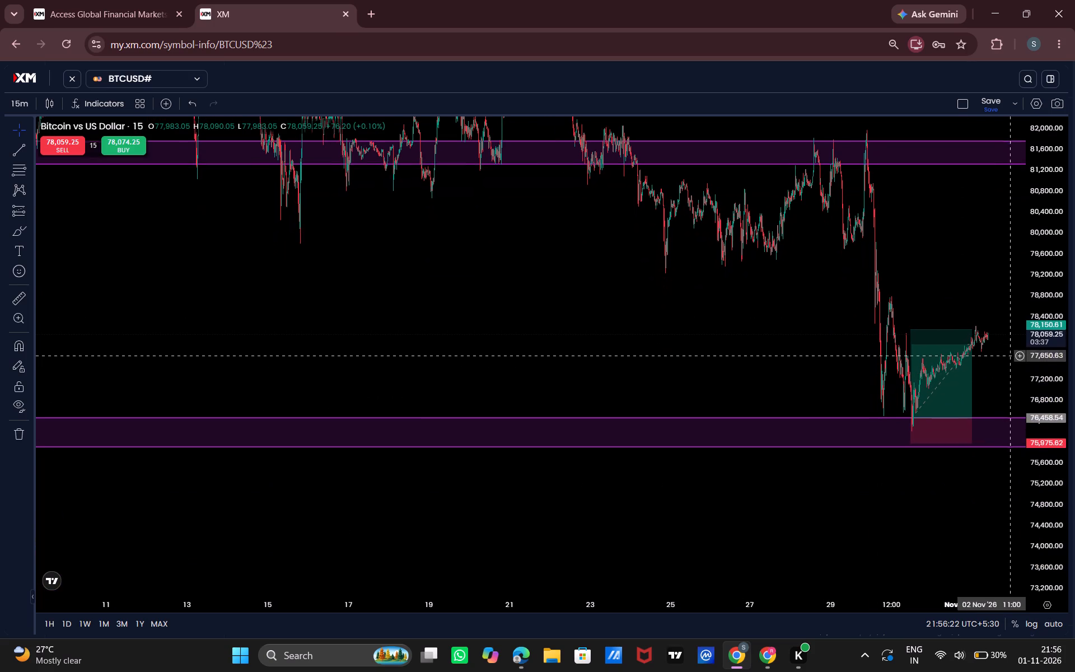
pyautogui.moveTo(1011, 356); pyautogui.dragTo(1012, 356)
pyautogui.moveTo(926, 602); pyautogui.dragTo(861, 601)
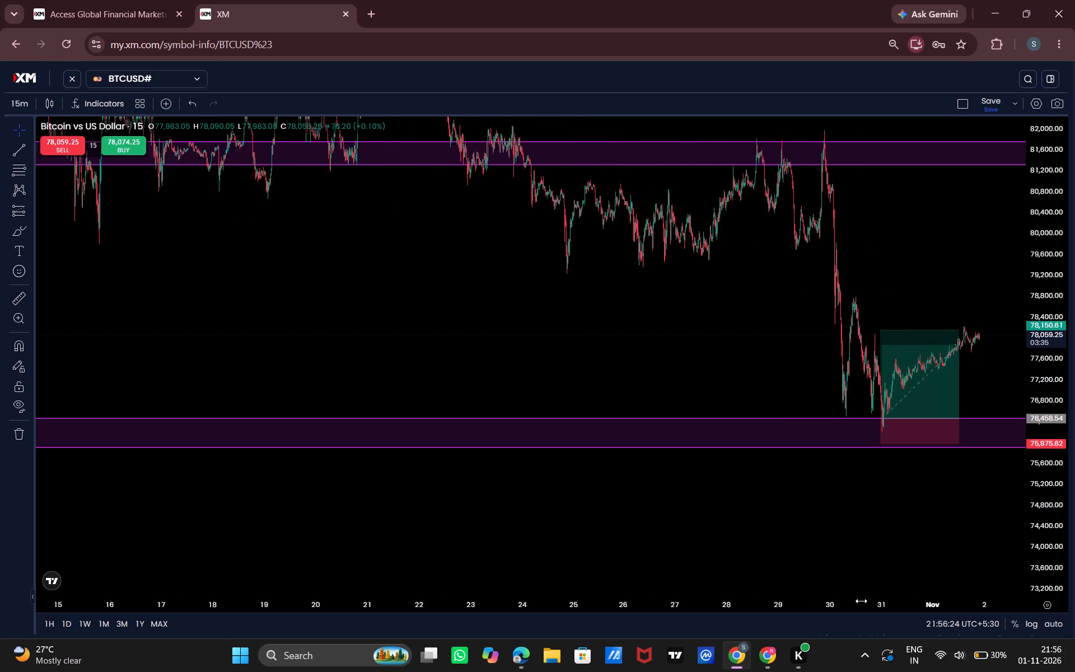
pyautogui.moveTo(861, 601); pyautogui.dragTo(859, 600)
pyautogui.moveTo(917, 500); pyautogui.dragTo(923, 592)
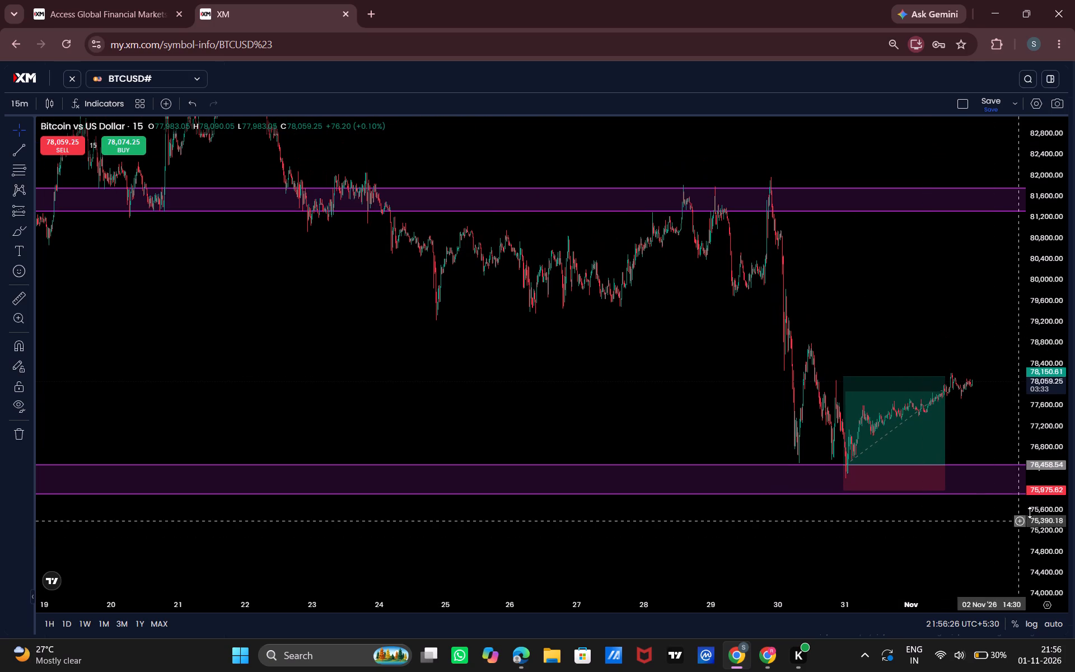
pyautogui.moveTo(1036, 527); pyautogui.dragTo(1060, 376)
pyautogui.moveTo(975, 497); pyautogui.dragTo(936, 400)
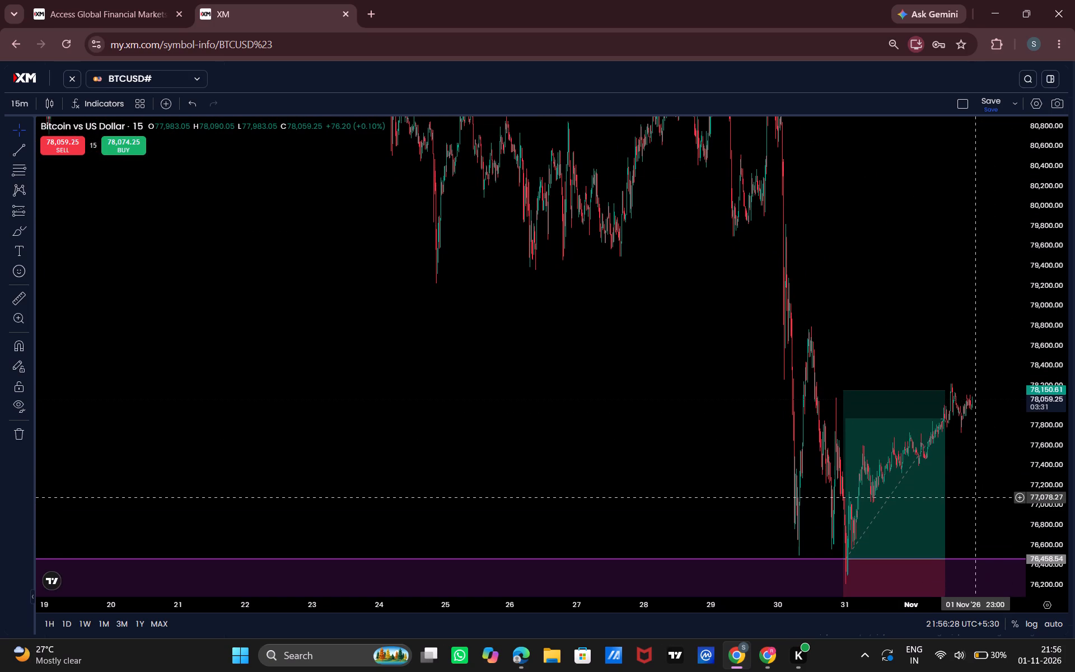
pyautogui.moveTo(936, 400); pyautogui.dragTo(906, 364)
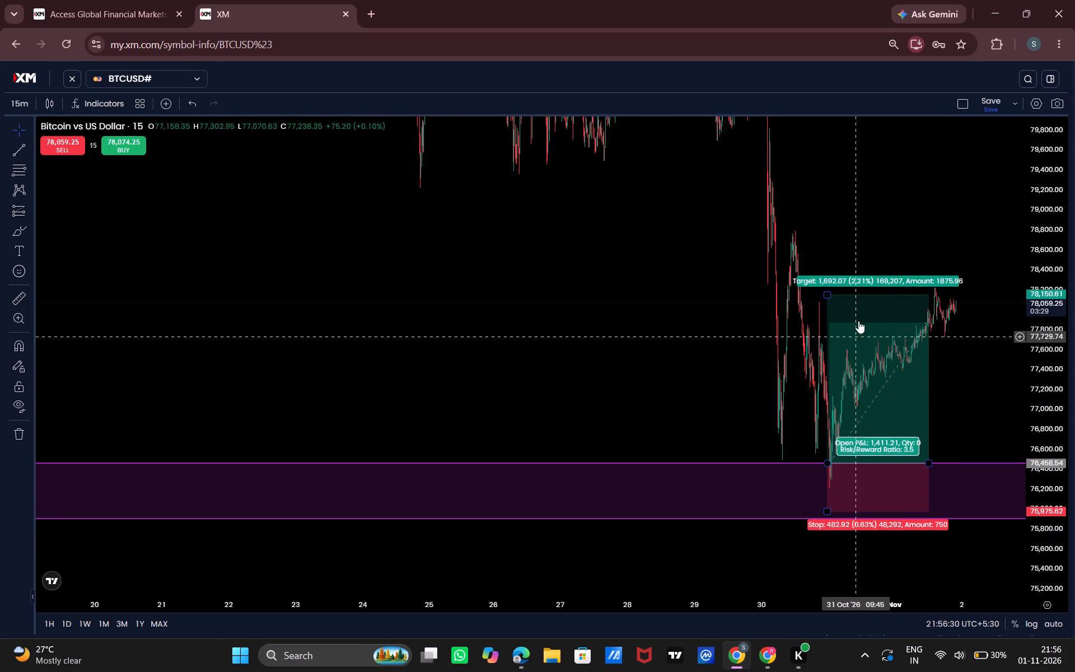
pyautogui.click(617, 259)
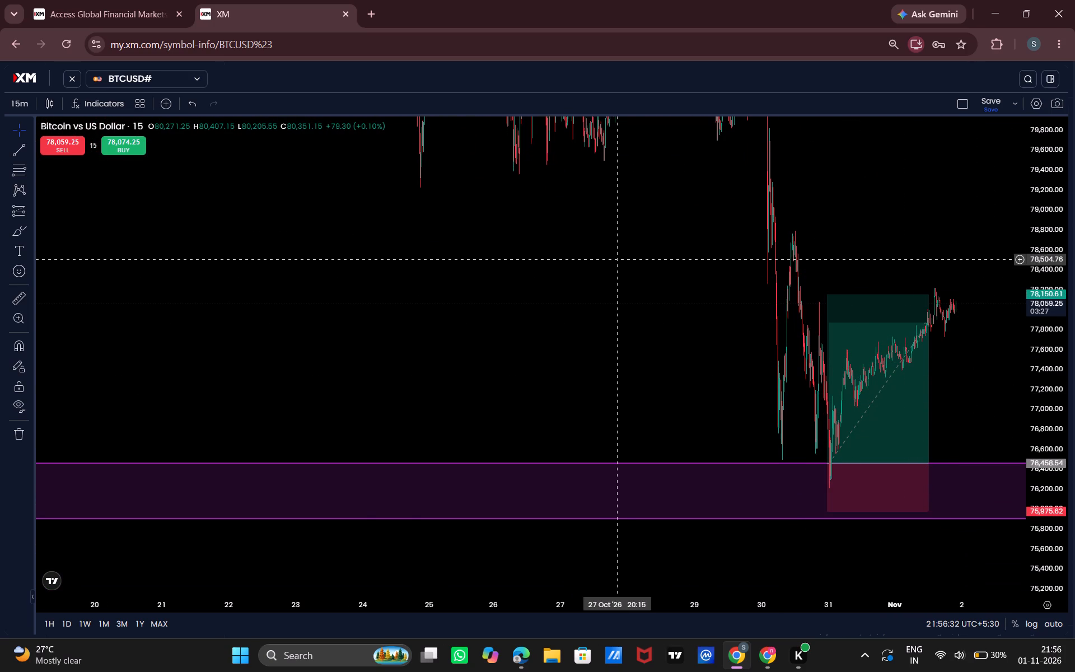
# Switch to the 5-minute timeframe and examine the 1 November candles around the end of the long position.
pyautogui.click(14, 101)
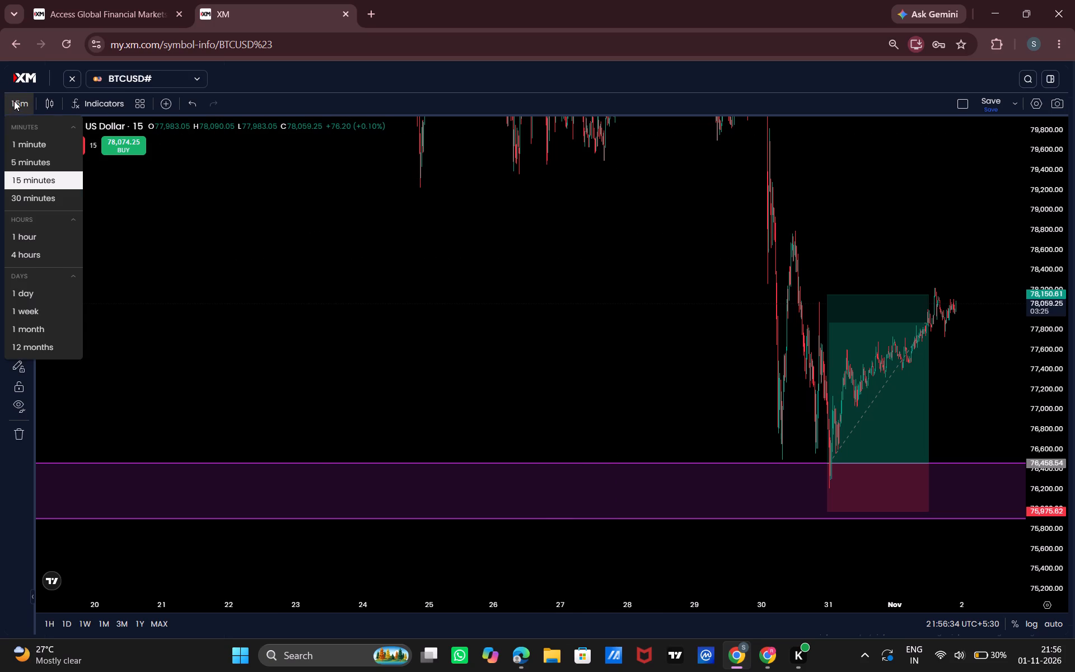
pyautogui.click(35, 153)
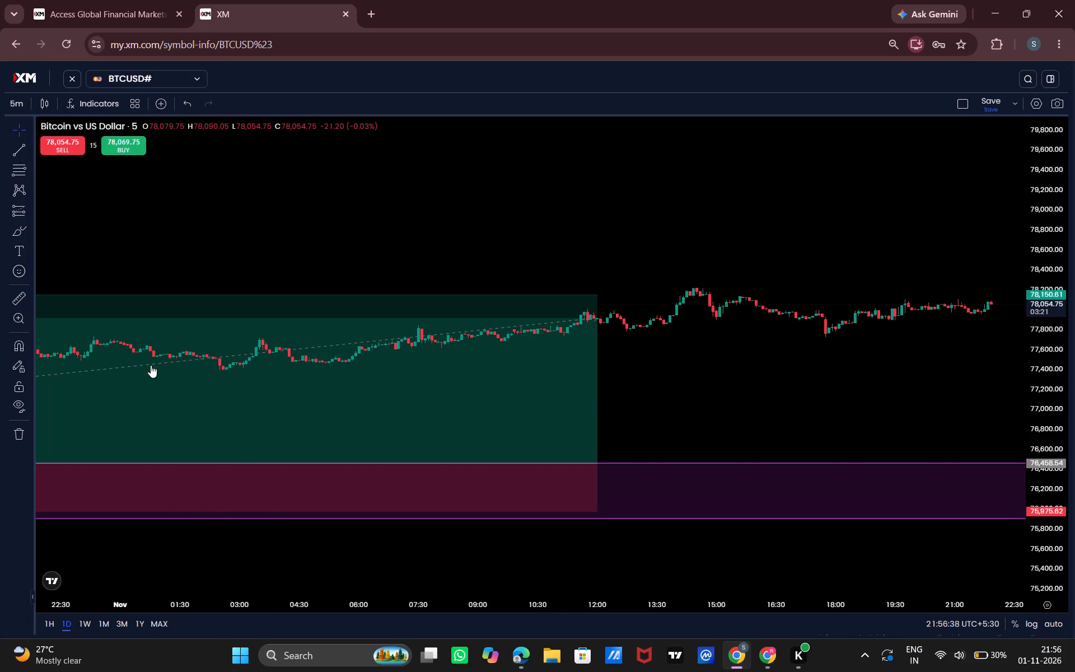
pyautogui.click(532, 601)
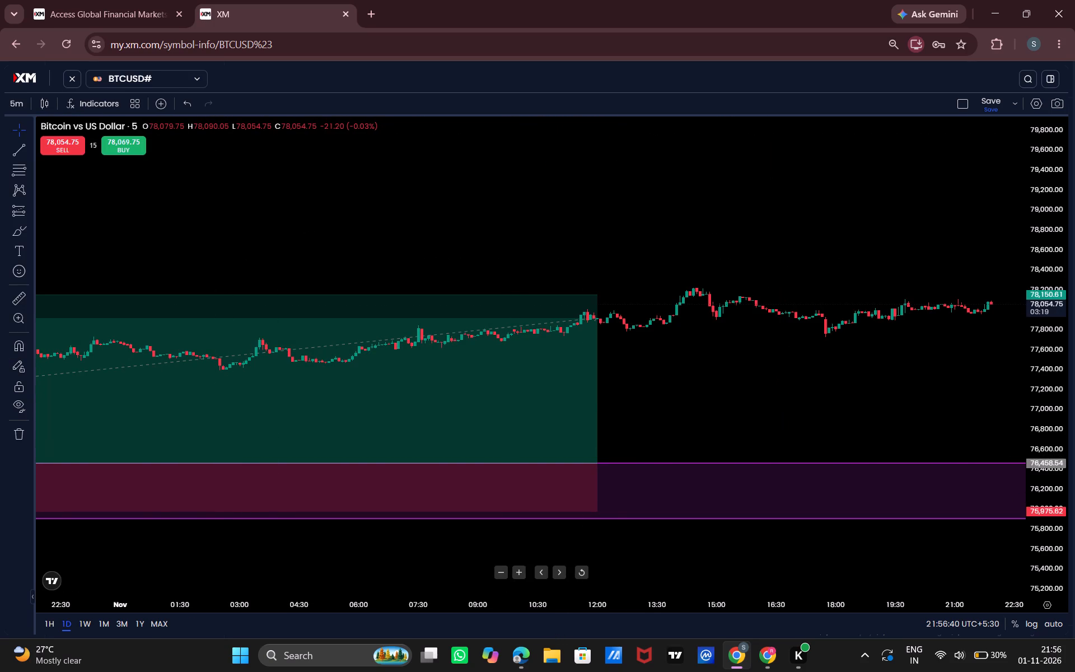
pyautogui.moveTo(704, 608); pyautogui.dragTo(761, 599)
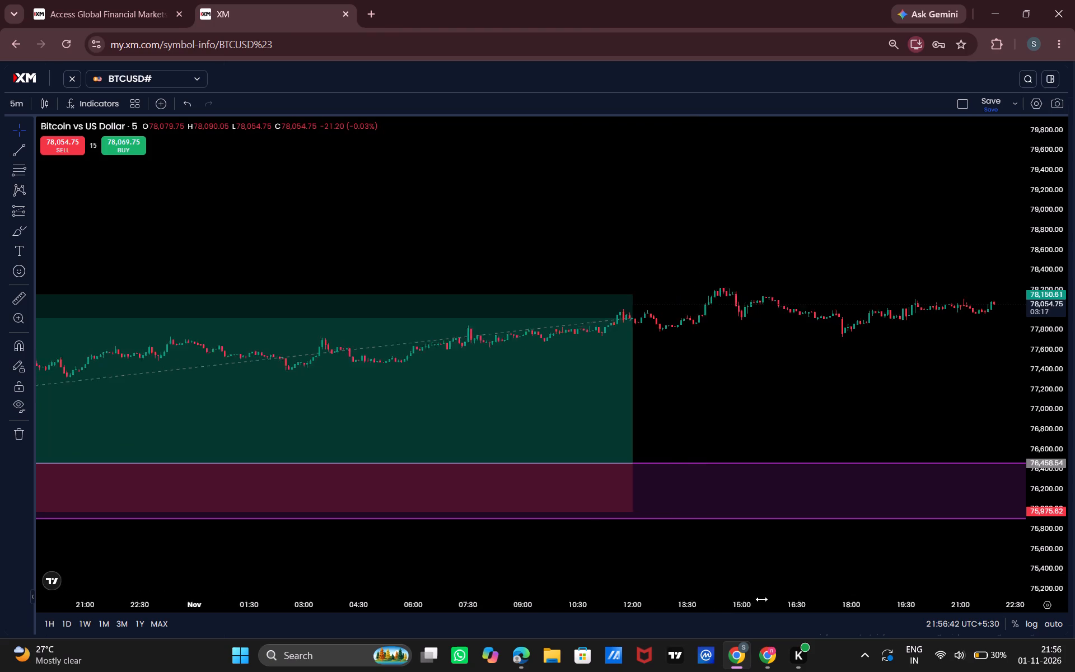
pyautogui.moveTo(761, 599); pyautogui.dragTo(766, 598)
pyautogui.moveTo(1048, 535); pyautogui.dragTo(914, 237)
pyautogui.moveTo(853, 335); pyautogui.dragTo(634, 366)
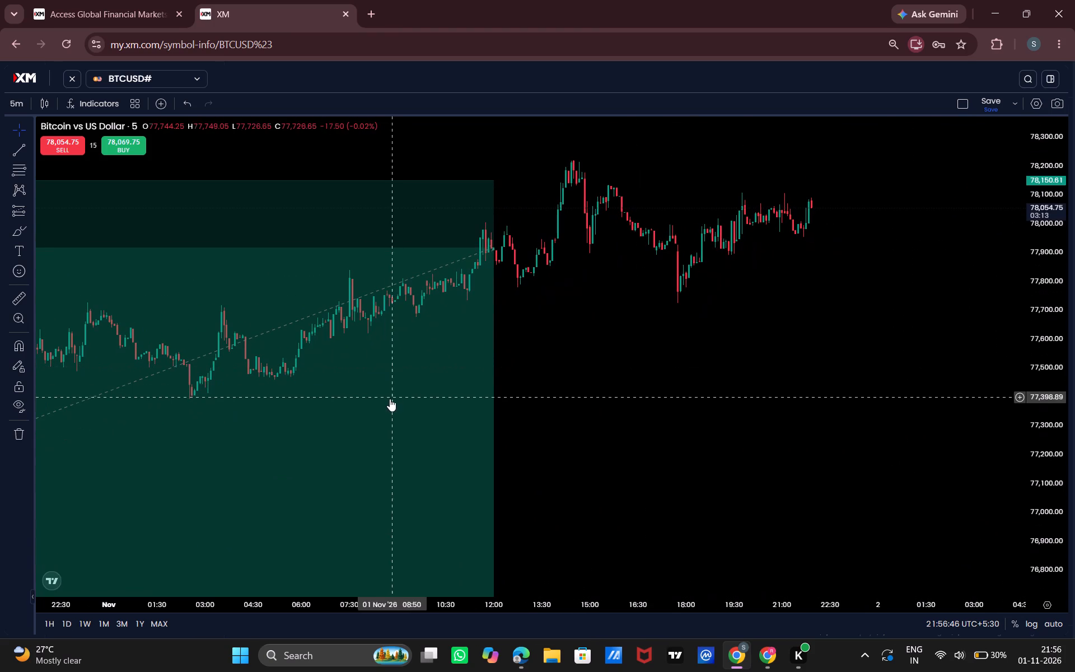
# Delete the long position drawing from the chart.
pyautogui.click(390, 399)
pyautogui.click(536, 137)
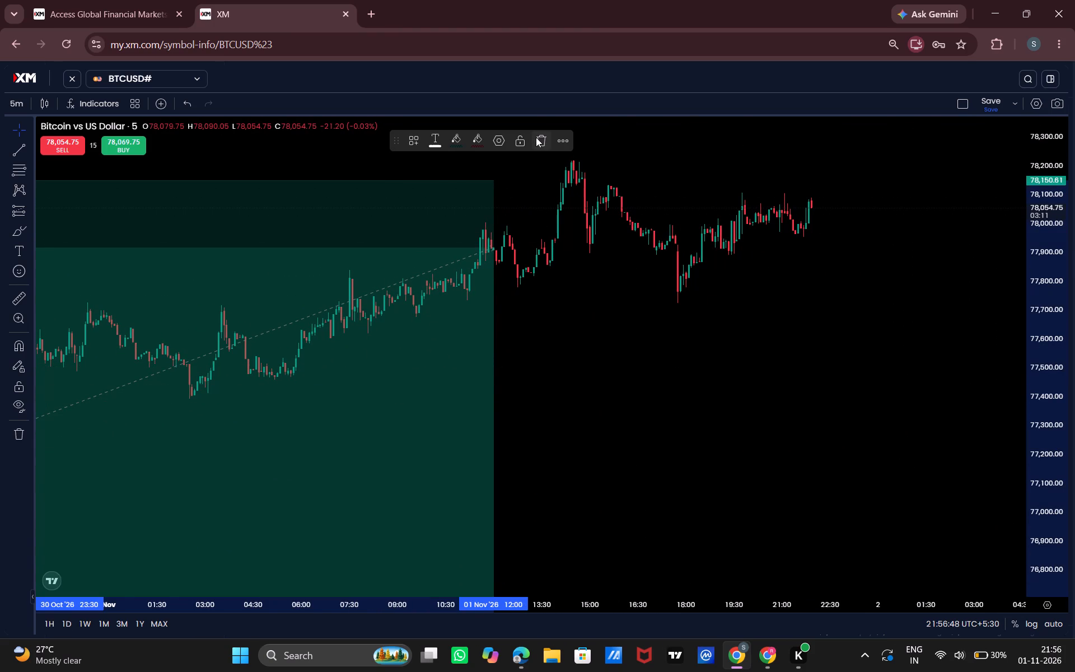
# Switch the chart back to the 15-minute timeframe.
pyautogui.moveTo(618, 226); pyautogui.dragTo(531, 531)
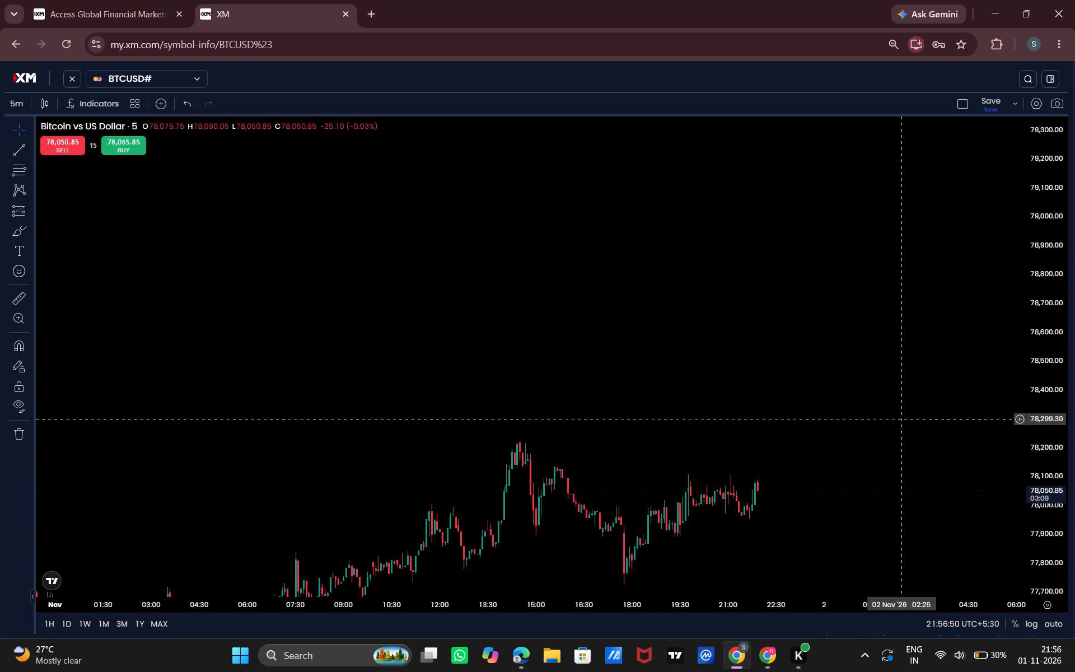
pyautogui.click(6, 99)
pyautogui.click(40, 181)
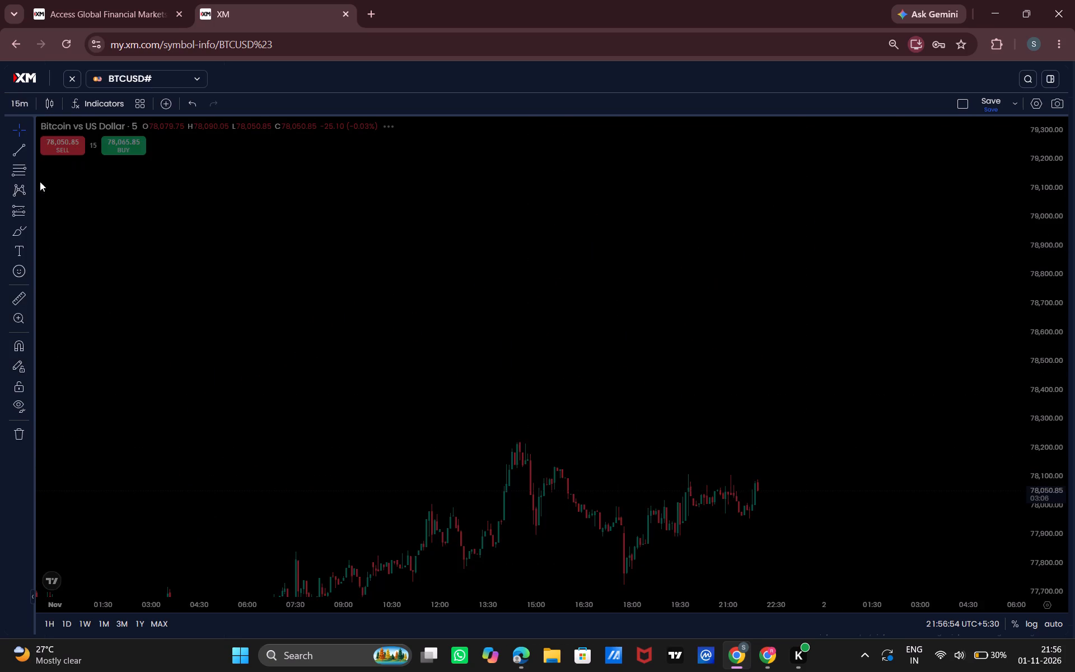
# Examine the 15-minute price structure from the 30 October drop through the recovery to the latest 1 November candles.
pyautogui.moveTo(693, 350); pyautogui.dragTo(732, 265)
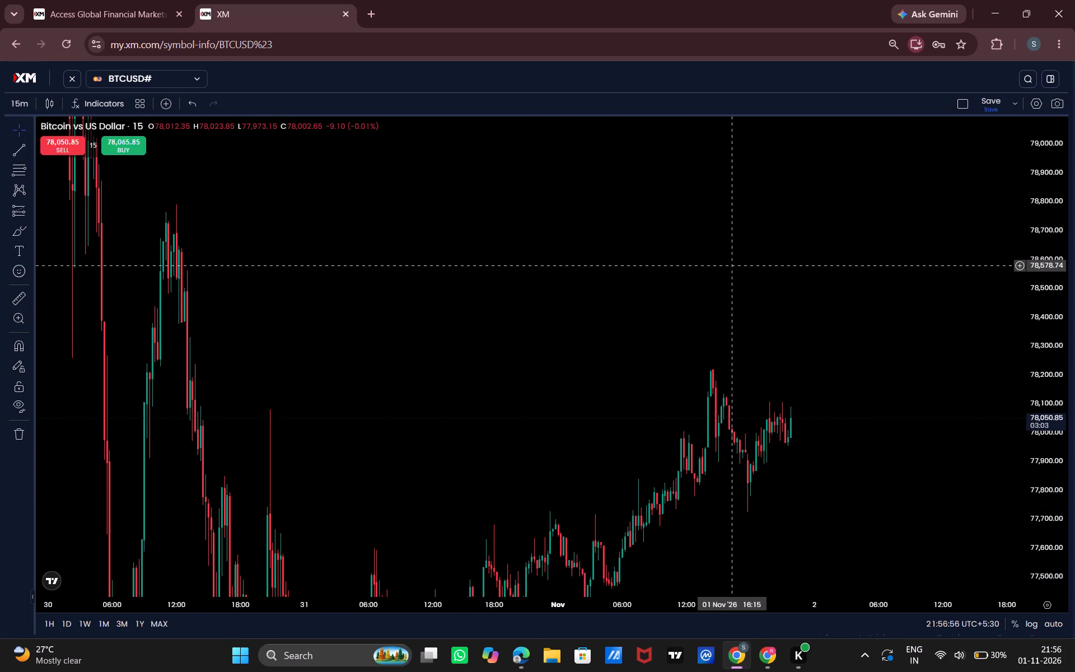
pyautogui.moveTo(811, 358); pyautogui.dragTo(927, 165)
pyautogui.click(927, 165)
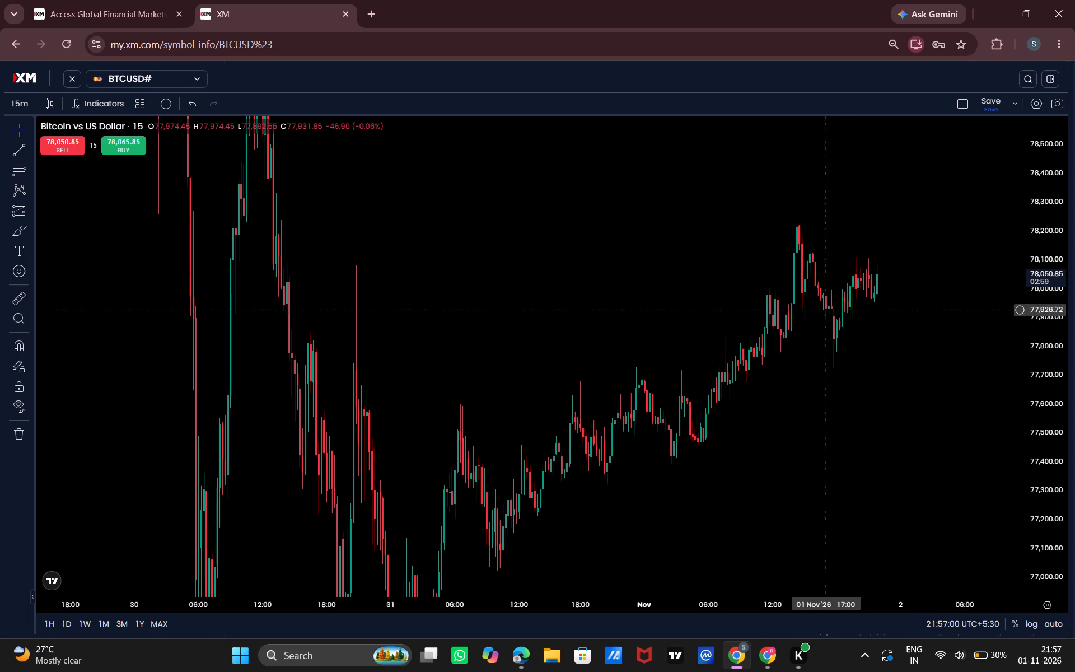
pyautogui.moveTo(782, 359); pyautogui.dragTo(784, 236)
pyautogui.moveTo(1036, 343); pyautogui.dragTo(1042, 431)
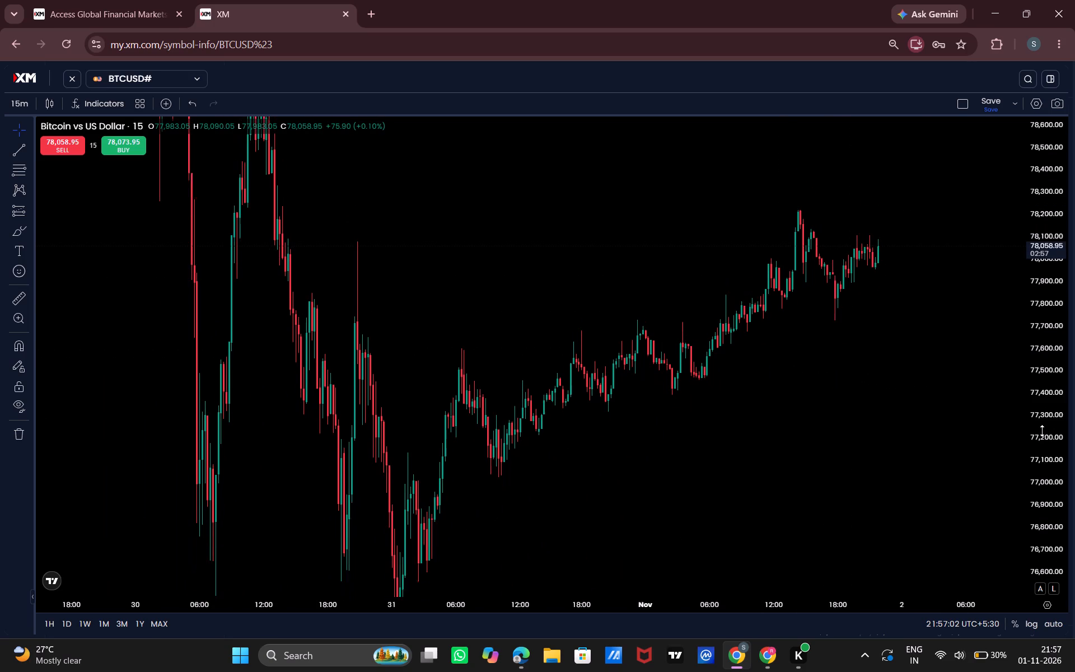
pyautogui.moveTo(1042, 431); pyautogui.dragTo(1040, 430)
pyautogui.moveTo(779, 387); pyautogui.dragTo(637, 395)
pyautogui.moveTo(667, 386); pyautogui.dragTo(671, 414)
pyautogui.moveTo(810, 337); pyautogui.dragTo(830, 352)
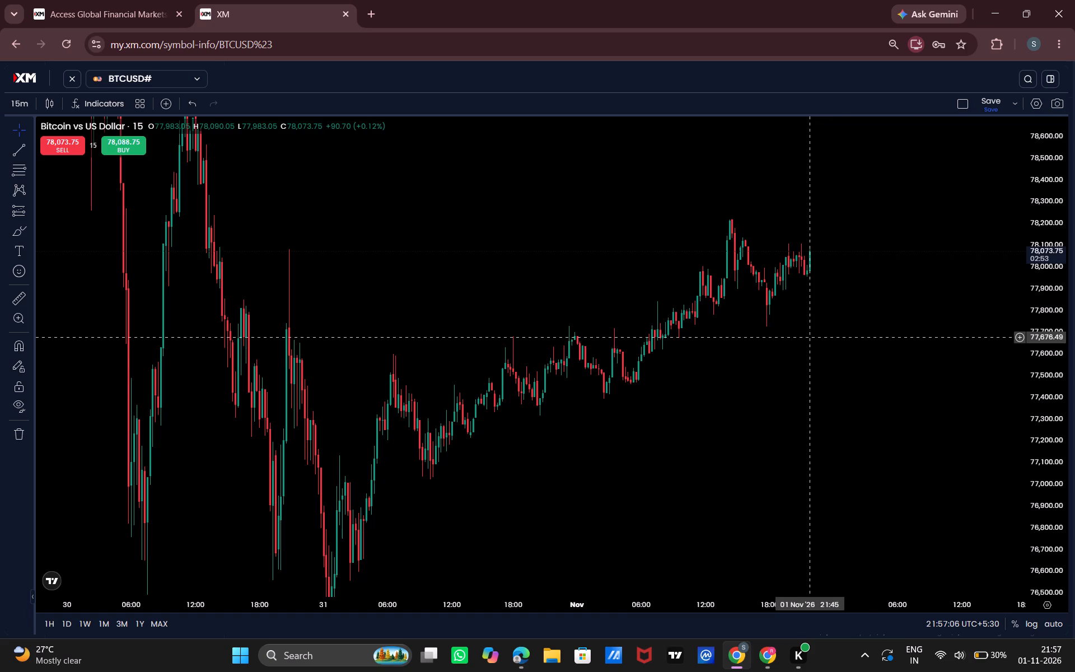
pyautogui.moveTo(830, 352); pyautogui.dragTo(835, 357)
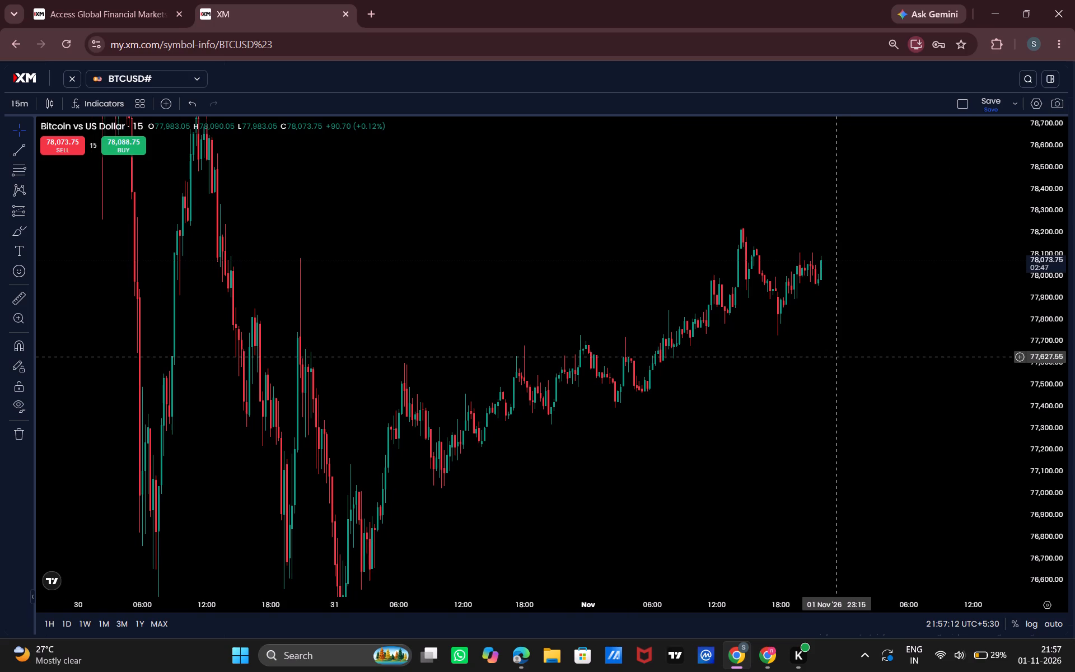
pyautogui.moveTo(735, 387); pyautogui.dragTo(781, 404)
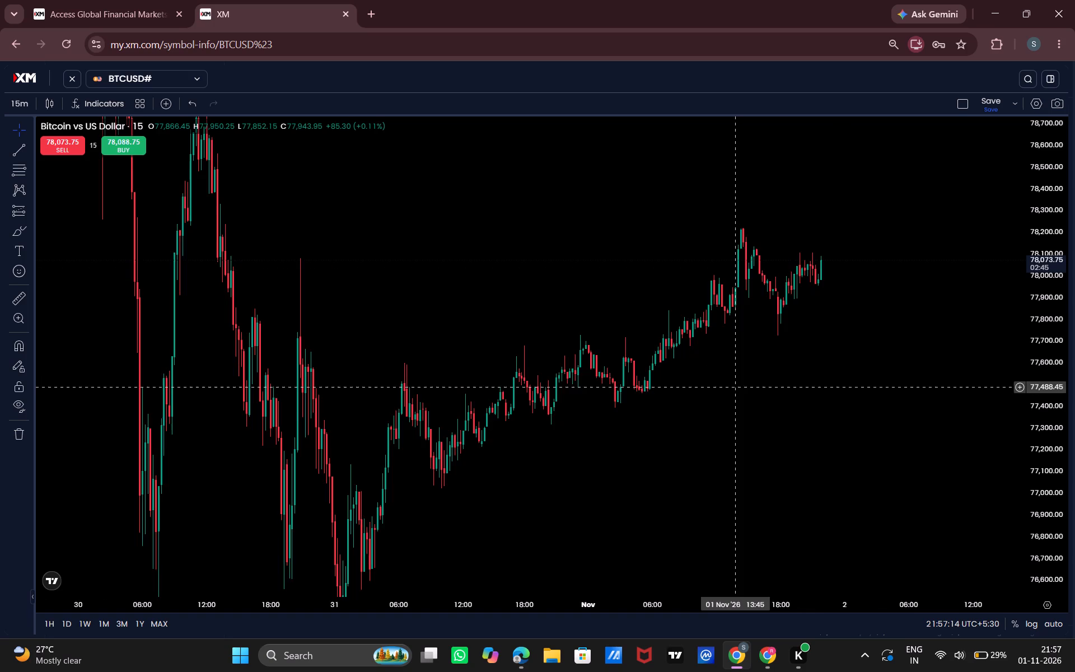
pyautogui.moveTo(781, 404); pyautogui.dragTo(782, 405)
pyautogui.moveTo(740, 319); pyautogui.dragTo(735, 352)
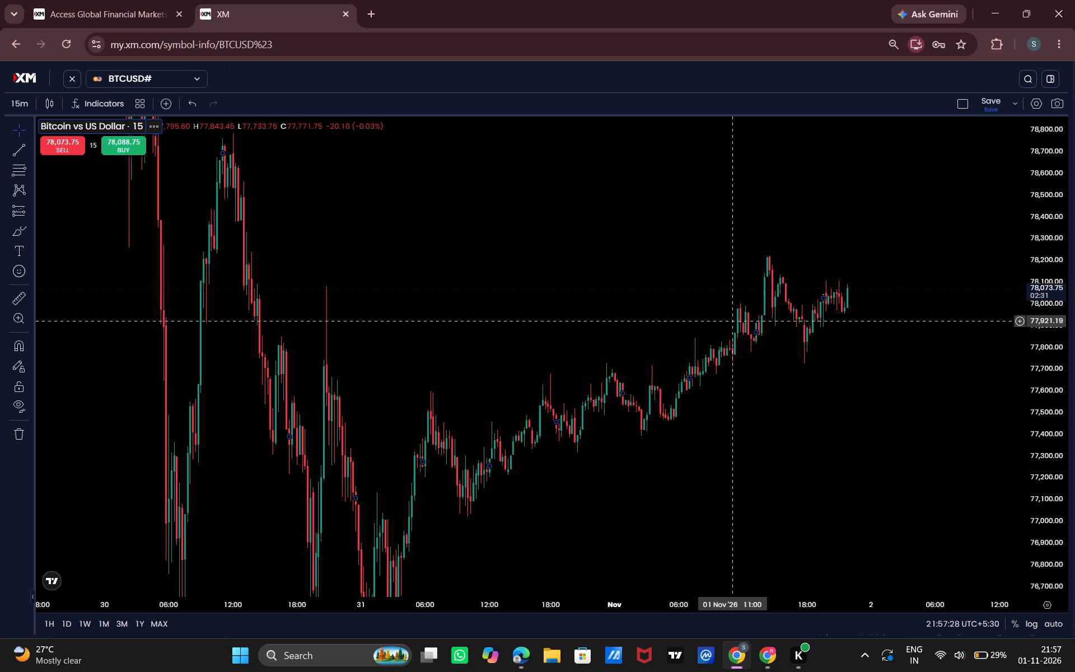
pyautogui.moveTo(821, 338); pyautogui.dragTo(866, 375)
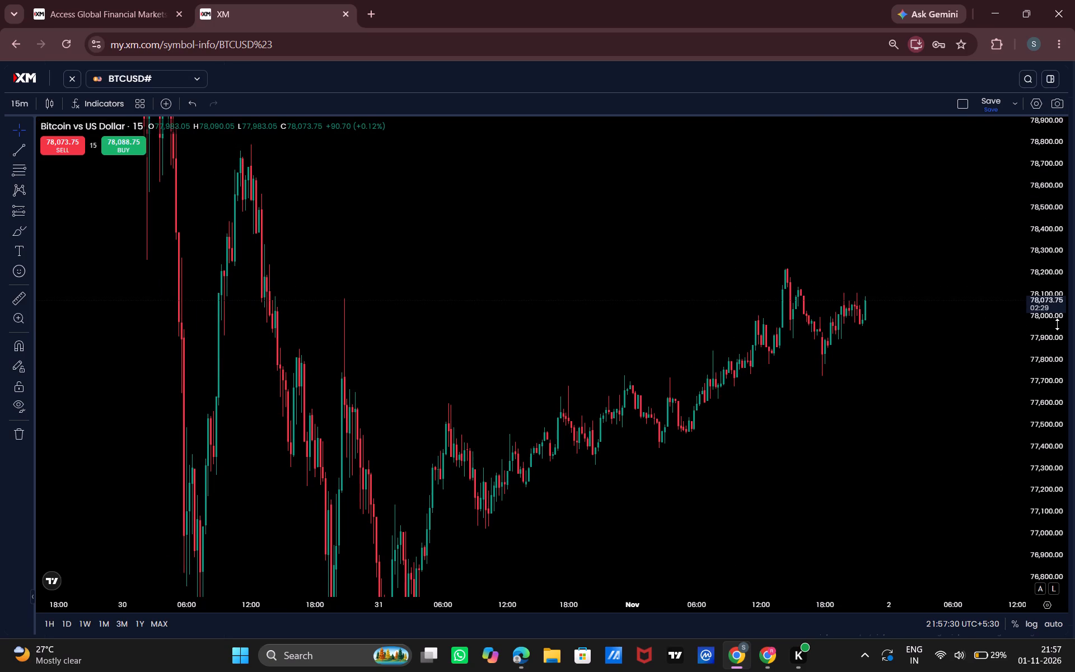
pyautogui.moveTo(1057, 324); pyautogui.dragTo(1053, 370)
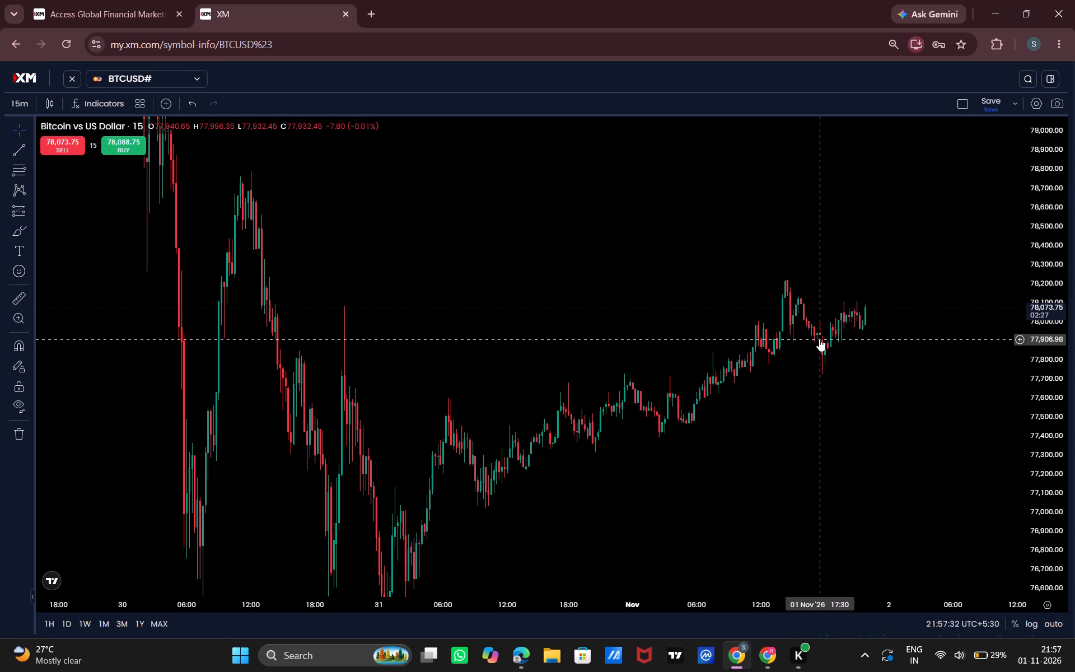
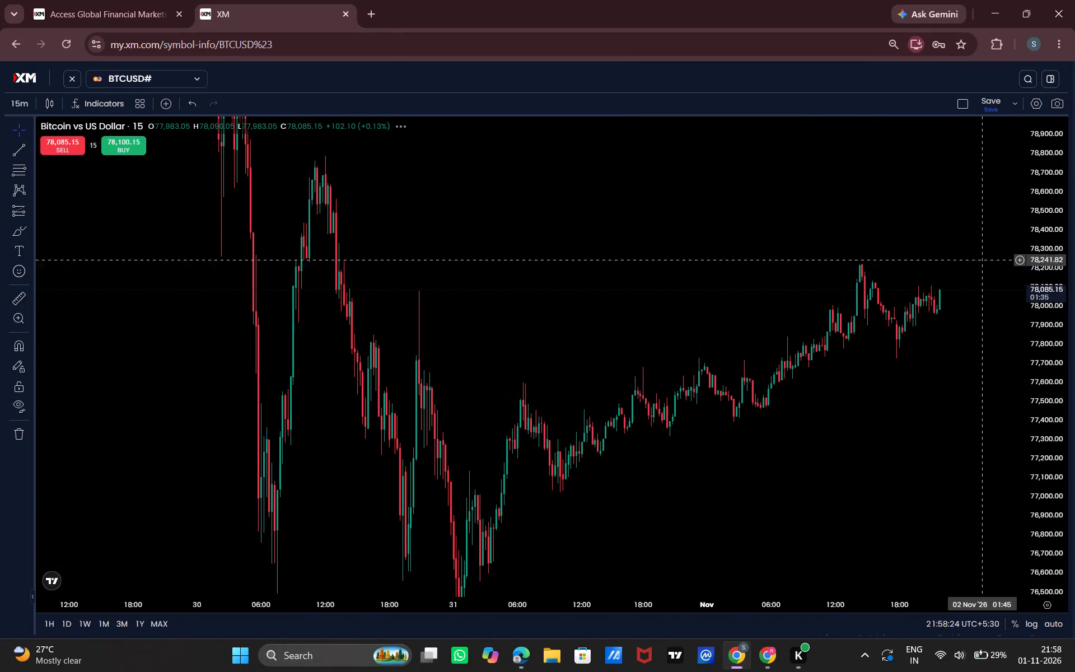
# Examine the 15-minute price action from the 30 October drop to the latest candles against the purple zone below 76,500.
pyautogui.moveTo(933, 230); pyautogui.dragTo(876, 317)
pyautogui.moveTo(1047, 272); pyautogui.dragTo(1045, 361)
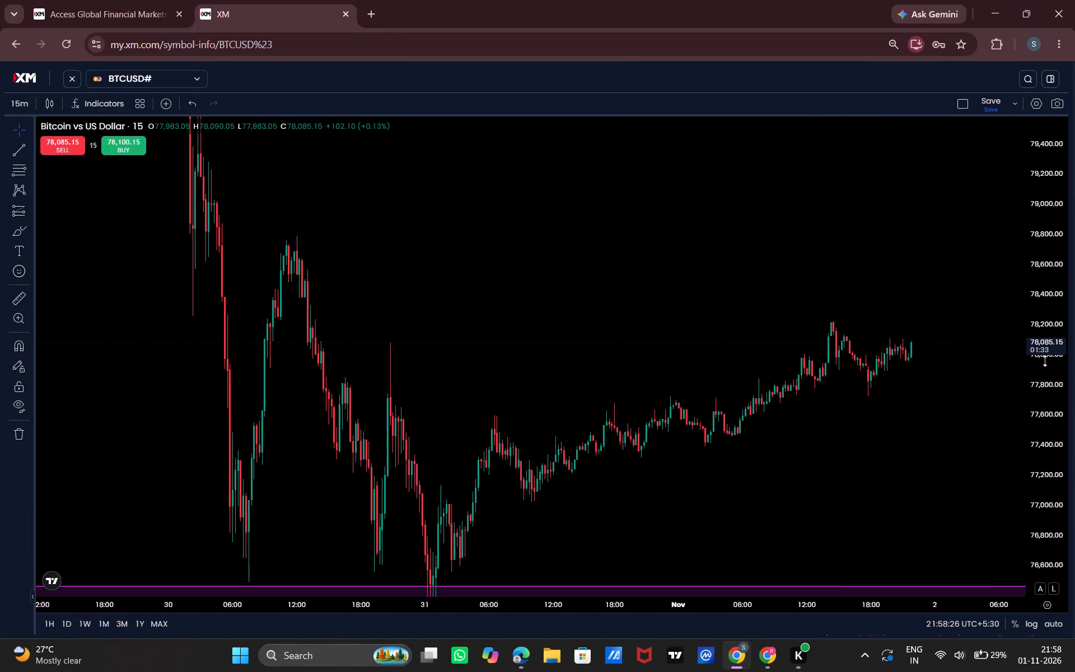
pyautogui.moveTo(789, 606); pyautogui.dragTo(863, 599)
pyautogui.moveTo(913, 435); pyautogui.dragTo(886, 426)
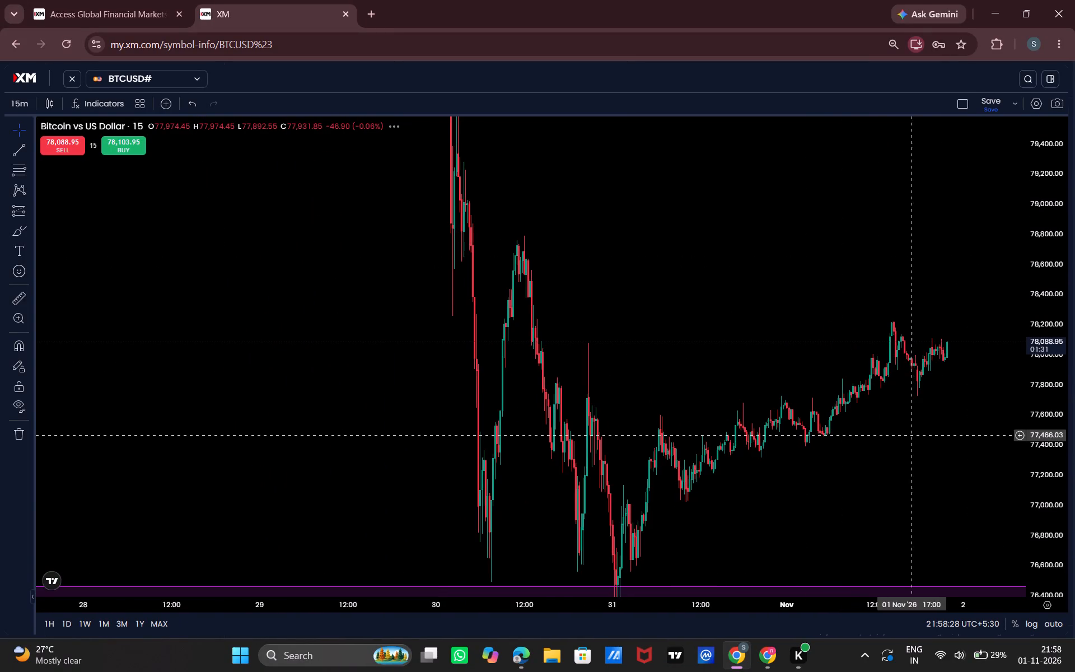
pyautogui.moveTo(886, 426); pyautogui.dragTo(838, 405)
pyautogui.moveTo(1049, 300); pyautogui.dragTo(1049, 316)
pyautogui.moveTo(907, 352); pyautogui.dragTo(870, 358)
pyautogui.moveTo(795, 327); pyautogui.dragTo(765, 314)
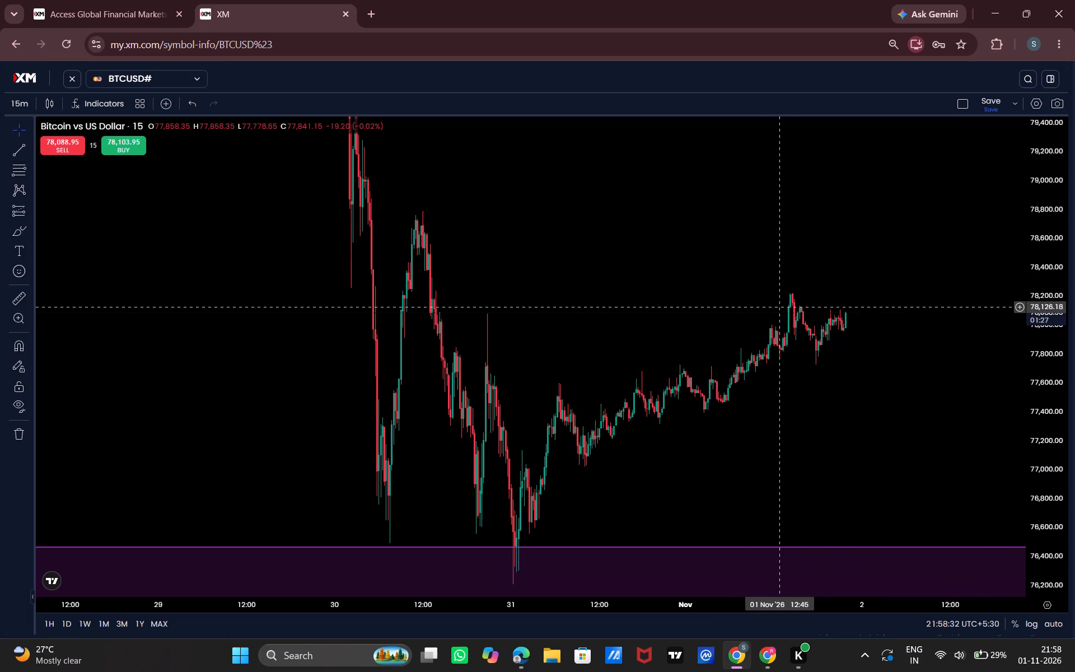
pyautogui.moveTo(803, 293); pyautogui.dragTo(798, 261)
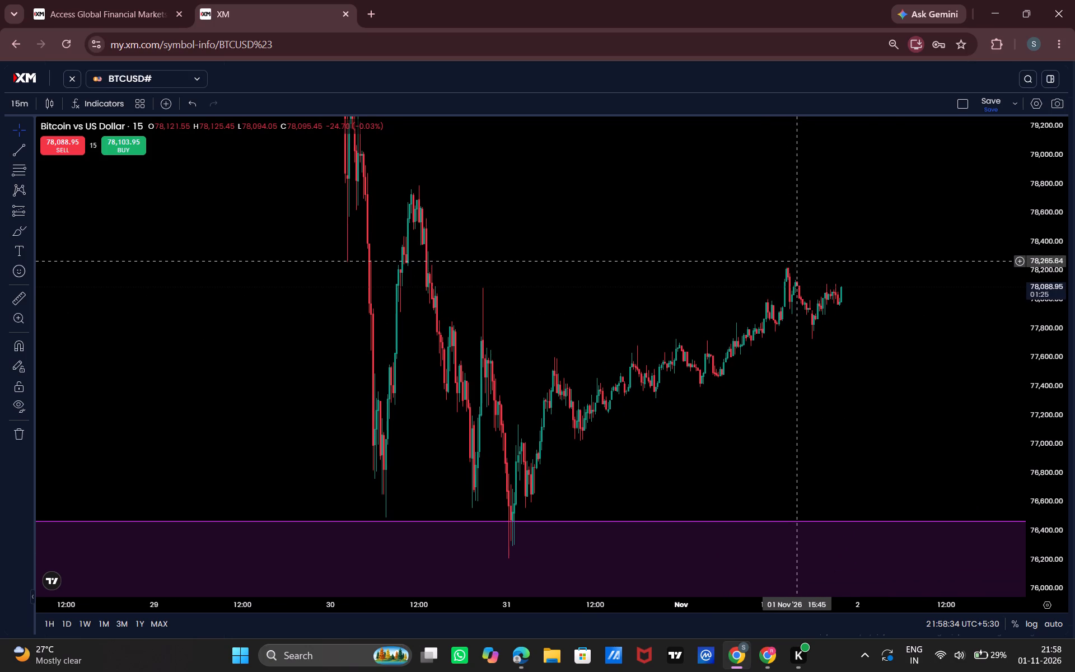
pyautogui.moveTo(893, 344); pyautogui.dragTo(911, 354)
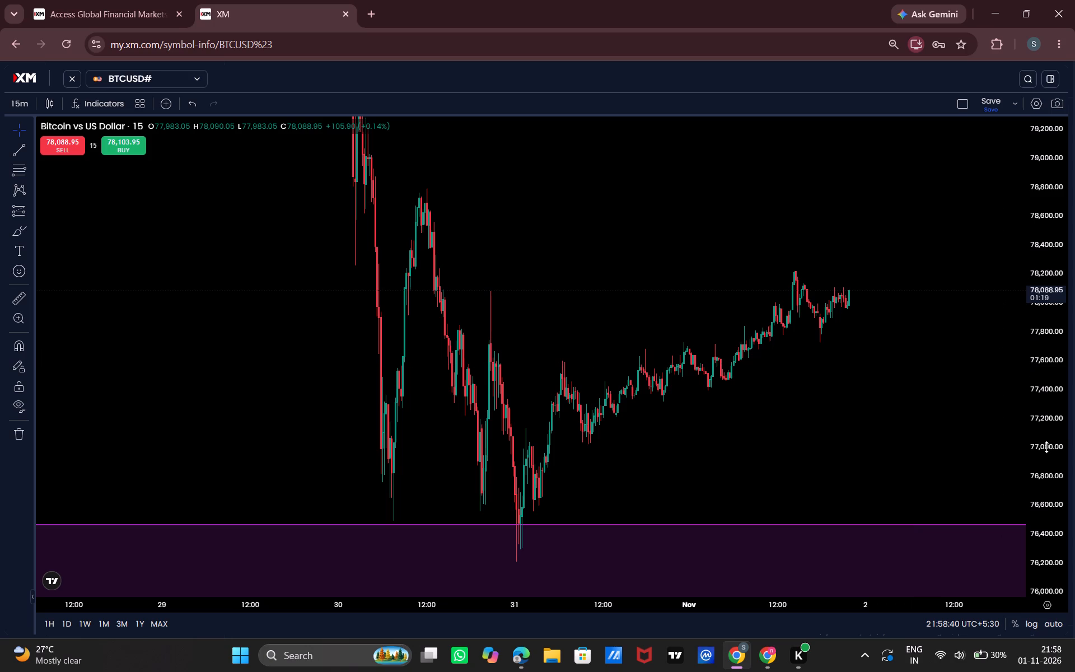
pyautogui.moveTo(1046, 448); pyautogui.dragTo(1073, 355)
pyautogui.moveTo(943, 358); pyautogui.dragTo(983, 446)
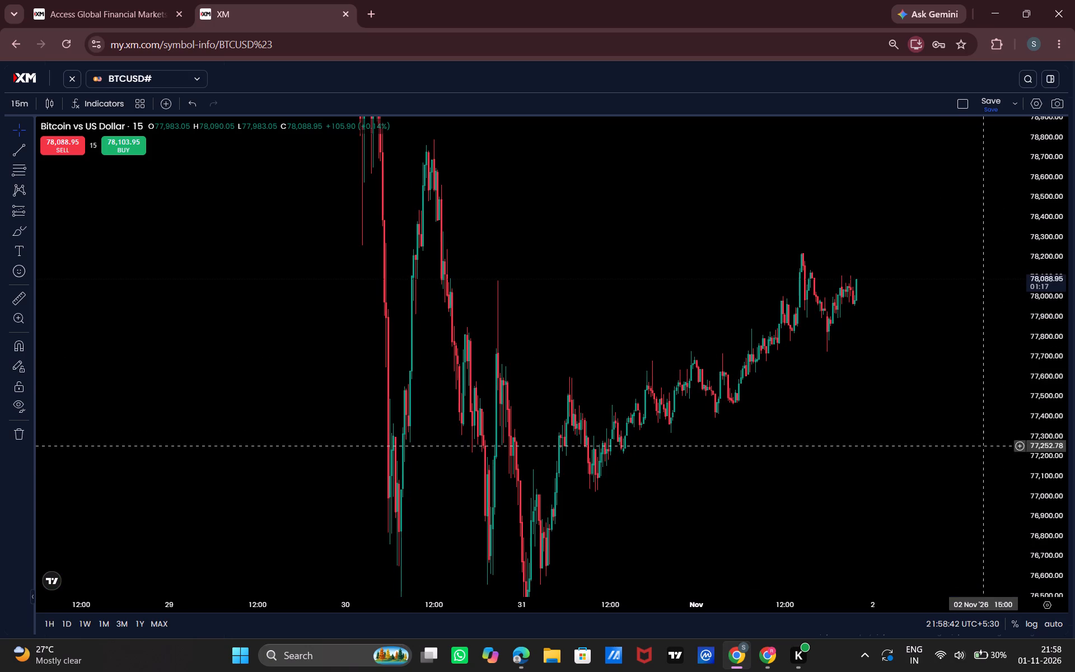
pyautogui.moveTo(1061, 331); pyautogui.dragTo(1065, 373)
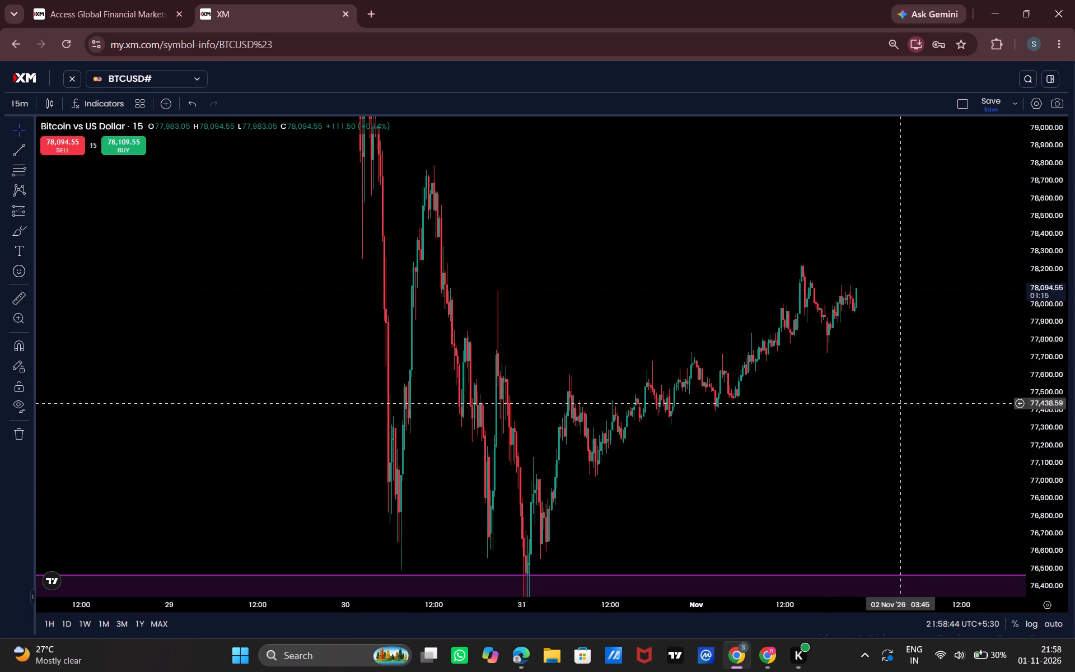
pyautogui.moveTo(831, 389); pyautogui.dragTo(876, 396)
pyautogui.moveTo(920, 291); pyautogui.dragTo(910, 349)
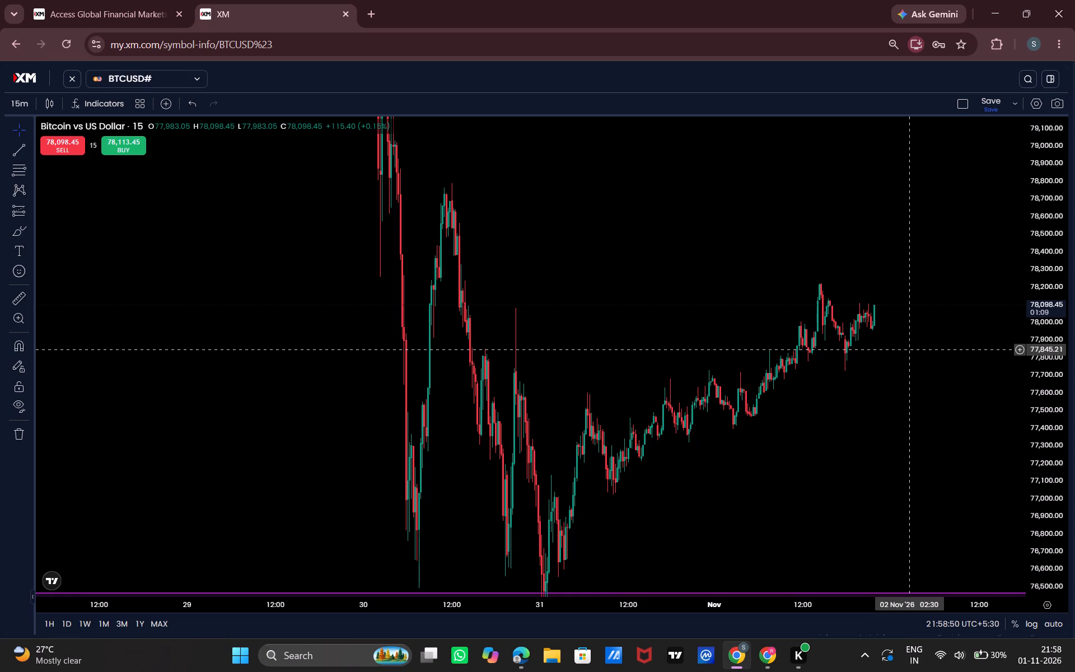
pyautogui.moveTo(675, 323); pyautogui.dragTo(570, 357)
pyautogui.moveTo(1034, 330); pyautogui.dragTo(1031, 423)
pyautogui.moveTo(886, 406); pyautogui.dragTo(968, 305)
pyautogui.moveTo(730, 386); pyautogui.dragTo(736, 443)
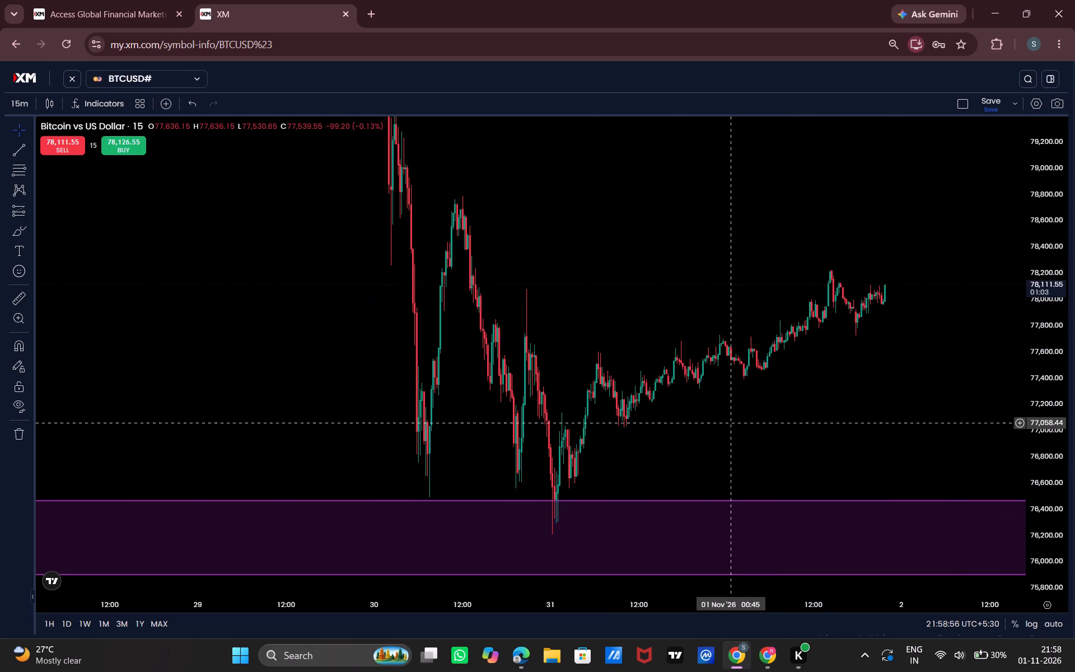
pyautogui.moveTo(736, 443); pyautogui.dragTo(736, 441)
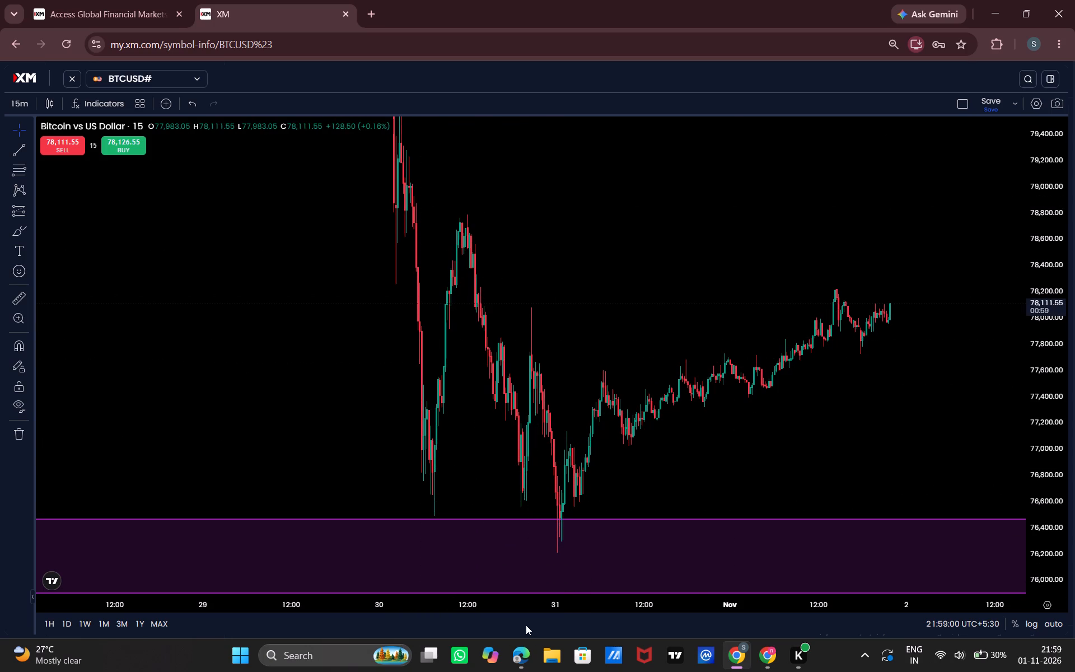
# Examine the 15-minute recovery from the 31 October low in the purple zone up to the 1 November swing high and latest candles.
pyautogui.moveTo(732, 404); pyautogui.dragTo(676, 418)
pyautogui.moveTo(676, 418); pyautogui.dragTo(634, 424)
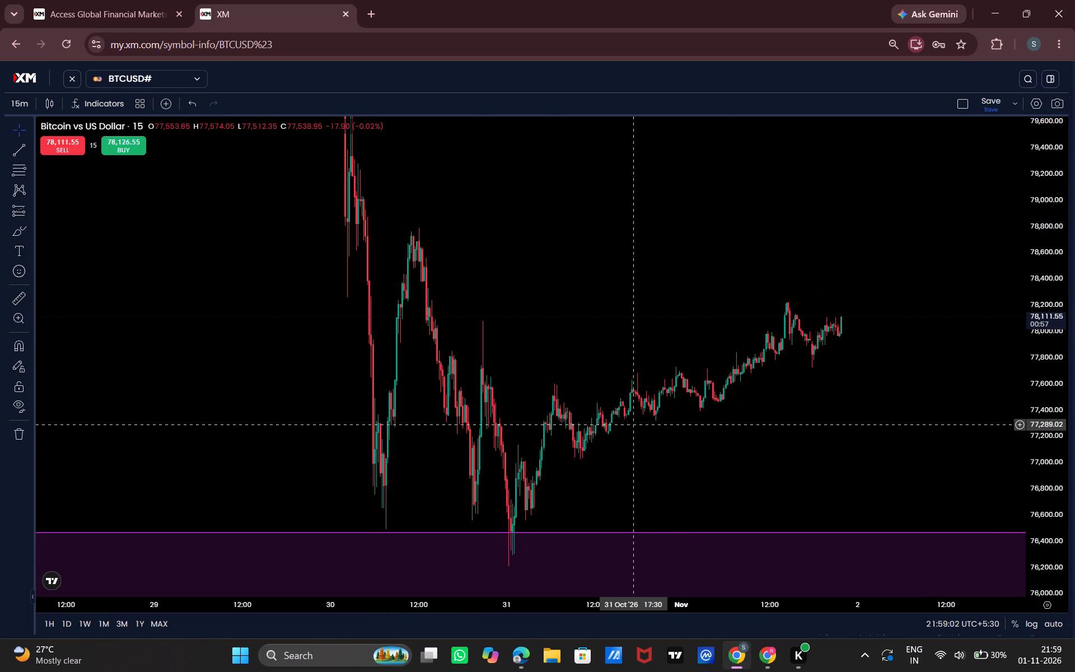
pyautogui.moveTo(782, 319); pyautogui.dragTo(718, 356)
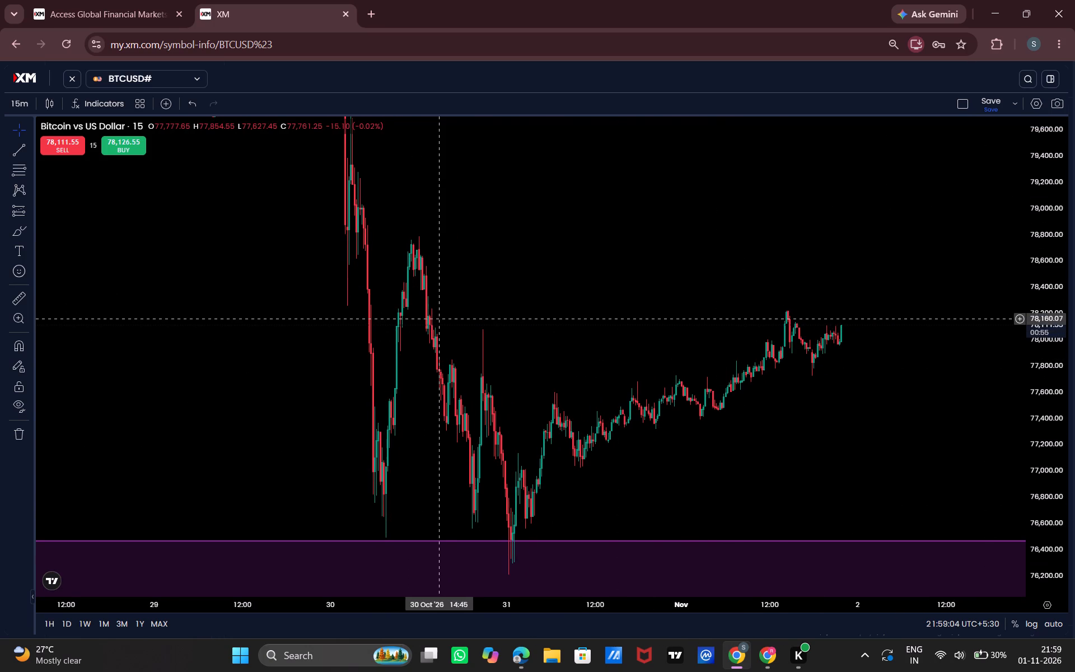
pyautogui.moveTo(568, 302); pyautogui.dragTo(541, 290)
pyautogui.click(328, 314)
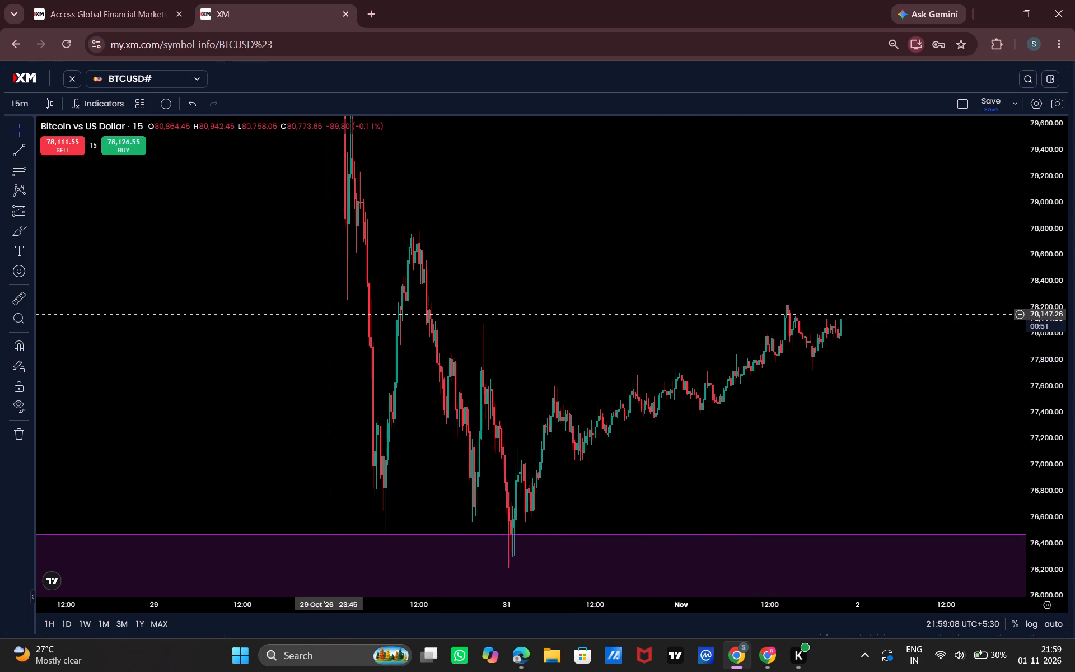
pyautogui.moveTo(328, 314); pyautogui.dragTo(283, 296)
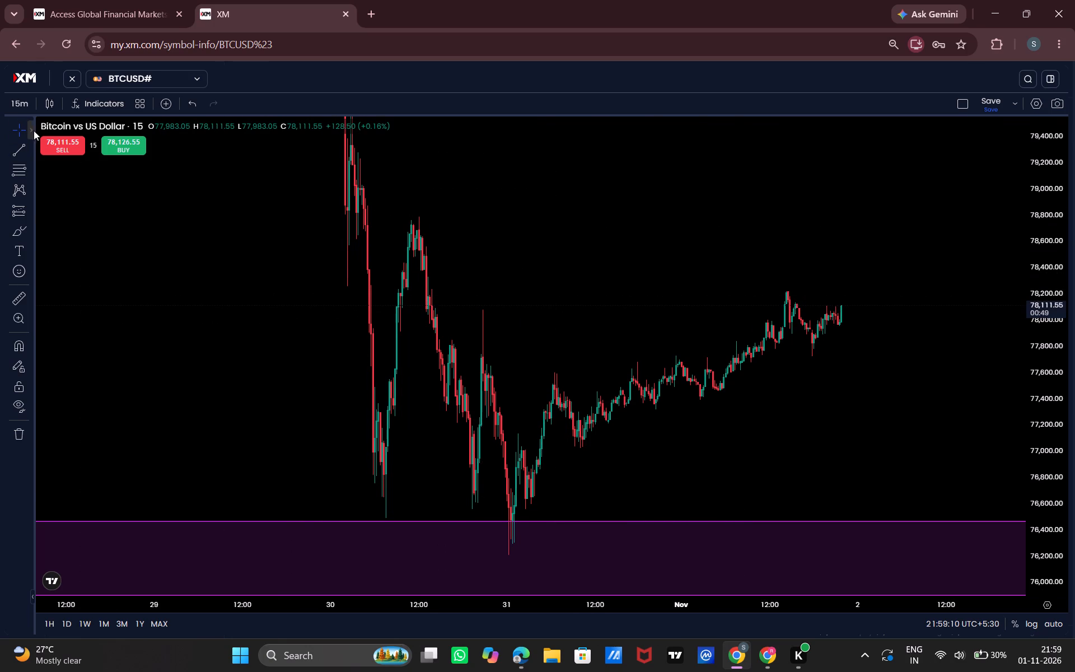
pyautogui.click(30, 132)
pyautogui.click(257, 162)
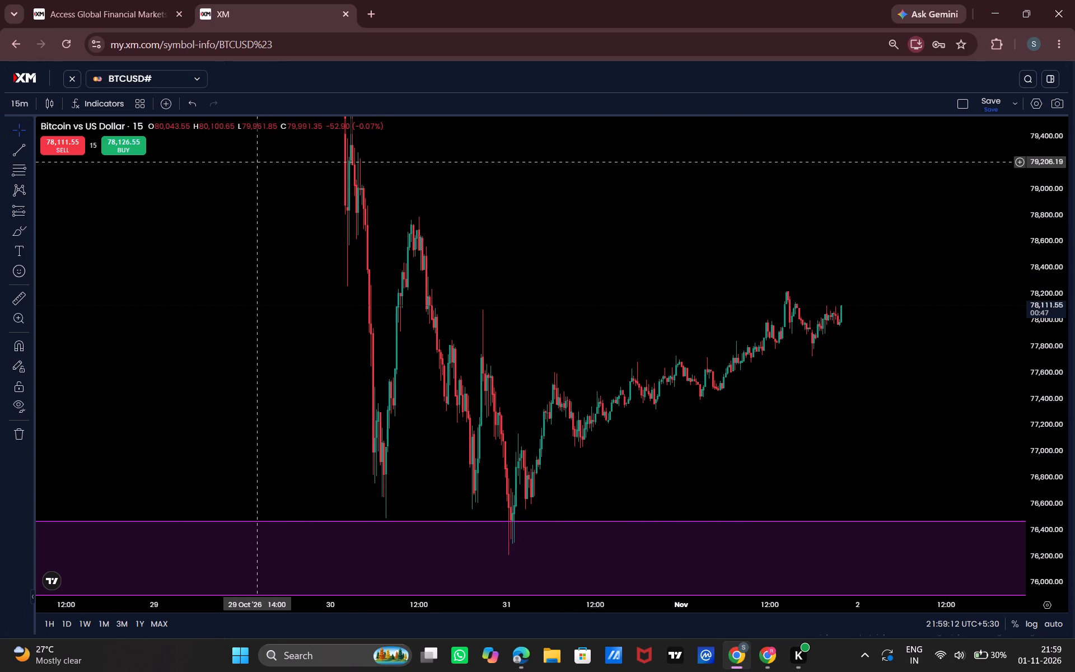
pyautogui.moveTo(567, 251); pyautogui.dragTo(562, 295)
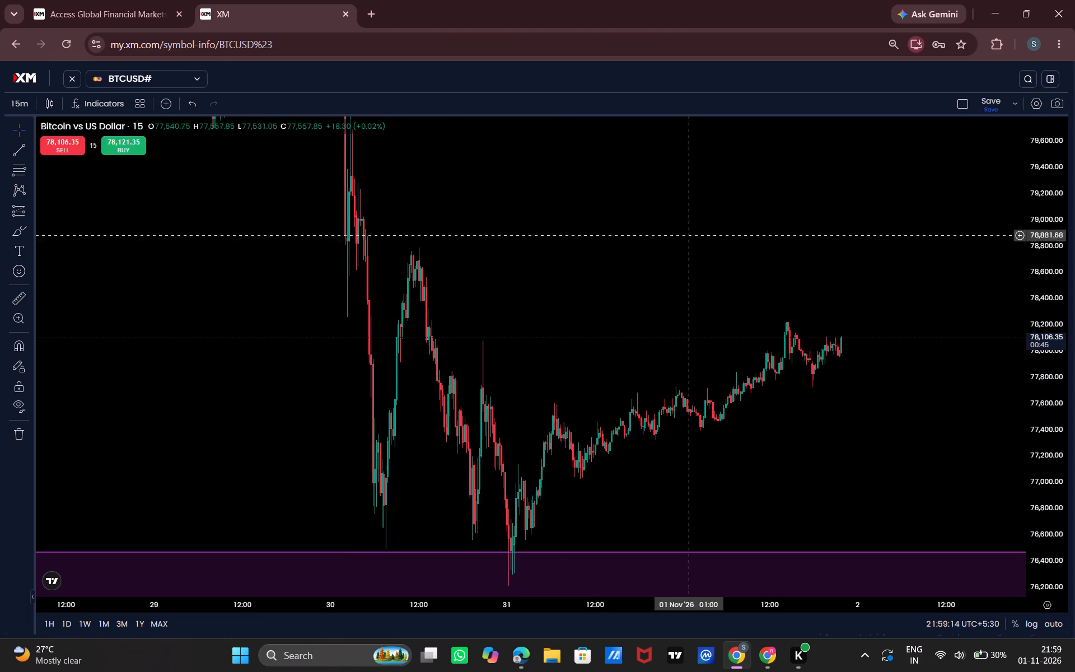
pyautogui.moveTo(613, 380); pyautogui.dragTo(625, 267)
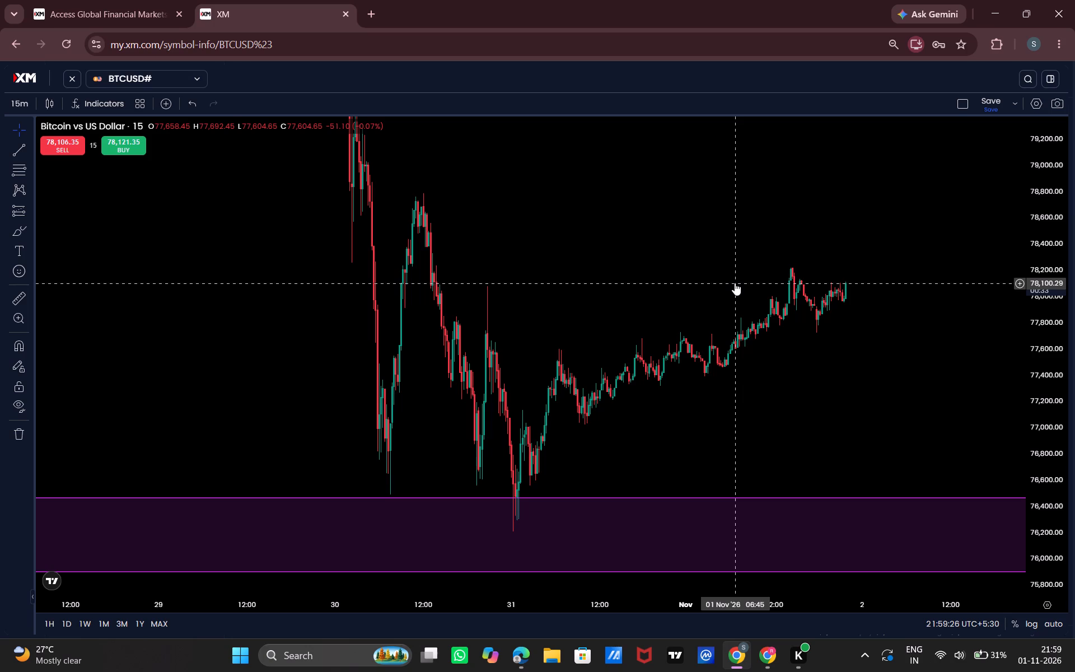
pyautogui.moveTo(817, 331); pyautogui.dragTo(787, 348)
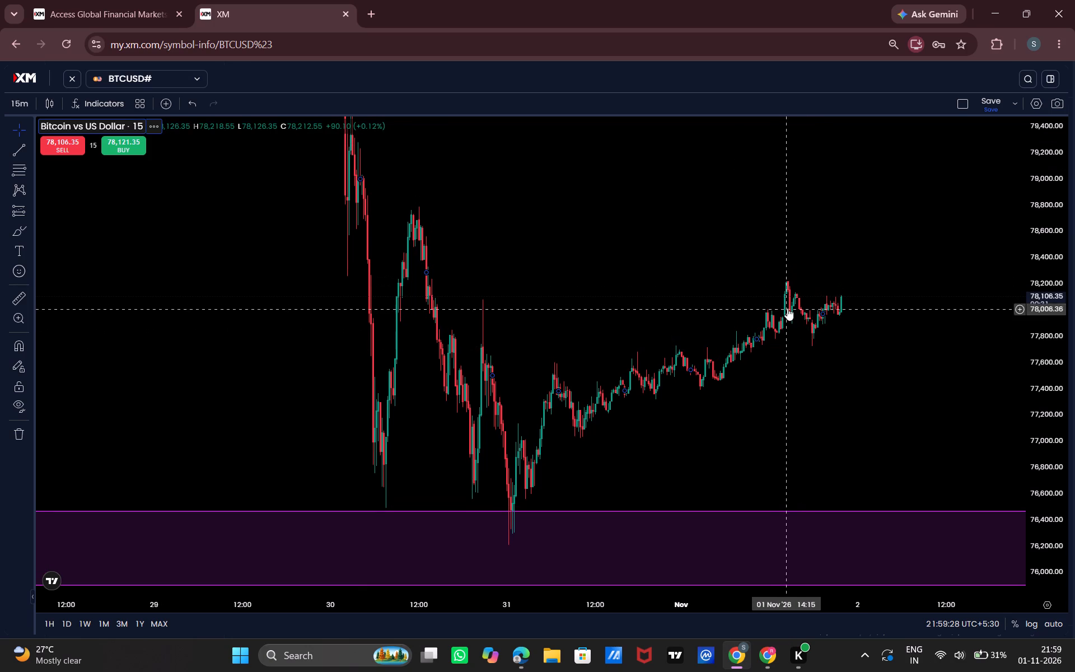
pyautogui.moveTo(810, 354); pyautogui.dragTo(800, 365)
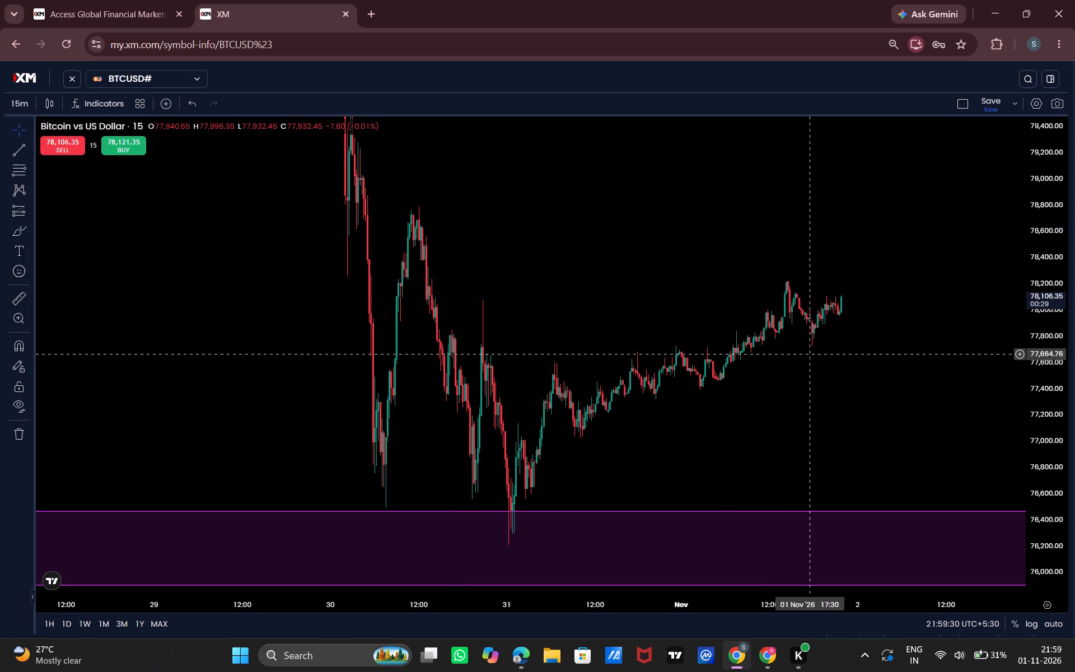
pyautogui.moveTo(800, 365); pyautogui.dragTo(797, 366)
pyautogui.moveTo(717, 287); pyautogui.dragTo(736, 216)
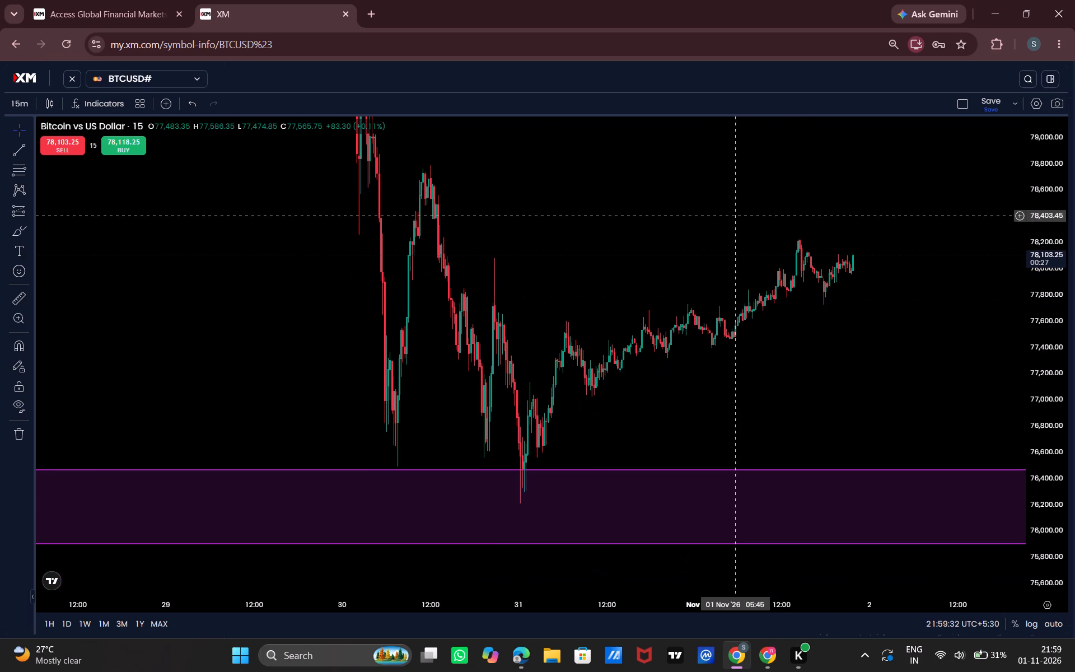
pyautogui.moveTo(788, 352); pyautogui.dragTo(788, 367)
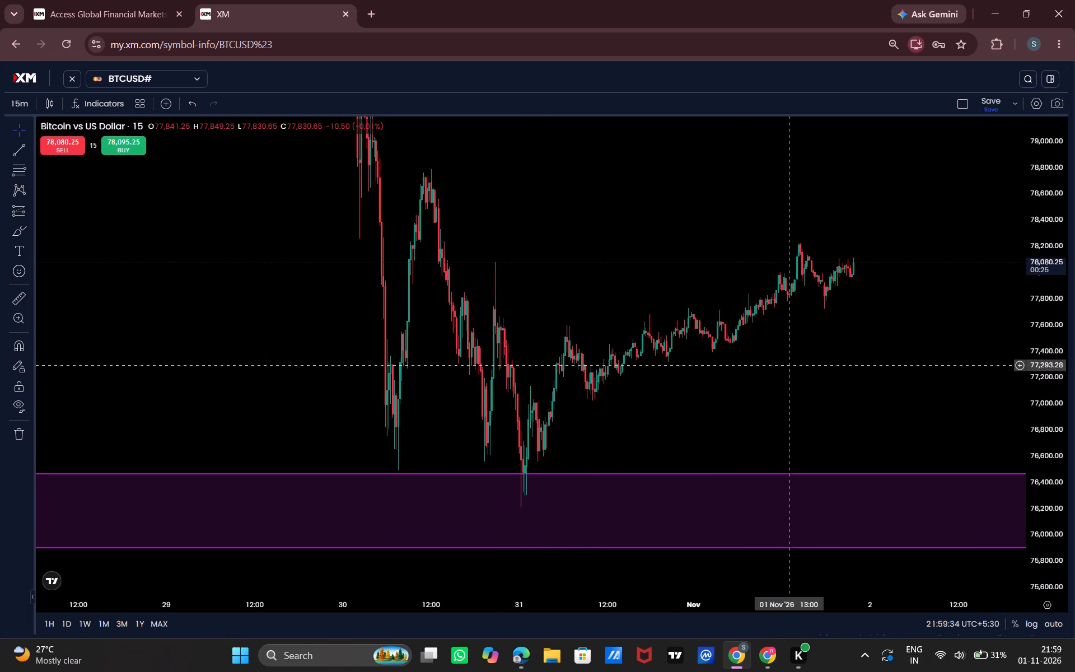
pyautogui.moveTo(788, 367); pyautogui.dragTo(788, 369)
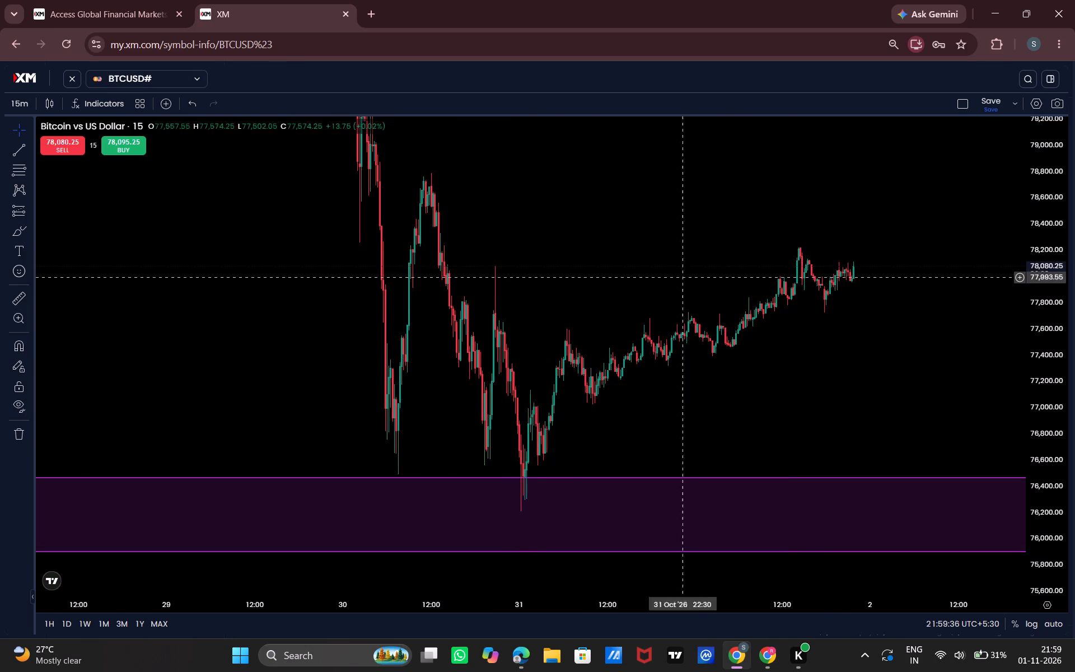
pyautogui.moveTo(789, 297); pyautogui.dragTo(780, 314)
pyautogui.moveTo(893, 305); pyautogui.dragTo(926, 345)
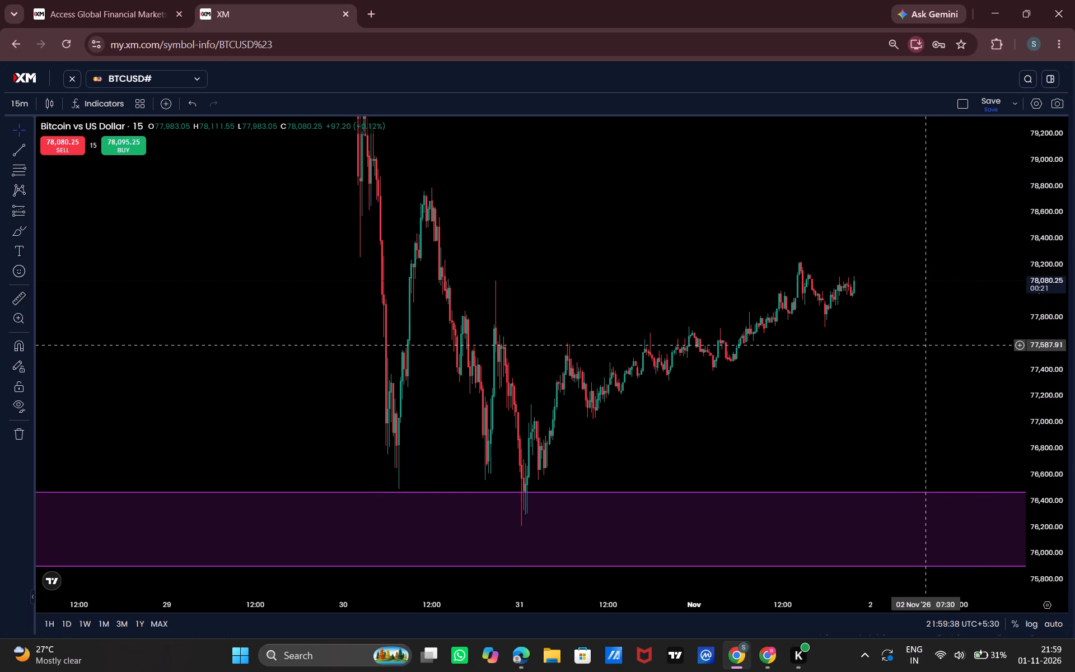
pyautogui.moveTo(1039, 347); pyautogui.dragTo(1032, 251)
pyautogui.moveTo(845, 271); pyautogui.dragTo(863, 306)
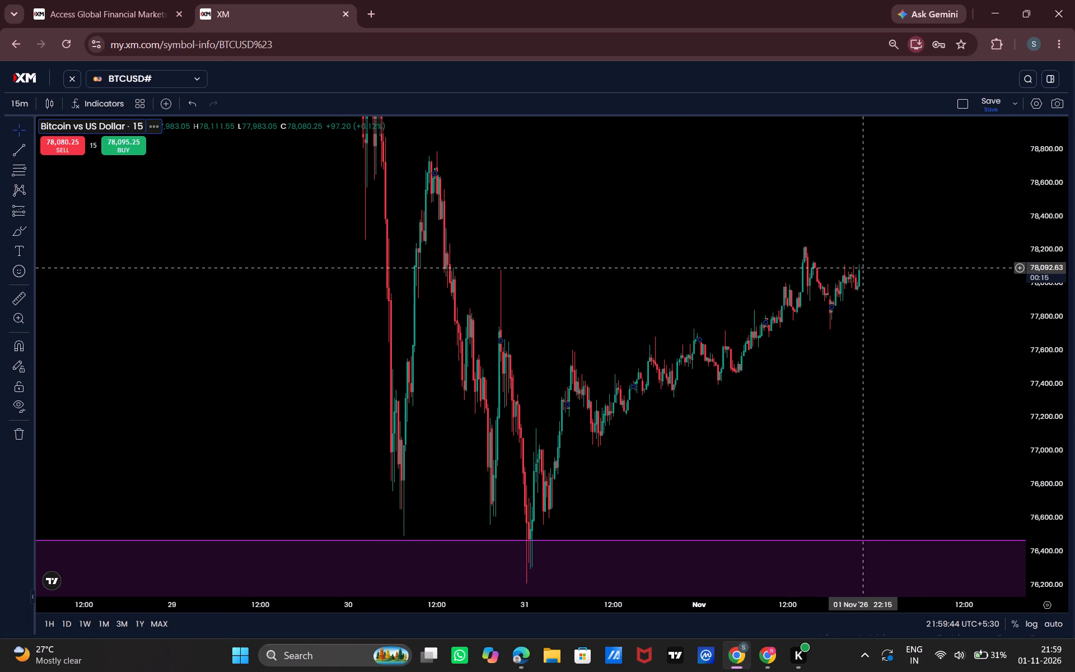
pyautogui.moveTo(815, 253); pyautogui.dragTo(764, 248)
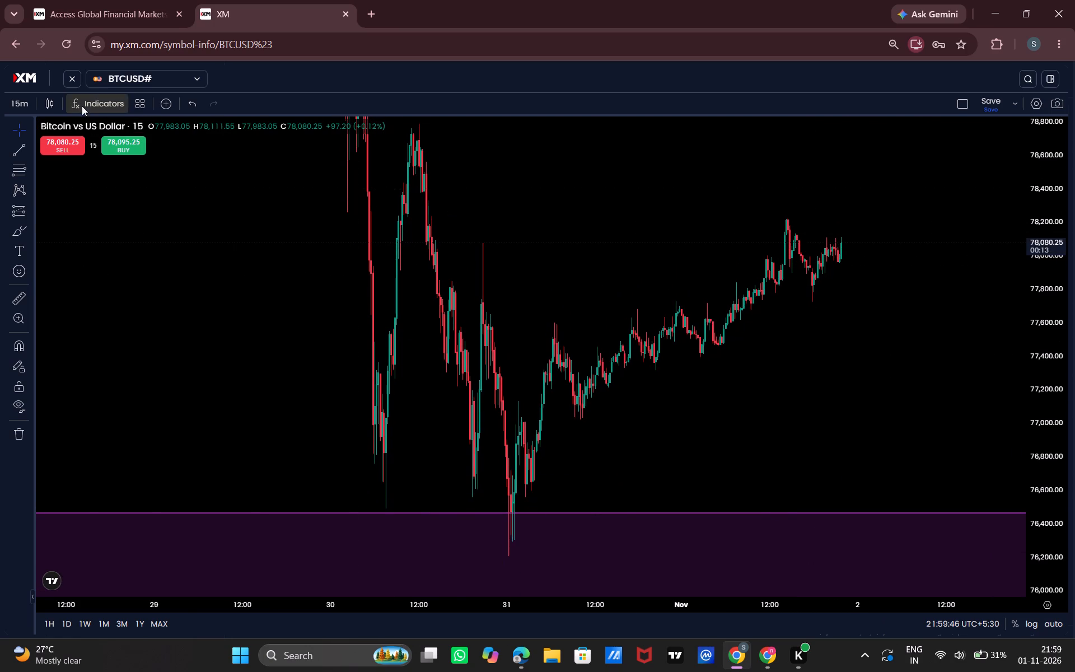
# Switch to the 5-minute timeframe and examine the 1 November candles around the afternoon peak, the pullback and the latest price.
pyautogui.click(25, 105)
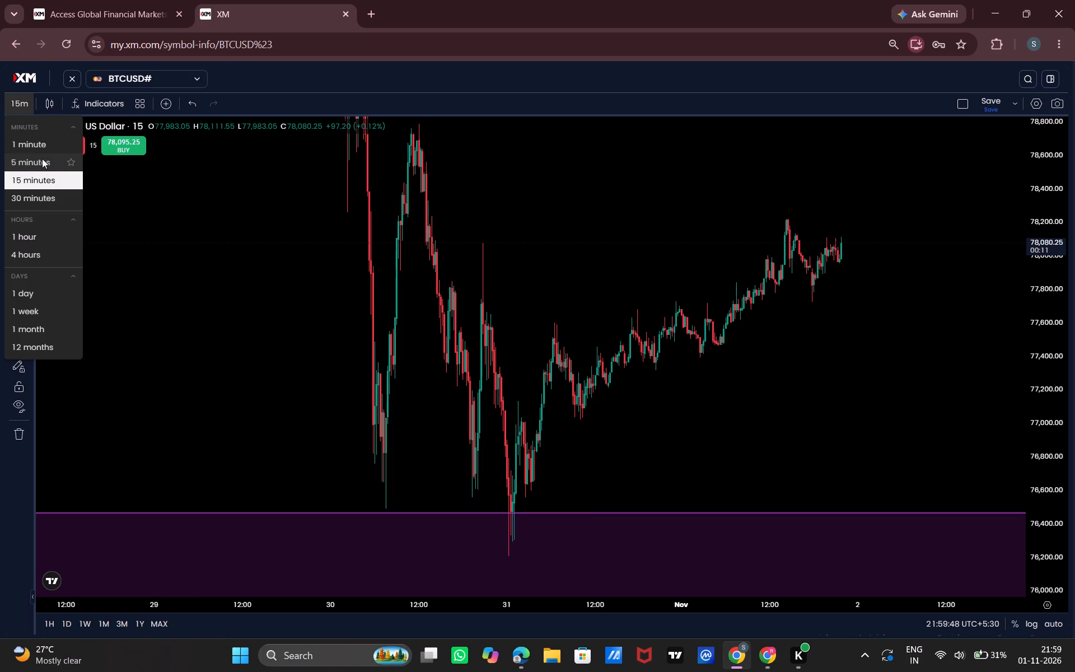
pyautogui.click(42, 158)
pyautogui.moveTo(452, 241); pyautogui.dragTo(320, 335)
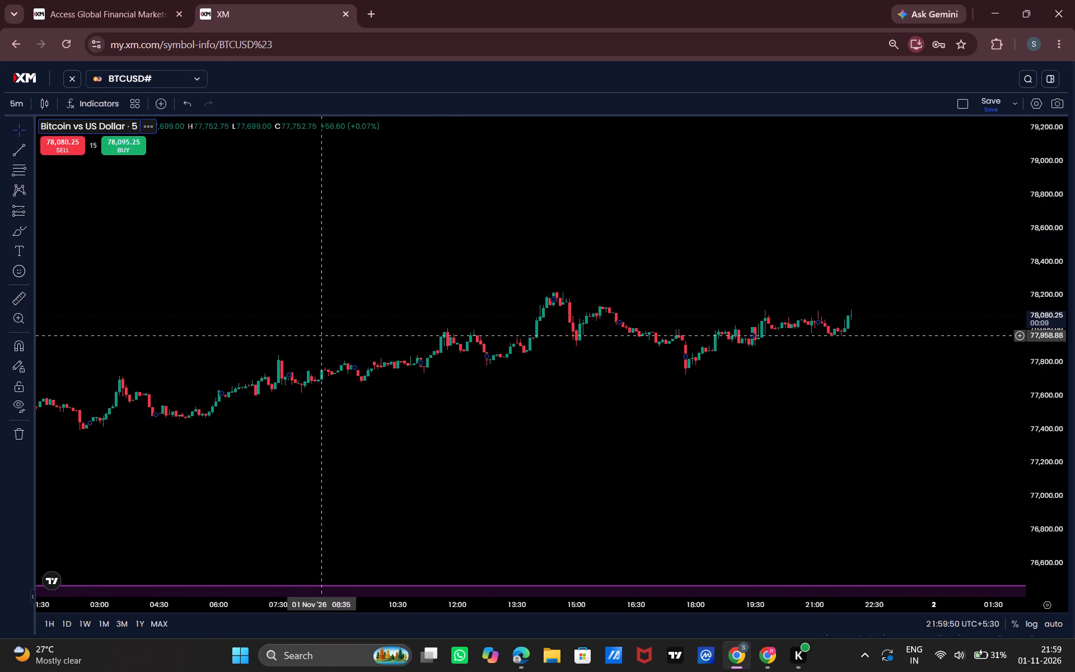
pyautogui.moveTo(1038, 520); pyautogui.dragTo(1069, 195)
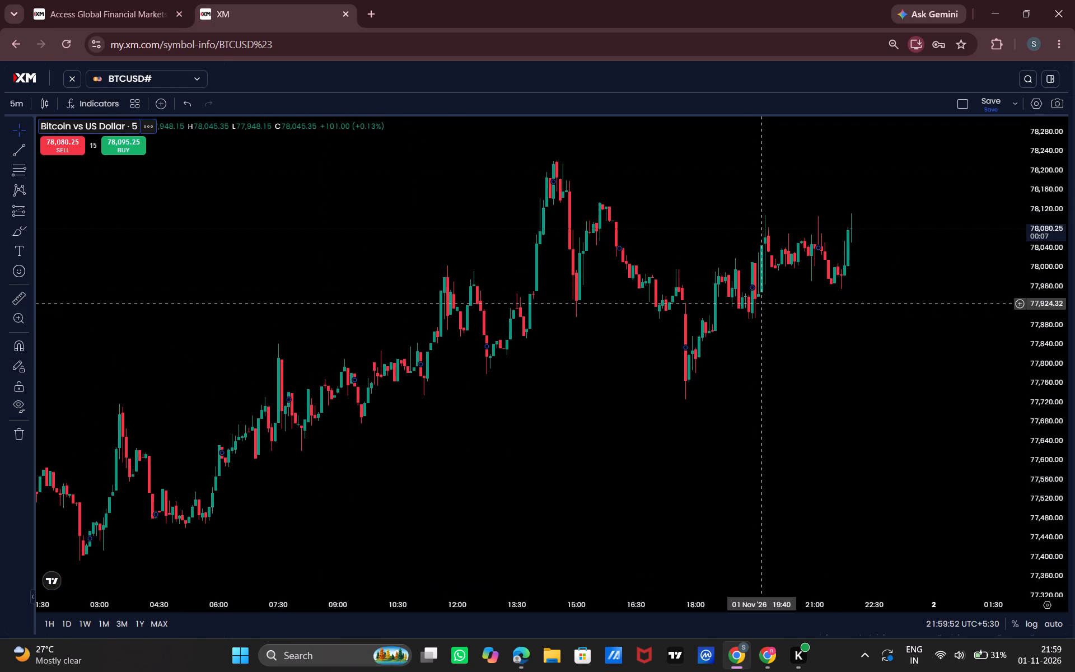
pyautogui.moveTo(762, 304); pyautogui.dragTo(765, 371)
pyautogui.moveTo(765, 371); pyautogui.dragTo(741, 419)
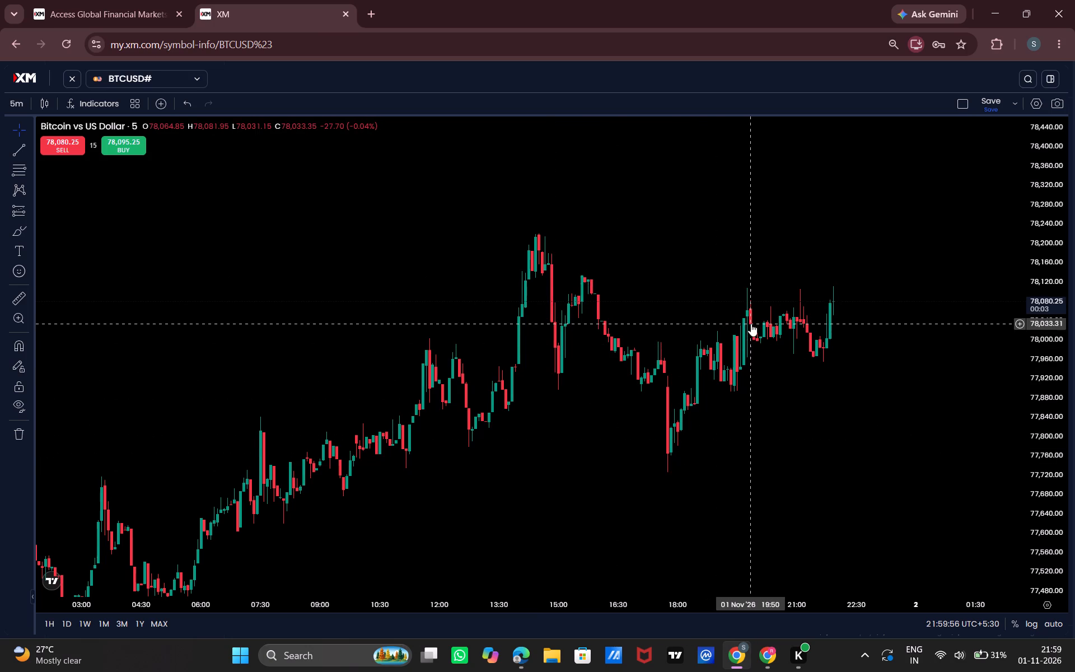
pyautogui.moveTo(751, 324); pyautogui.dragTo(773, 341)
pyautogui.moveTo(656, 386); pyautogui.dragTo(485, 415)
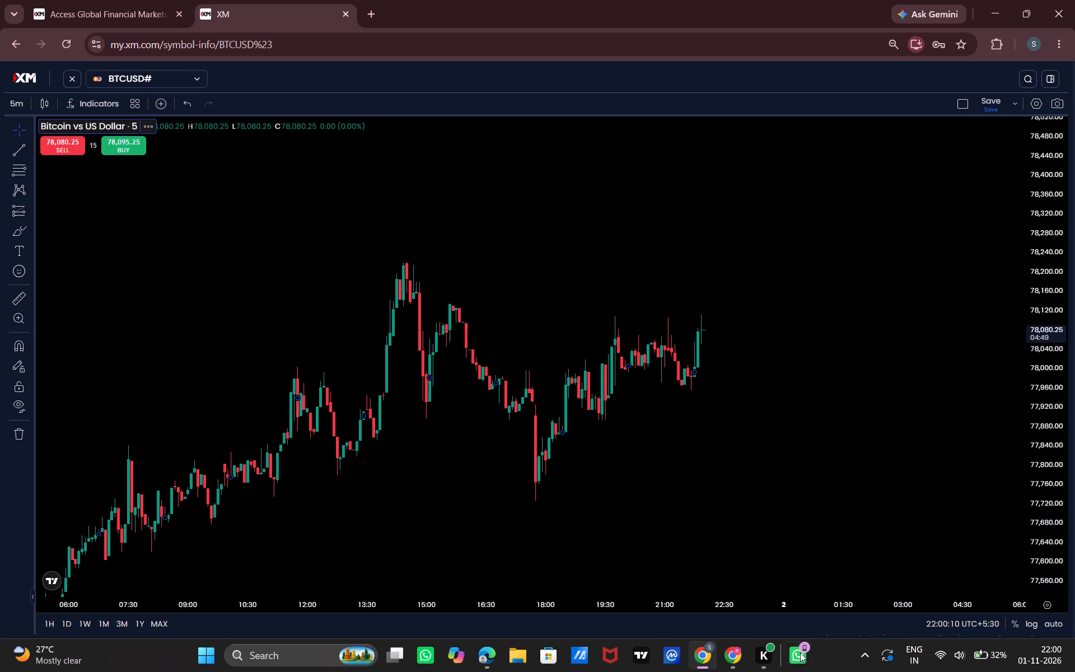
pyautogui.click(824, 324)
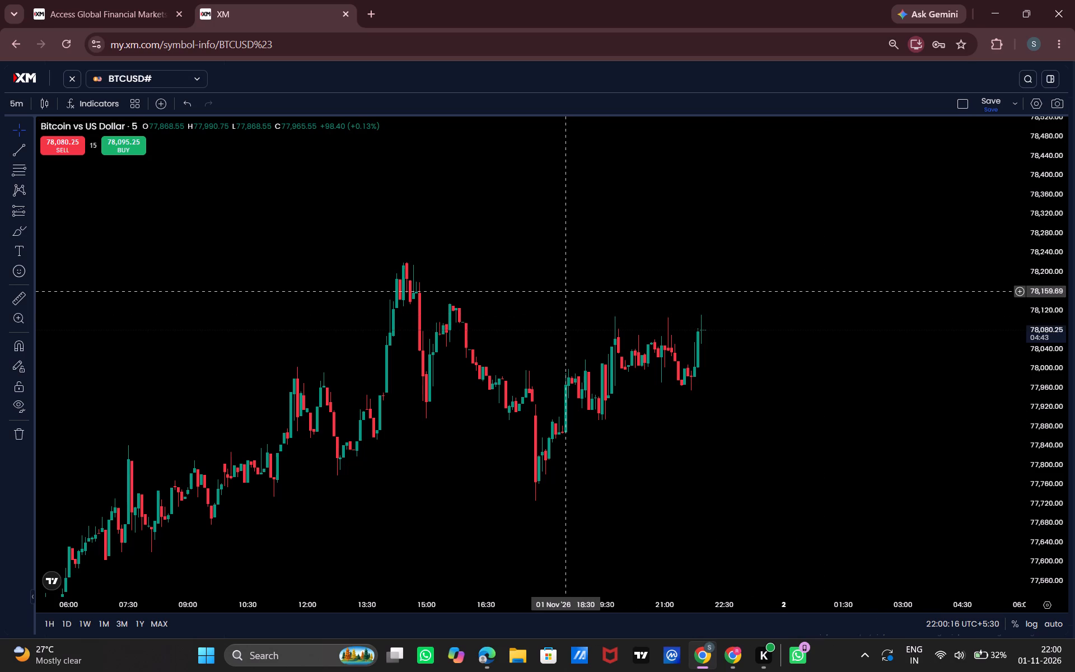
pyautogui.moveTo(551, 288); pyautogui.dragTo(666, 272)
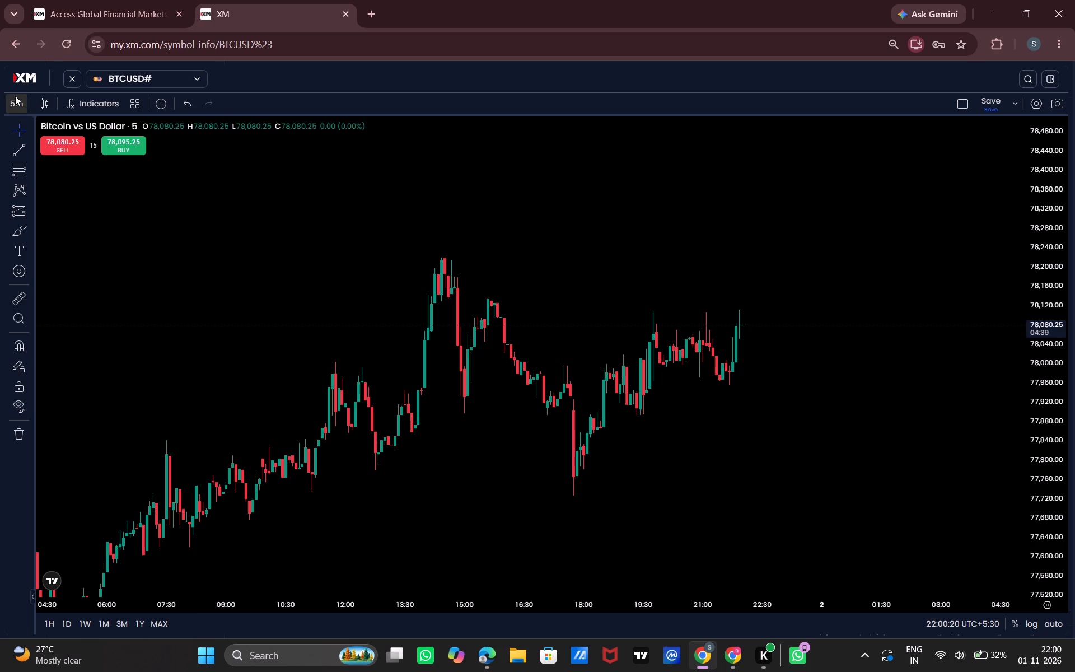
# Switch to the 1-hour timeframe and examine the 30 October drop, the 31 October low in the purple zone and the recovery.
pyautogui.click(15, 96)
pyautogui.click(36, 227)
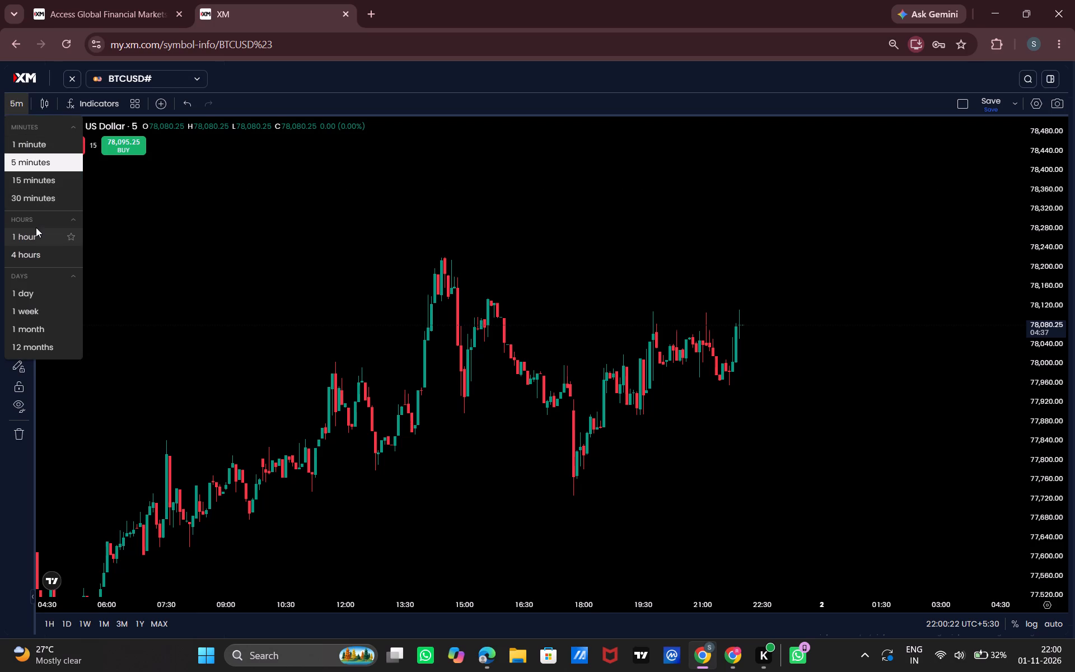
pyautogui.moveTo(1045, 307); pyautogui.dragTo(1074, 525)
pyautogui.moveTo(870, 456); pyautogui.dragTo(677, 455)
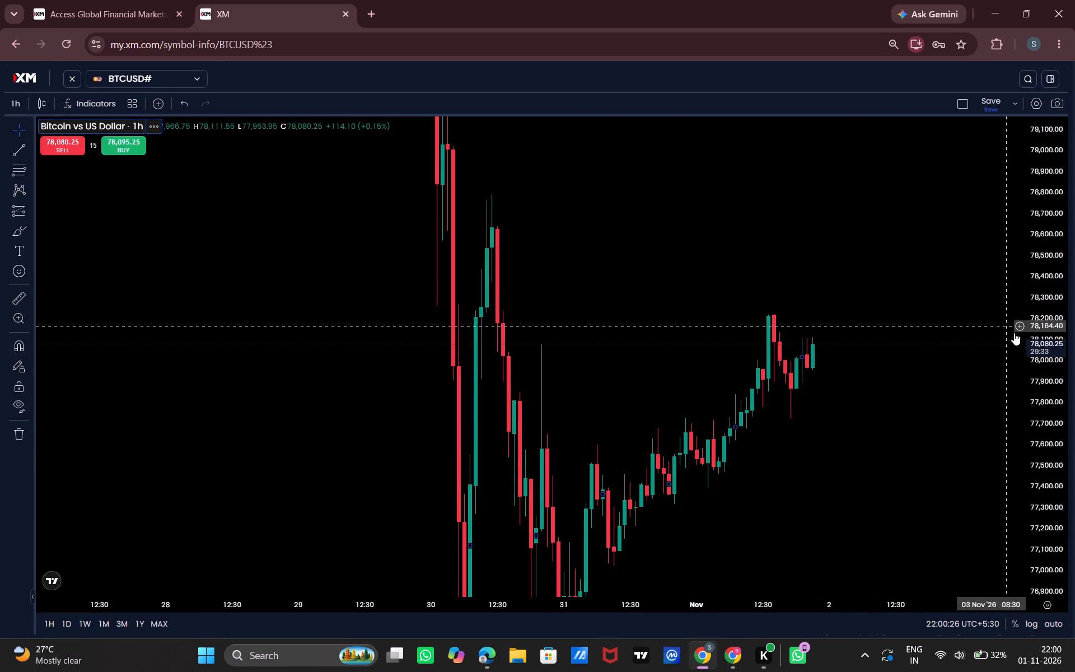
pyautogui.moveTo(1031, 342); pyautogui.dragTo(1032, 431)
pyautogui.moveTo(817, 435); pyautogui.dragTo(857, 239)
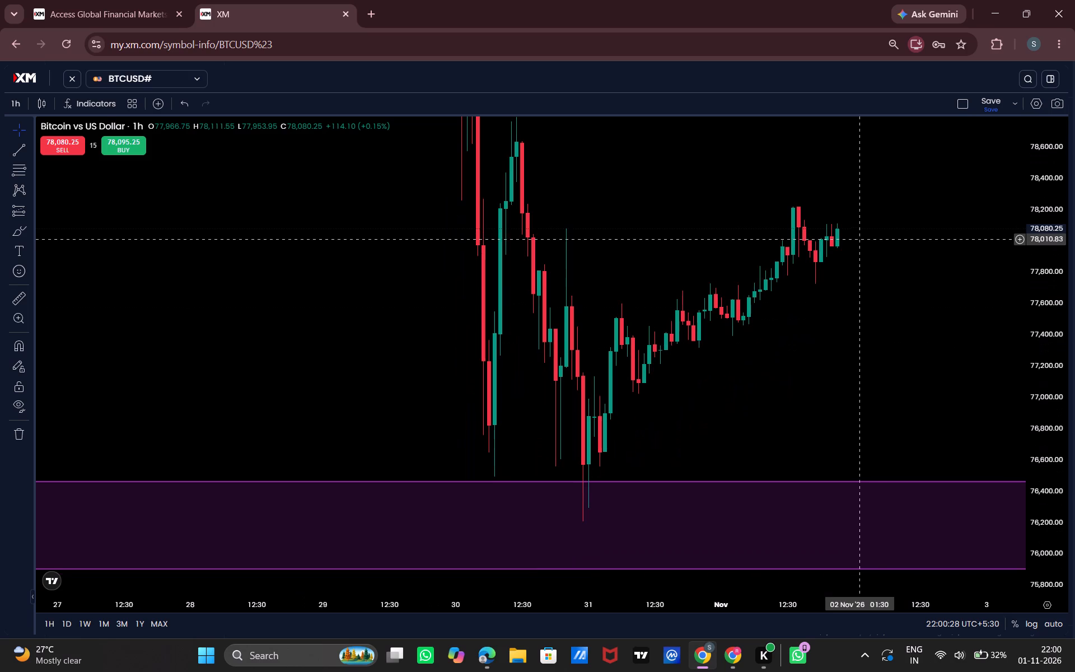
pyautogui.moveTo(722, 351); pyautogui.dragTo(678, 385)
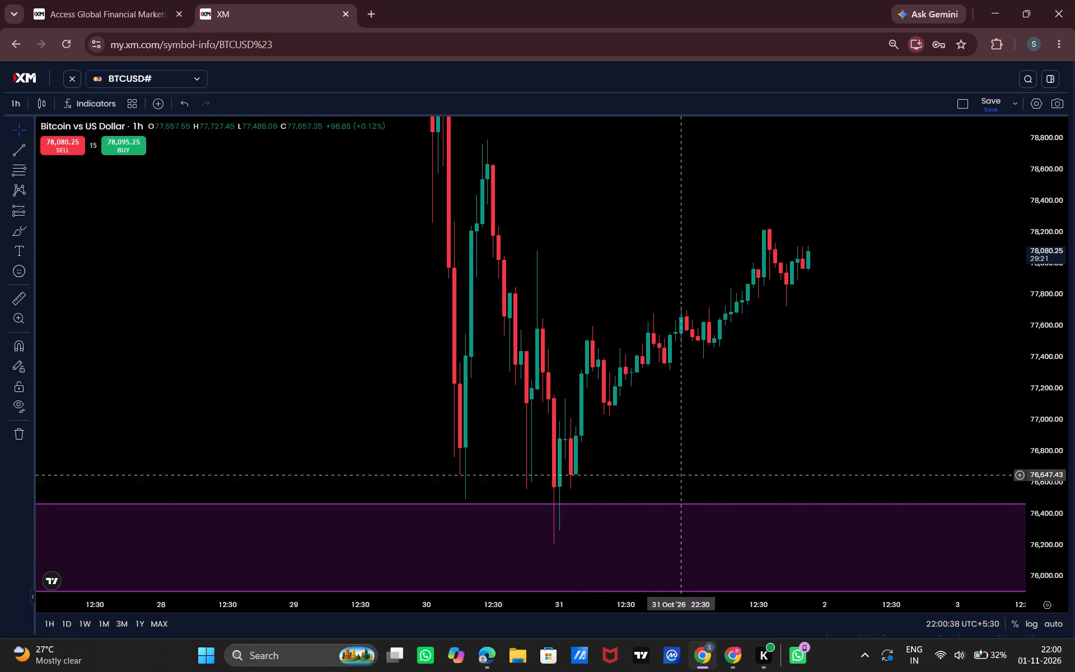
pyautogui.moveTo(625, 458); pyautogui.dragTo(610, 510)
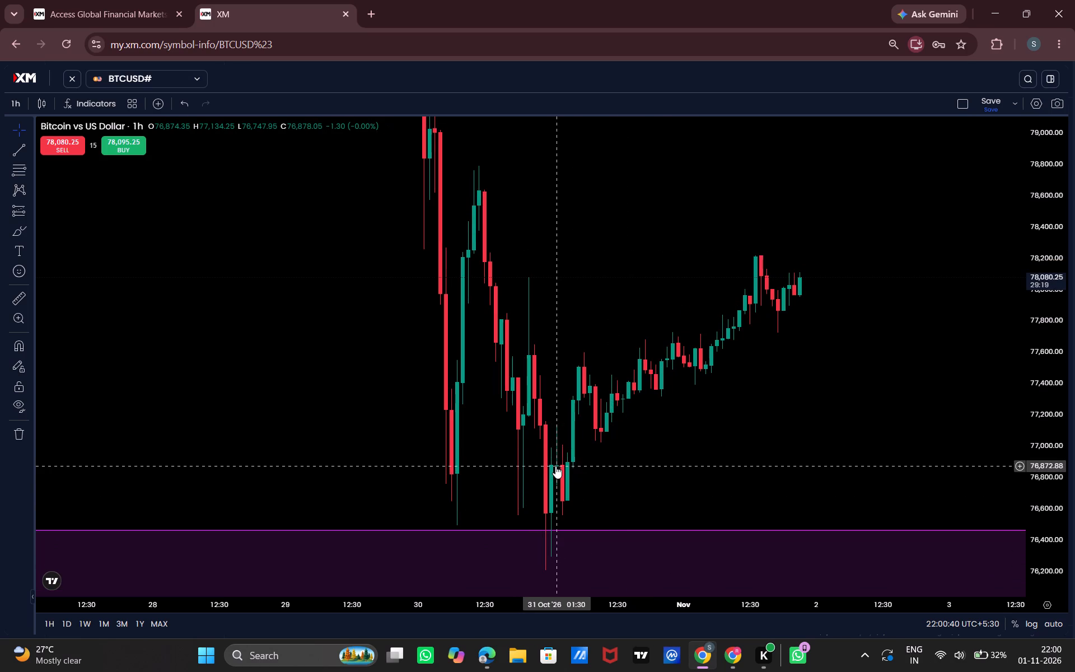
pyautogui.moveTo(608, 282); pyautogui.dragTo(557, 229)
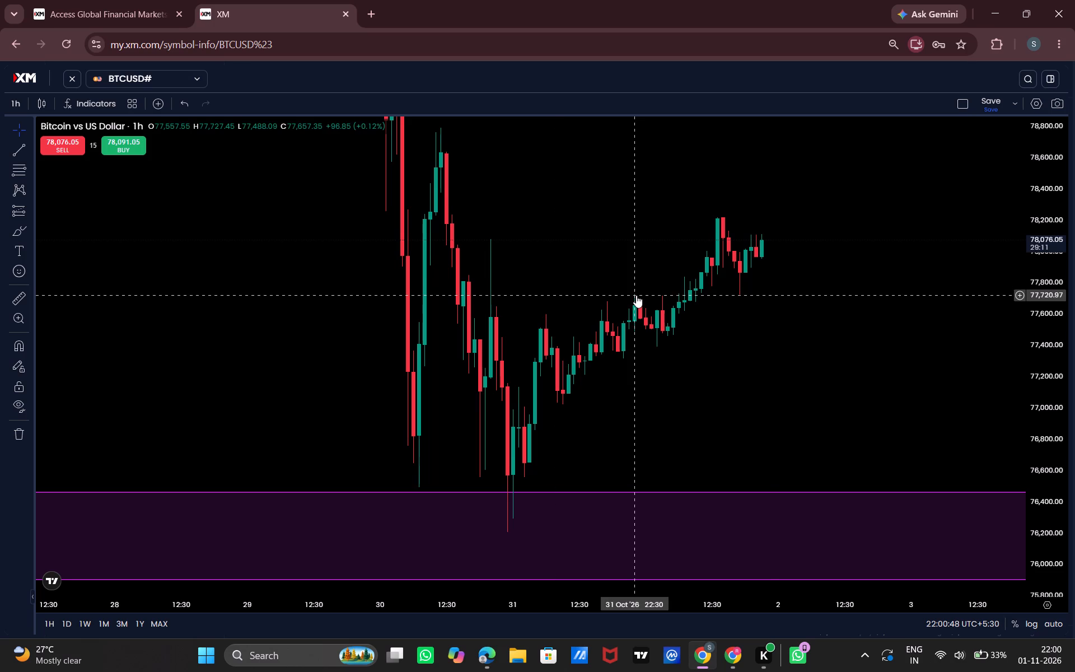
# Examine the 1-hour recovery from the purple zone up to the 1 November swing high and the latest candles.
pyautogui.moveTo(770, 335); pyautogui.dragTo(830, 432)
pyautogui.moveTo(882, 306); pyautogui.dragTo(901, 332)
pyautogui.moveTo(748, 285); pyautogui.dragTo(811, 300)
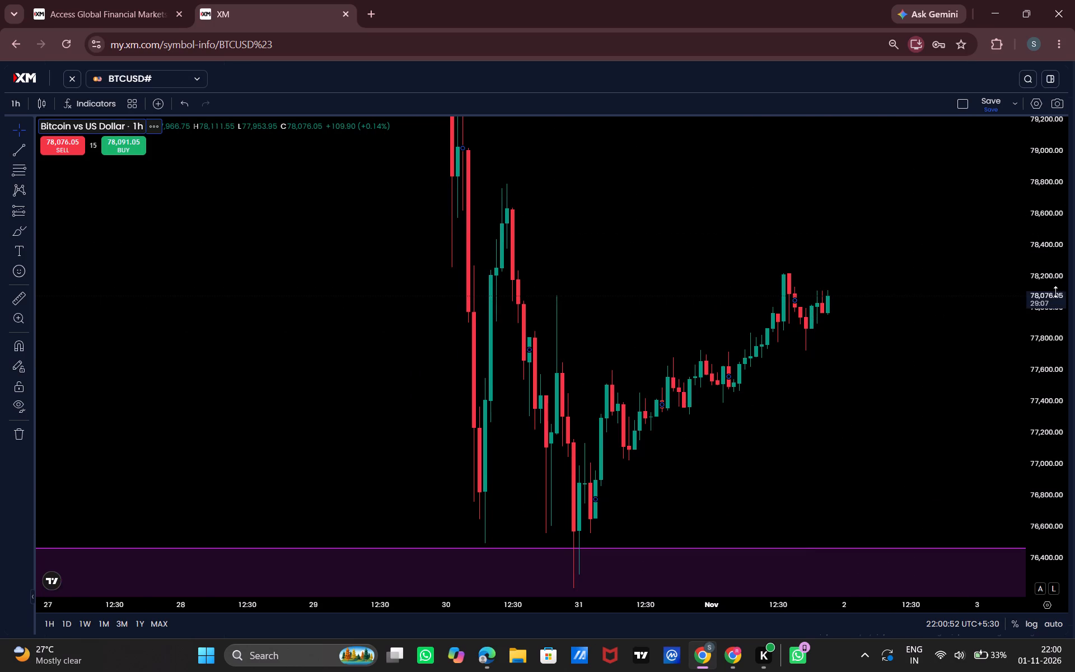
pyautogui.moveTo(1055, 292); pyautogui.dragTo(1026, 334)
pyautogui.moveTo(787, 271); pyautogui.dragTo(775, 287)
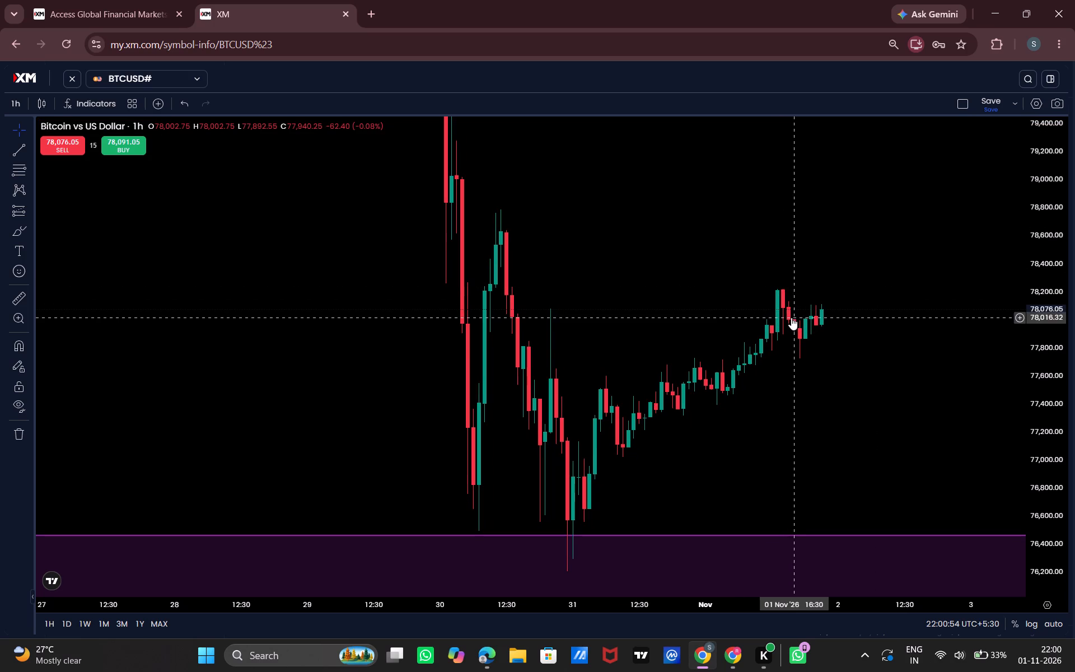
pyautogui.moveTo(768, 351); pyautogui.dragTo(780, 379)
pyautogui.moveTo(627, 255); pyautogui.dragTo(643, 260)
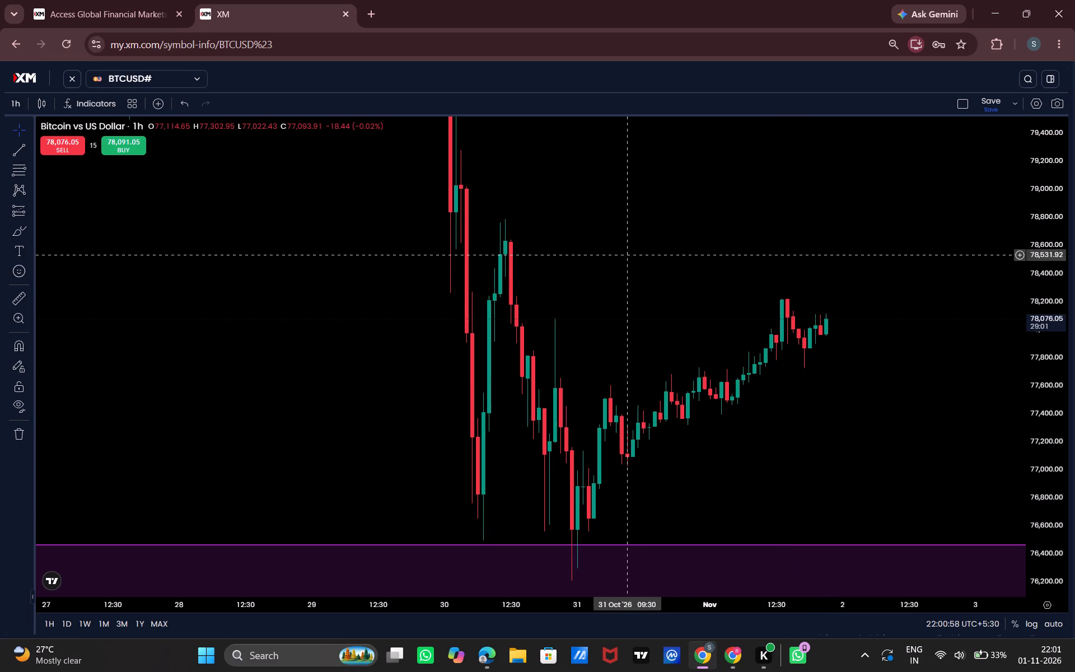
pyautogui.moveTo(643, 260); pyautogui.dragTo(669, 273)
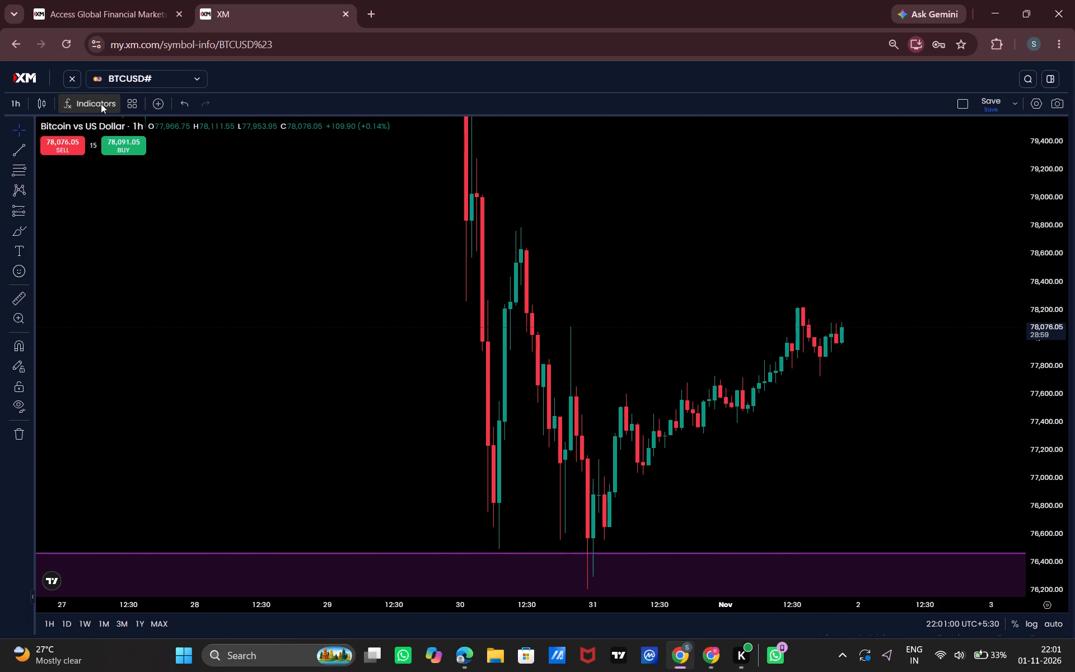
pyautogui.moveTo(142, 273); pyautogui.dragTo(119, 279)
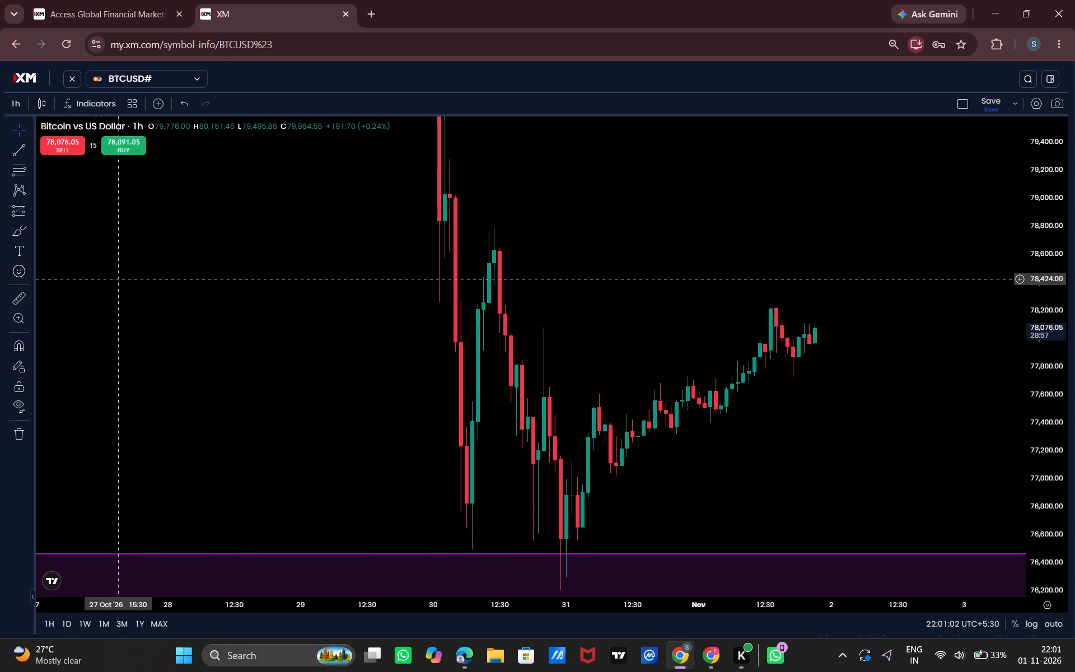
# Place a long position at the 30 October low, entry about 76,489 and target about 78,676, spanning 06:30 to 20:30.
pyautogui.click(28, 210)
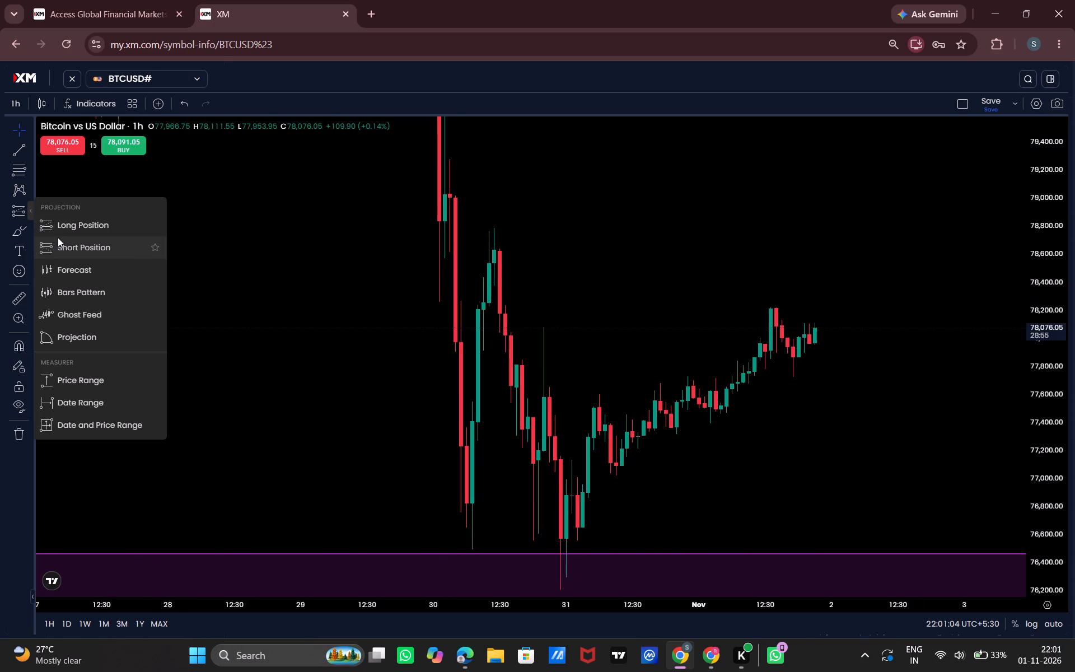
pyautogui.click(60, 227)
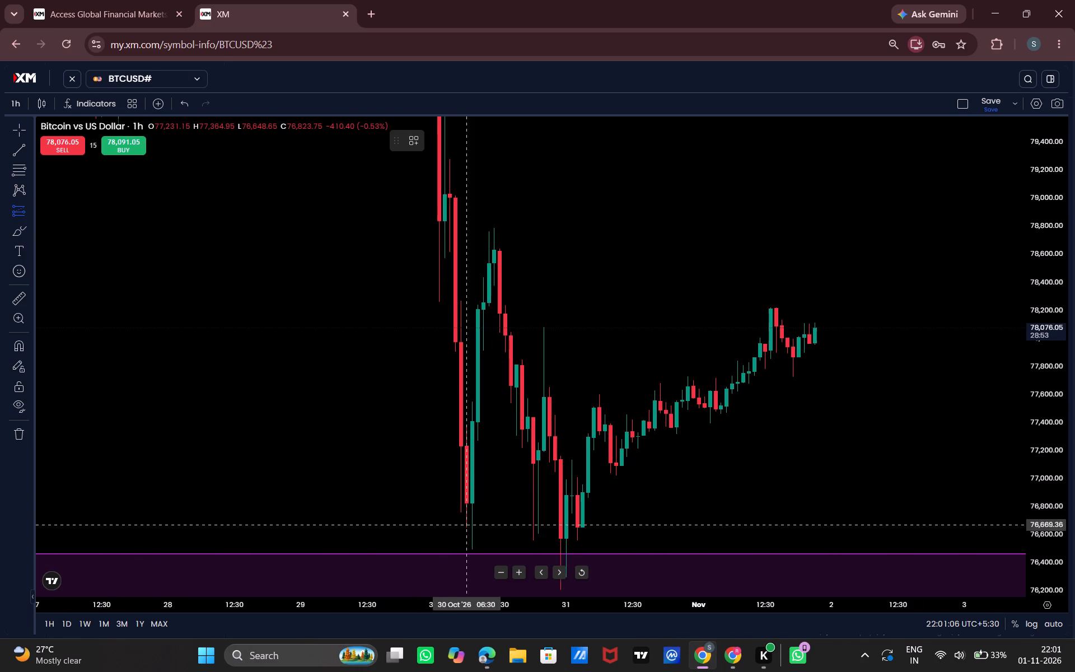
pyautogui.click(470, 542)
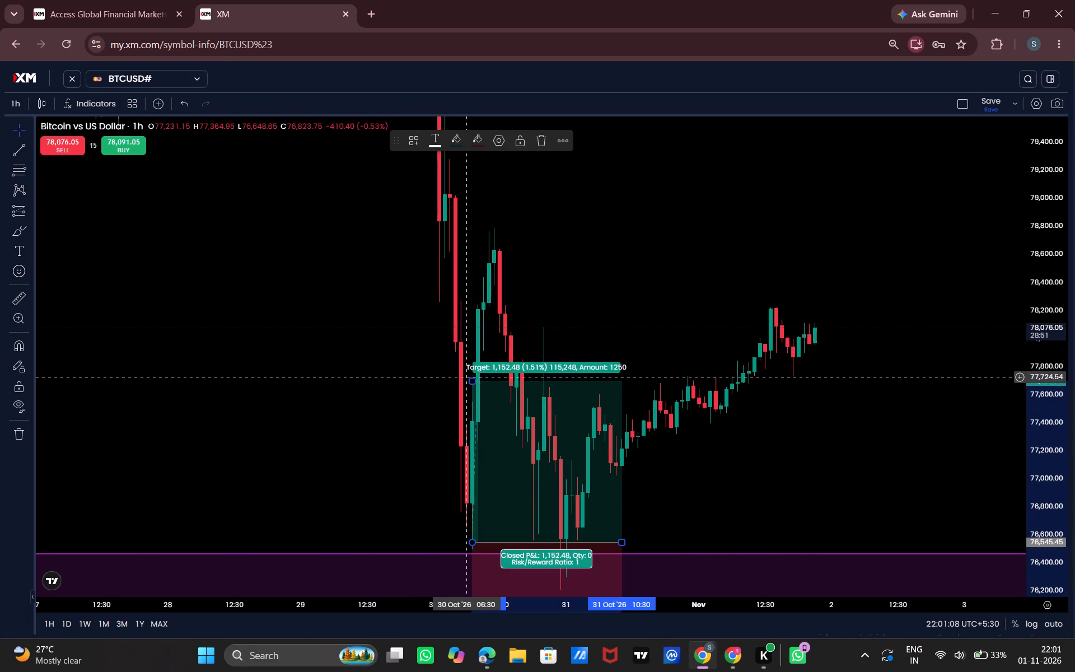
pyautogui.moveTo(471, 382); pyautogui.dragTo(490, 235)
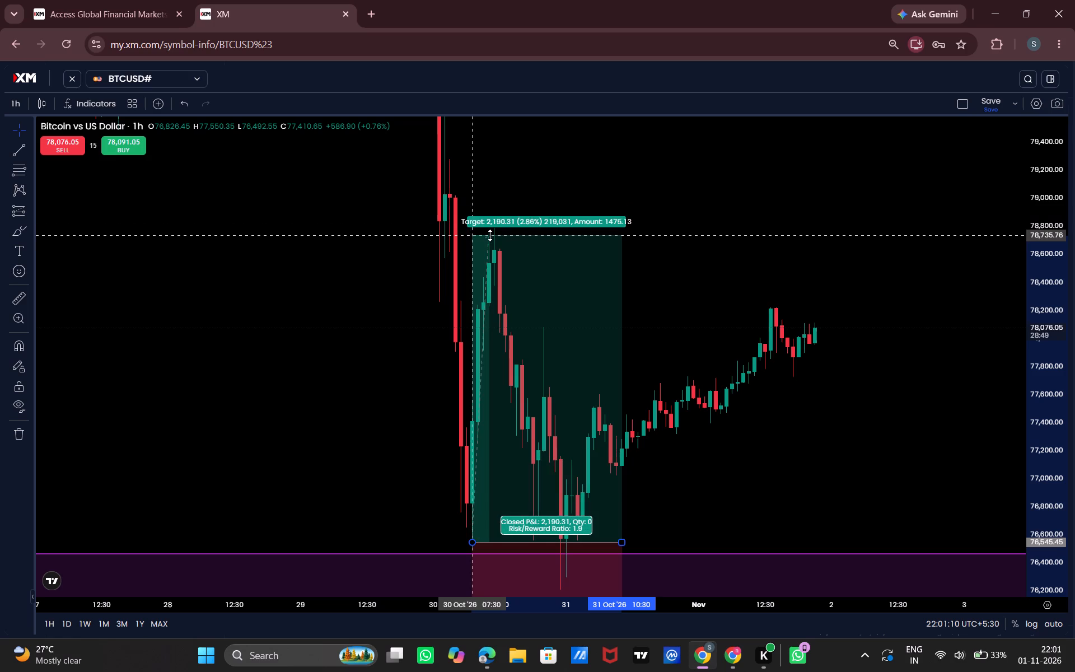
pyautogui.moveTo(490, 235); pyautogui.dragTo(490, 236)
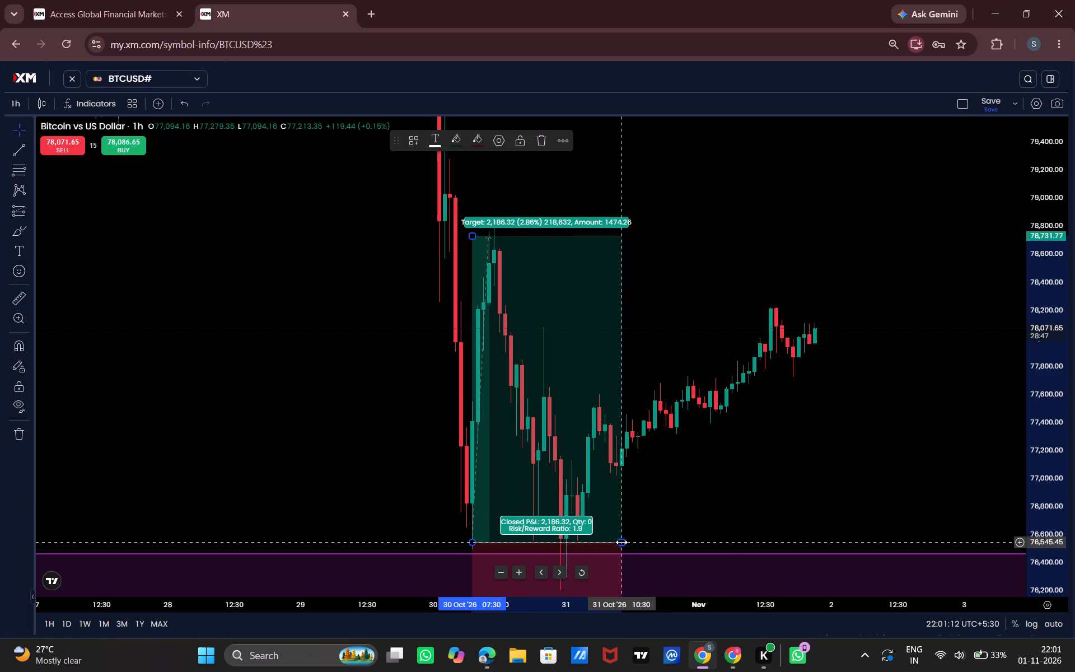
pyautogui.moveTo(621, 542); pyautogui.dragTo(549, 535)
pyautogui.moveTo(573, 309); pyautogui.dragTo(564, 254)
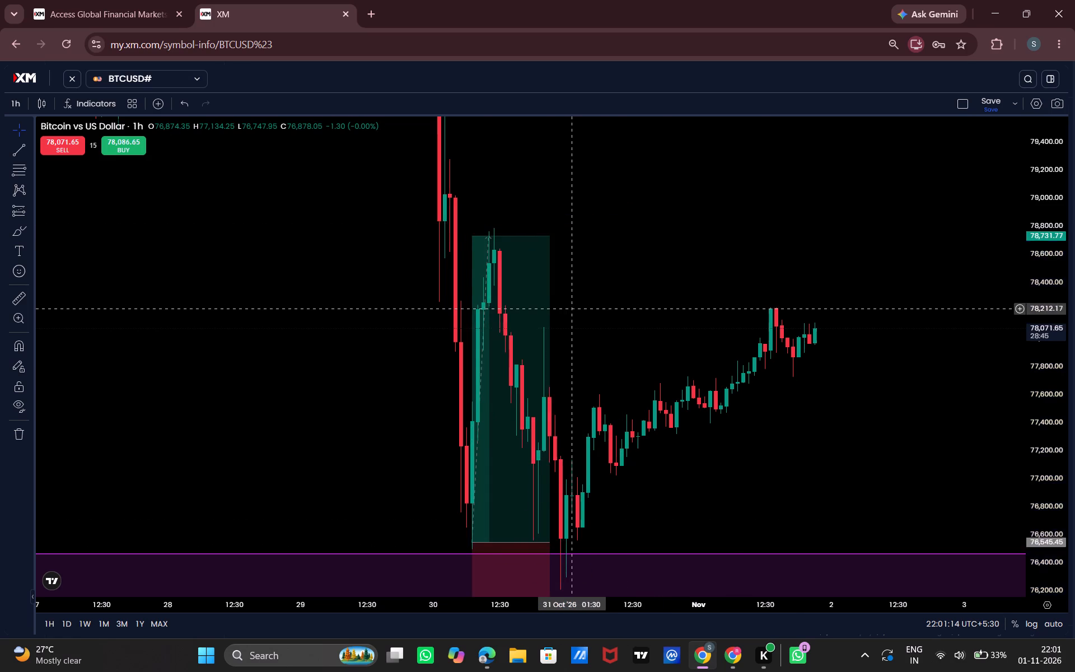
pyautogui.moveTo(564, 254); pyautogui.dragTo(563, 249)
pyautogui.moveTo(546, 217); pyautogui.dragTo(546, 226)
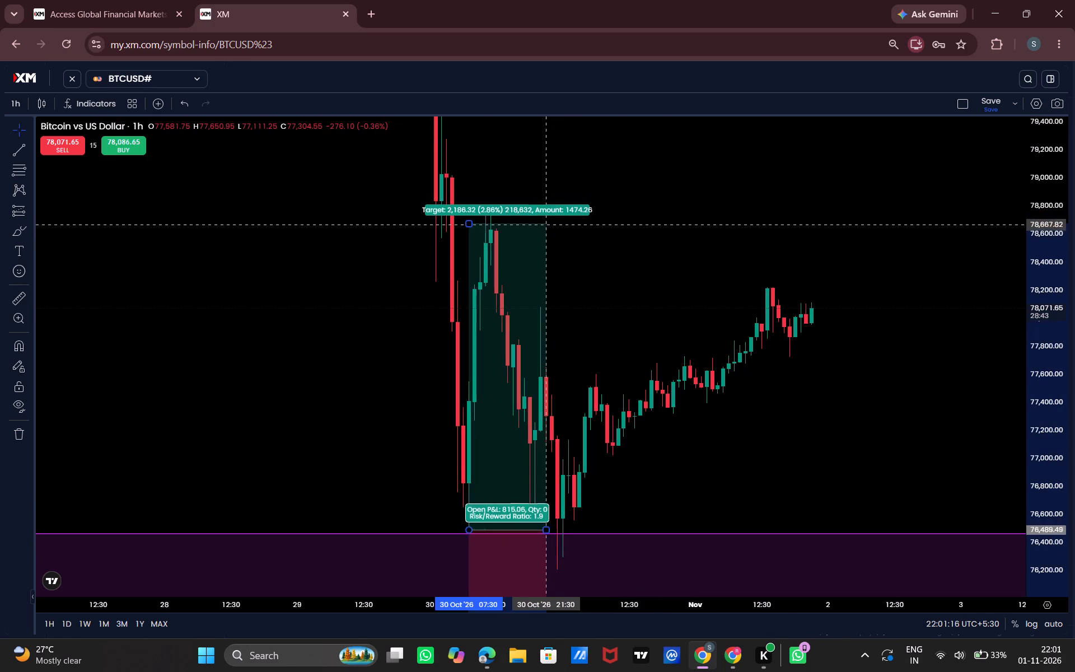
pyautogui.moveTo(546, 226); pyautogui.dragTo(543, 225)
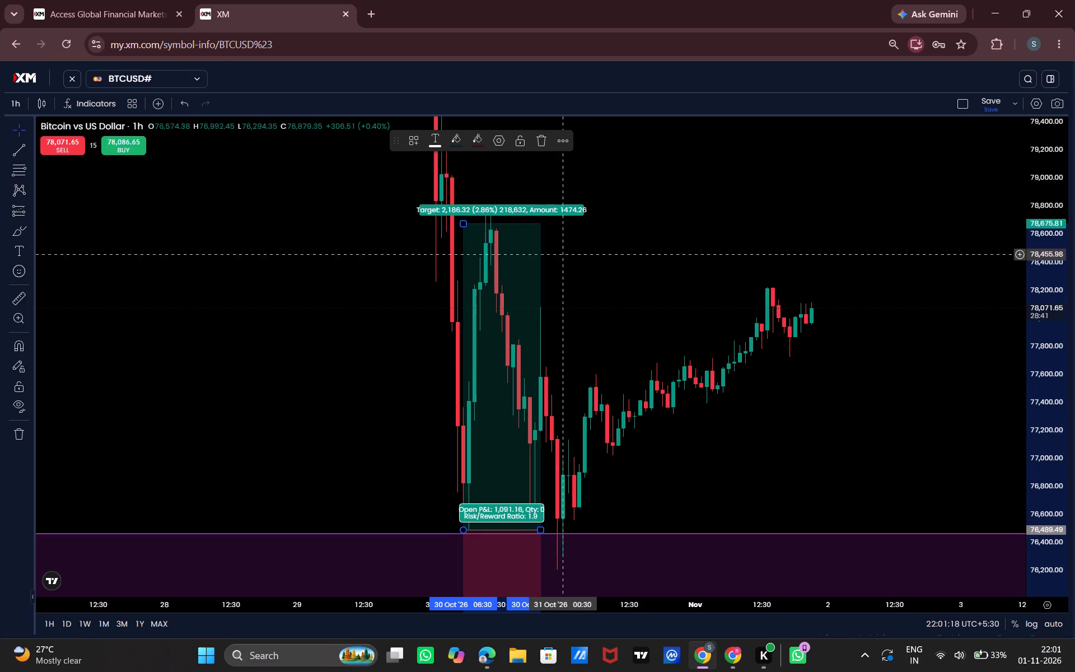
# Set the long position's stop to about 76,202 inside the purple zone, level with the 31 October low.
pyautogui.moveTo(593, 367); pyautogui.dragTo(609, 211)
pyautogui.moveTo(615, 576); pyautogui.dragTo(625, 478)
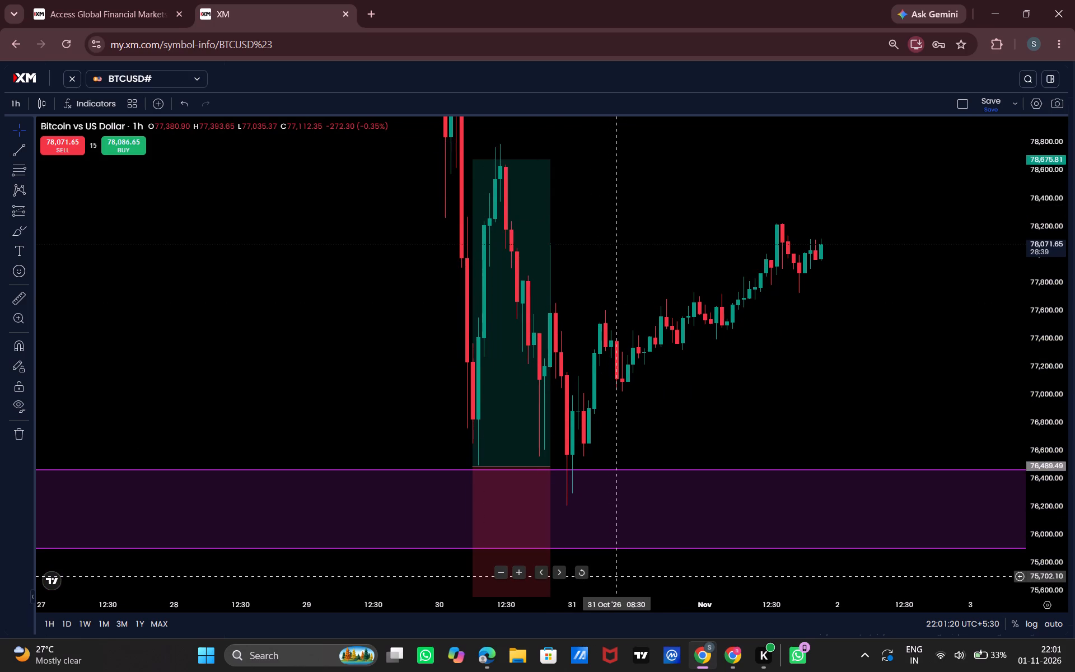
pyautogui.moveTo(625, 478); pyautogui.dragTo(627, 435)
pyautogui.moveTo(476, 554); pyautogui.dragTo(484, 487)
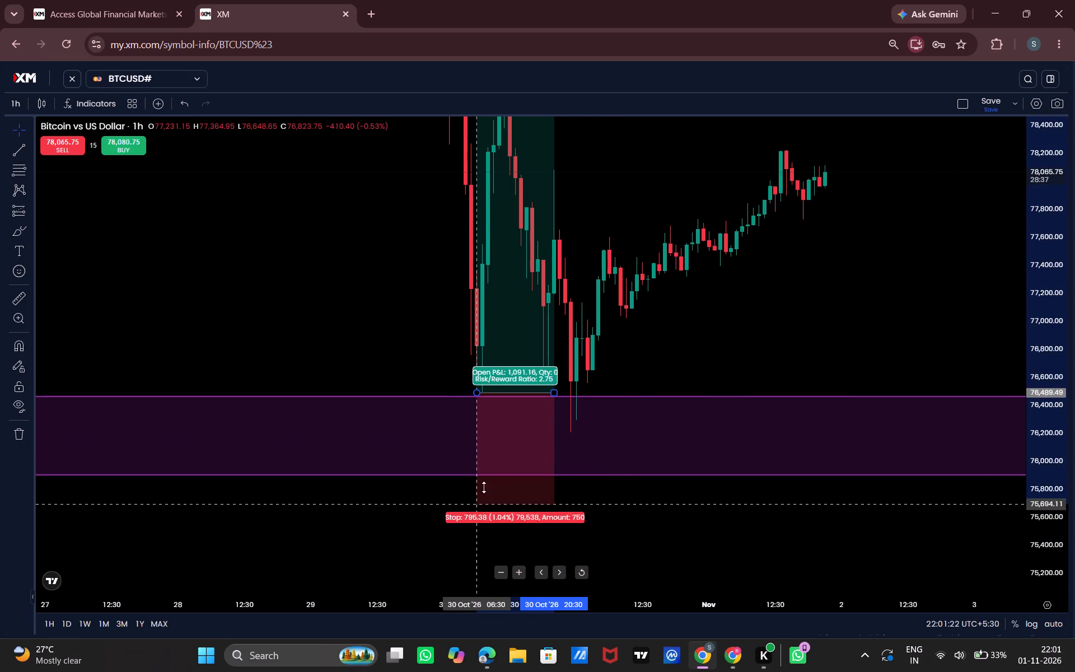
pyautogui.moveTo(484, 487); pyautogui.dragTo(499, 433)
# Adjust the long position's time span so that it ends at 30 October 18:30.
pyautogui.moveTo(680, 363); pyautogui.dragTo(819, 534)
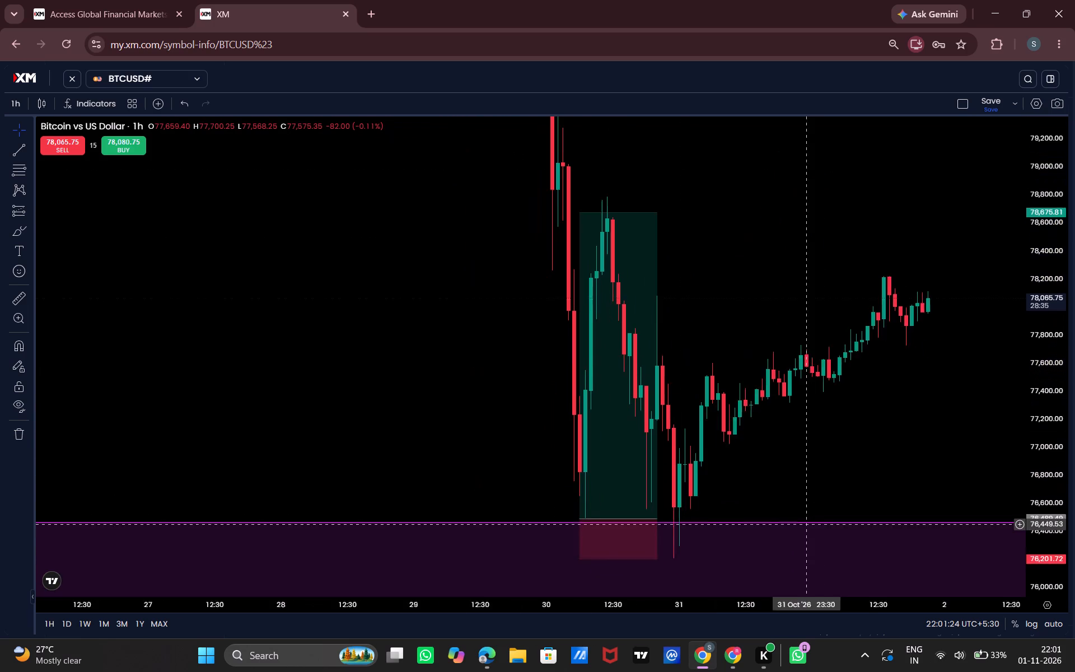
pyautogui.moveTo(819, 534); pyautogui.dragTo(839, 535)
pyautogui.moveTo(1049, 424); pyautogui.dragTo(1050, 507)
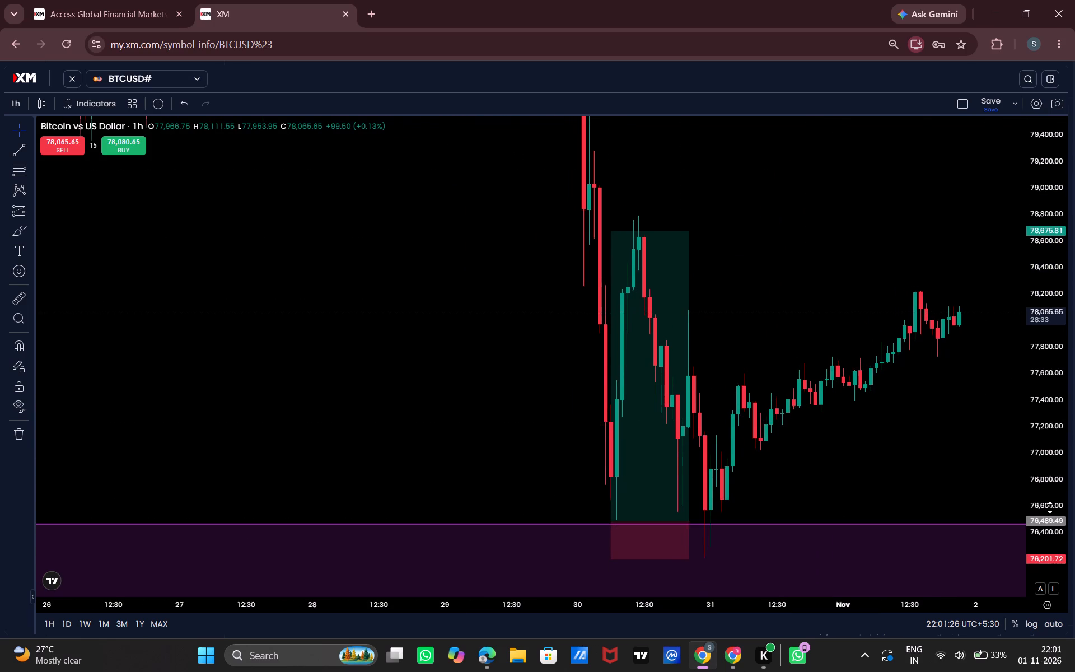
pyautogui.moveTo(1050, 507); pyautogui.dragTo(1049, 521)
pyautogui.moveTo(903, 441); pyautogui.dragTo(808, 419)
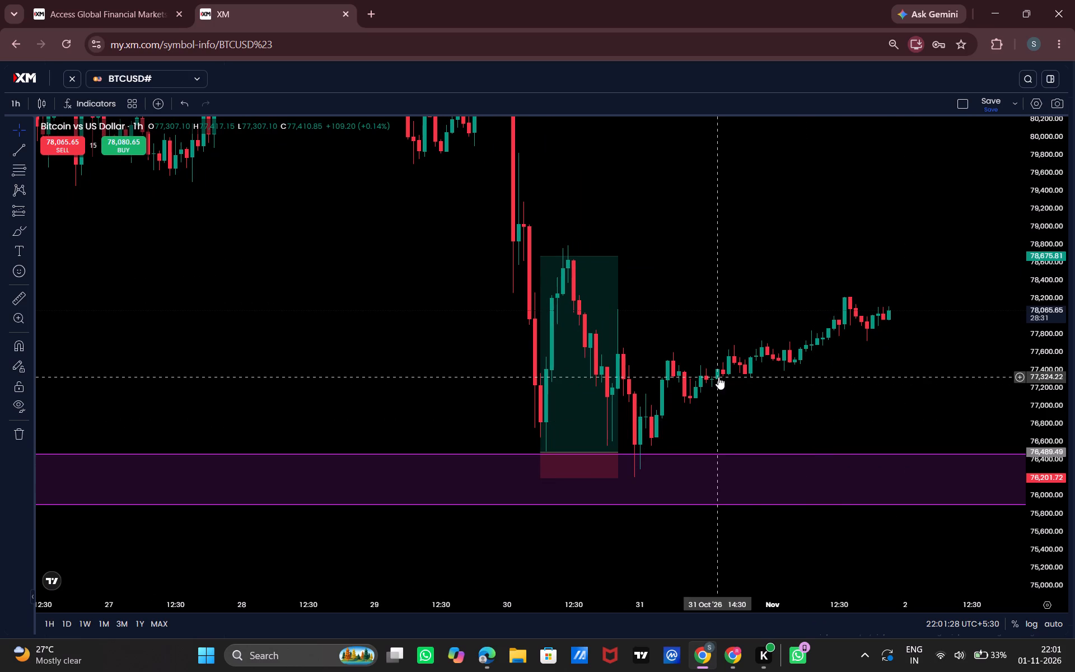
pyautogui.moveTo(619, 451); pyautogui.dragTo(635, 452)
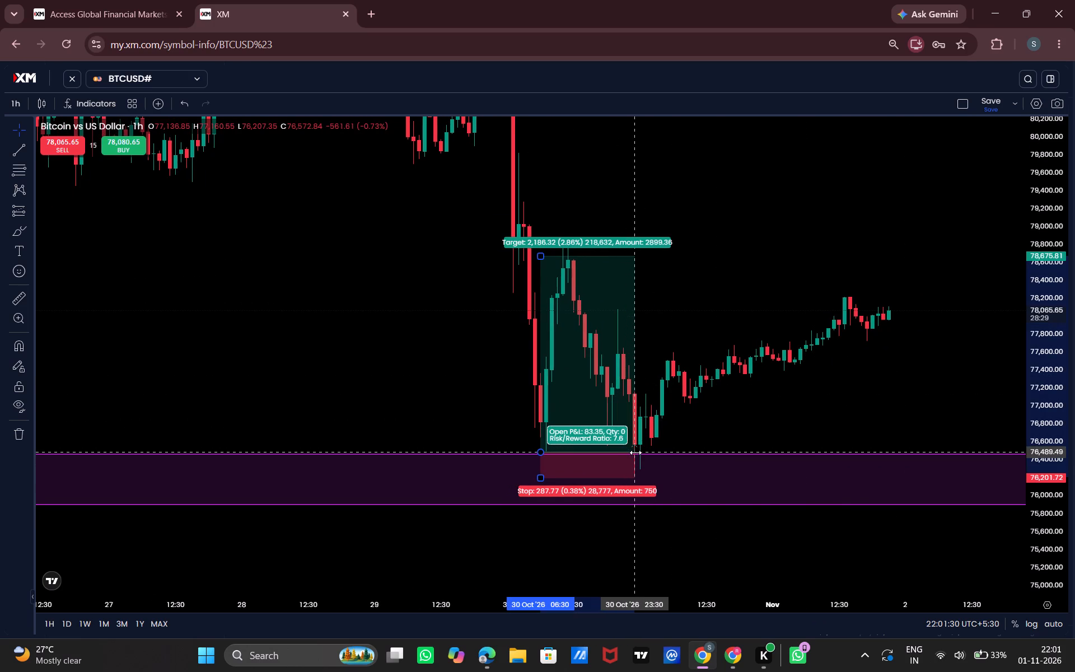
pyautogui.moveTo(635, 452); pyautogui.dragTo(904, 450)
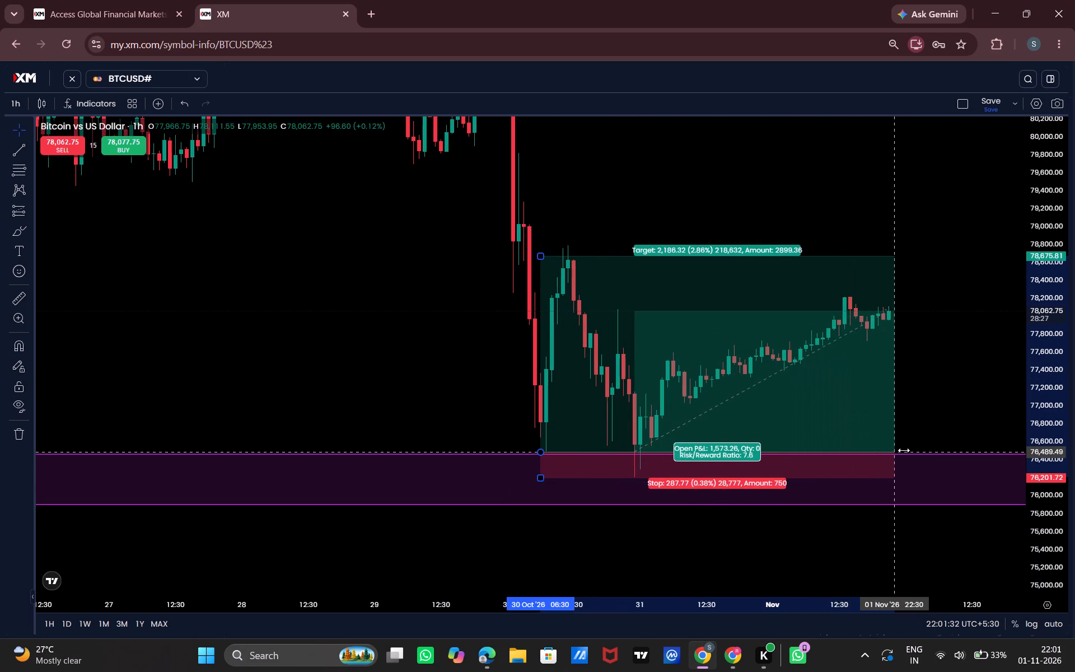
pyautogui.moveTo(904, 450); pyautogui.dragTo(605, 464)
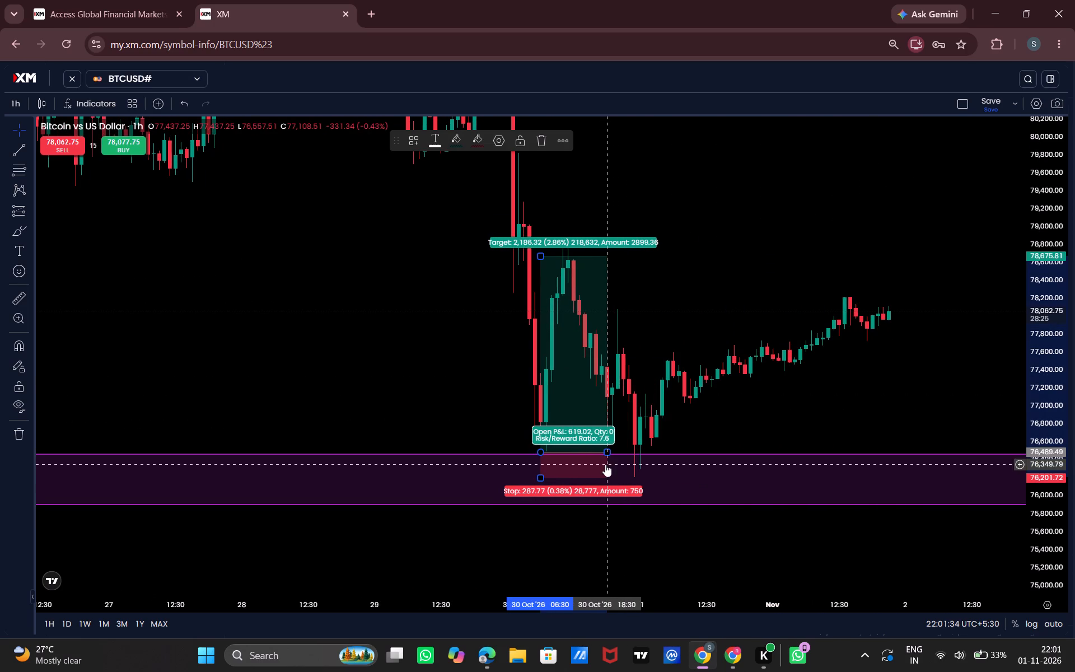
# Shift the long position up to an entry of about 76,527 and set its stop to about 76,206.
pyautogui.click(580, 426)
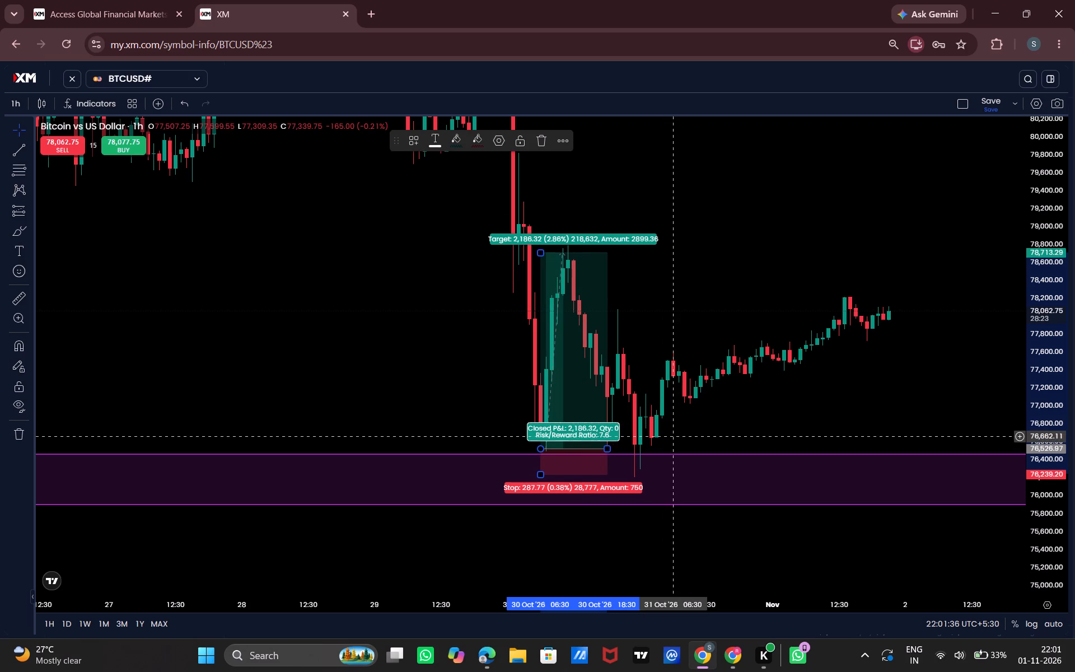
pyautogui.moveTo(672, 436); pyautogui.dragTo(669, 430)
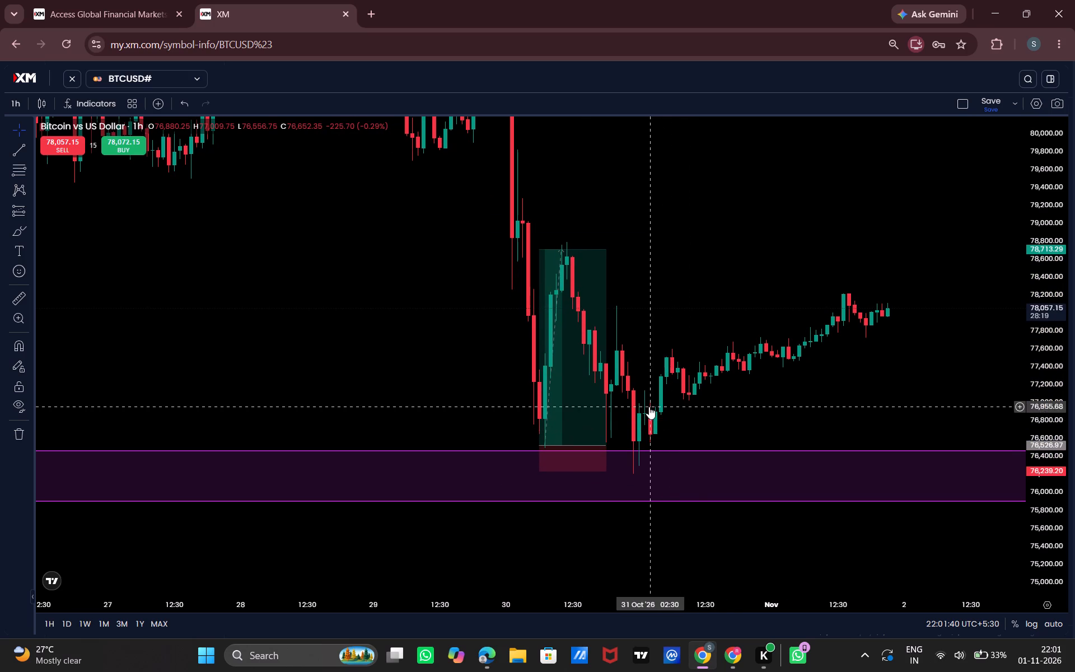
pyautogui.moveTo(539, 469); pyautogui.dragTo(539, 470)
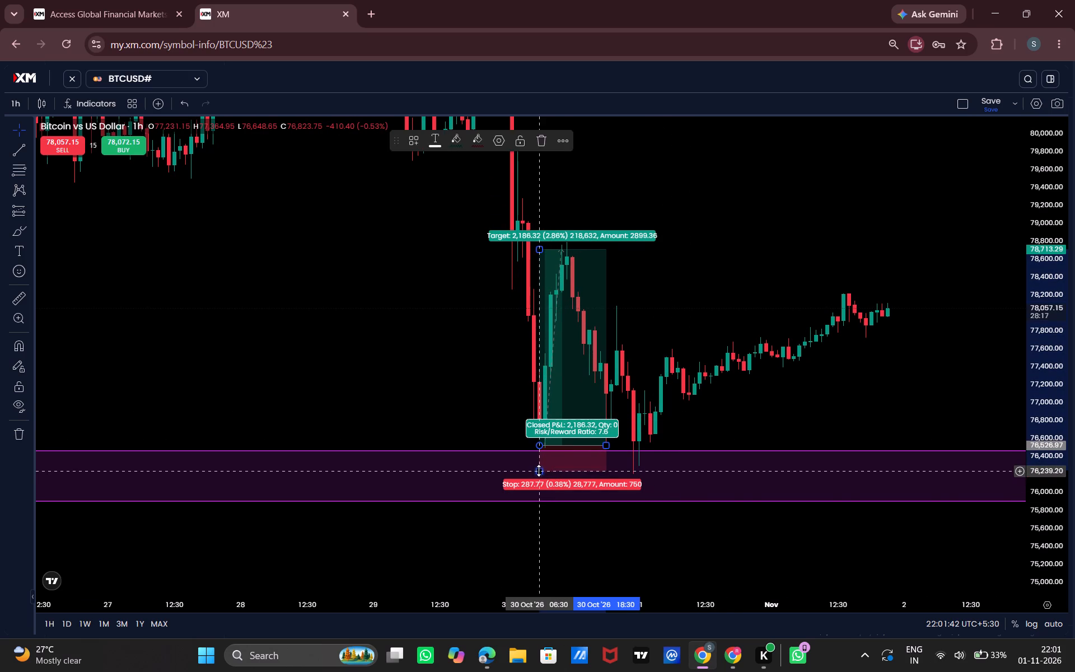
pyautogui.moveTo(539, 470); pyautogui.dragTo(539, 474)
# Examine the long position's target, entry and stop against the 30 October bounce, the purple zone and the following 1-hour candles.
pyautogui.moveTo(685, 548); pyautogui.dragTo(682, 564)
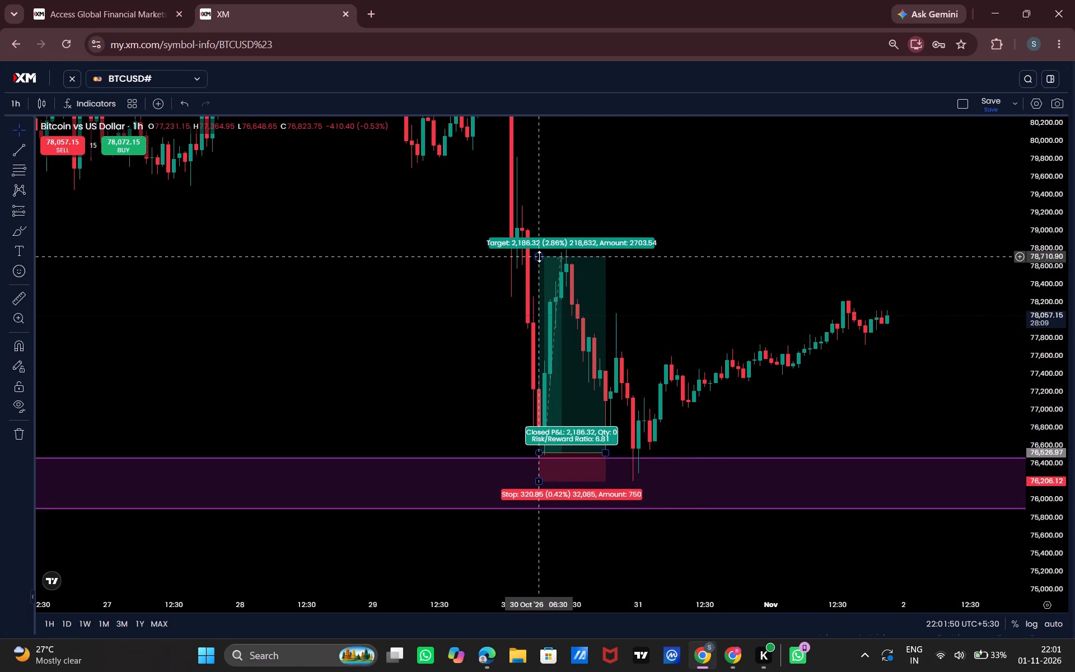
pyautogui.moveTo(686, 304); pyautogui.dragTo(629, 304)
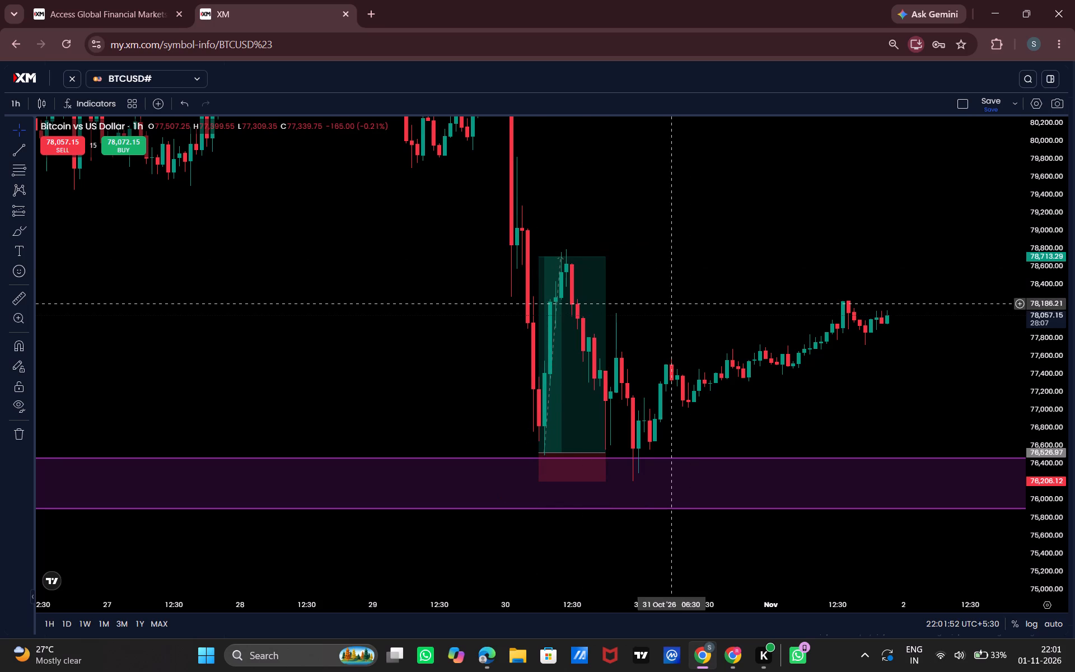
pyautogui.moveTo(629, 304); pyautogui.dragTo(601, 298)
pyautogui.click(517, 357)
pyautogui.doubleClick(652, 401)
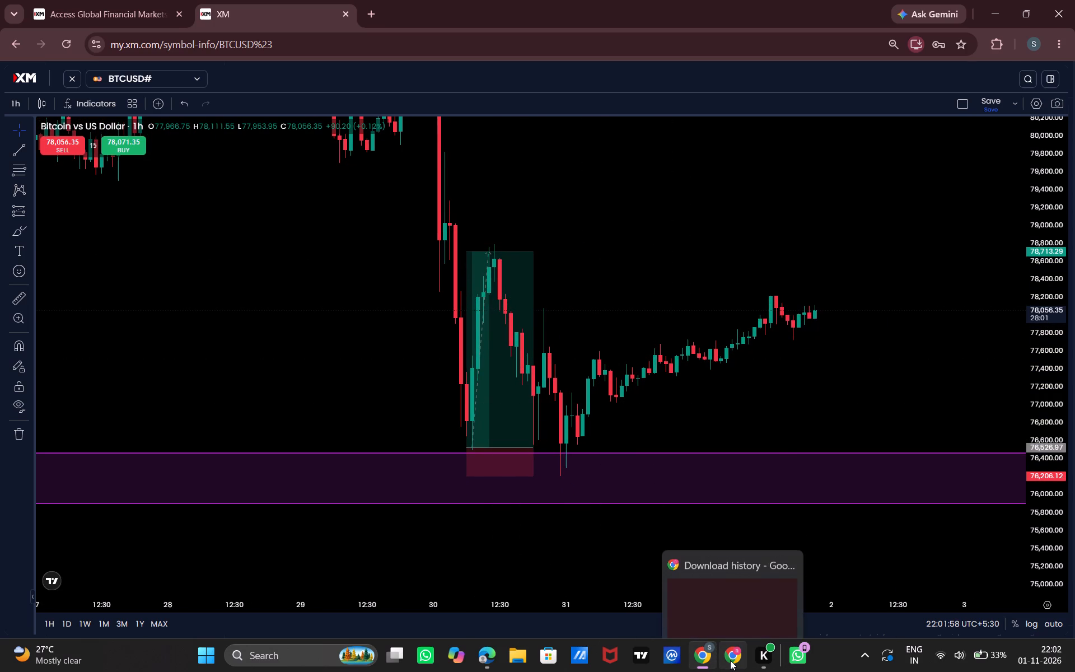
pyautogui.moveTo(697, 235); pyautogui.dragTo(646, 304)
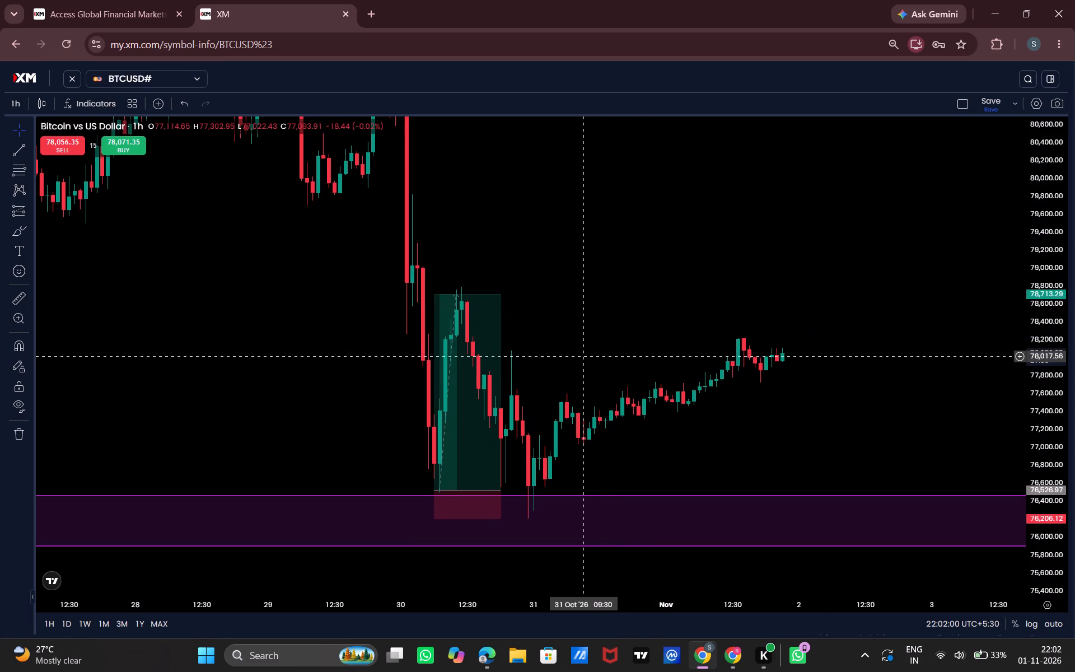
pyautogui.moveTo(583, 356); pyautogui.dragTo(621, 312)
pyautogui.click(514, 382)
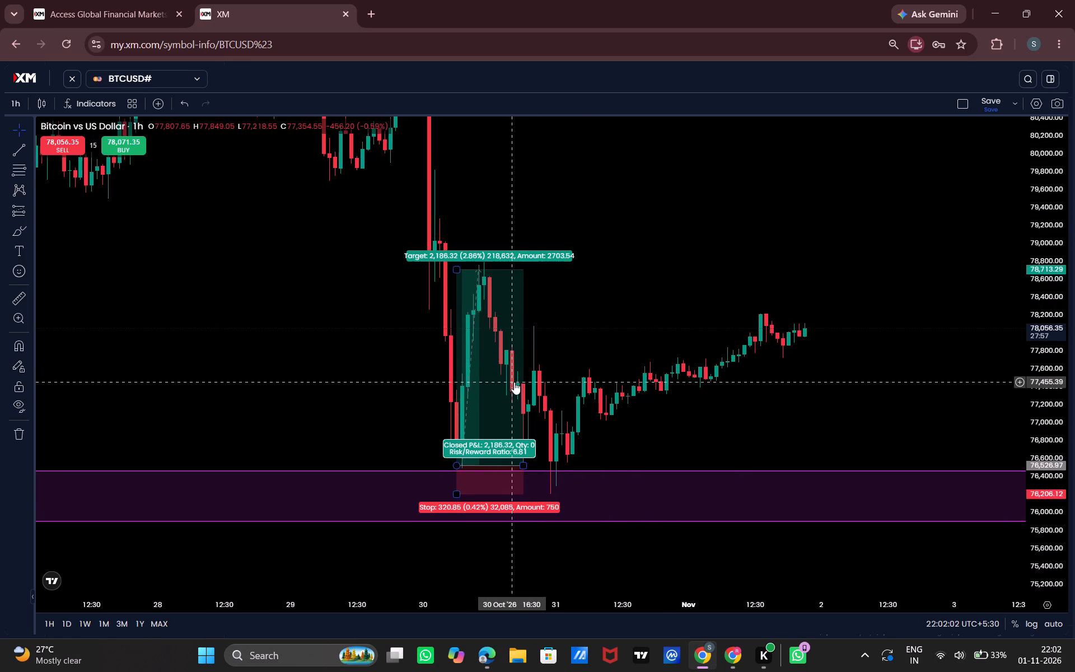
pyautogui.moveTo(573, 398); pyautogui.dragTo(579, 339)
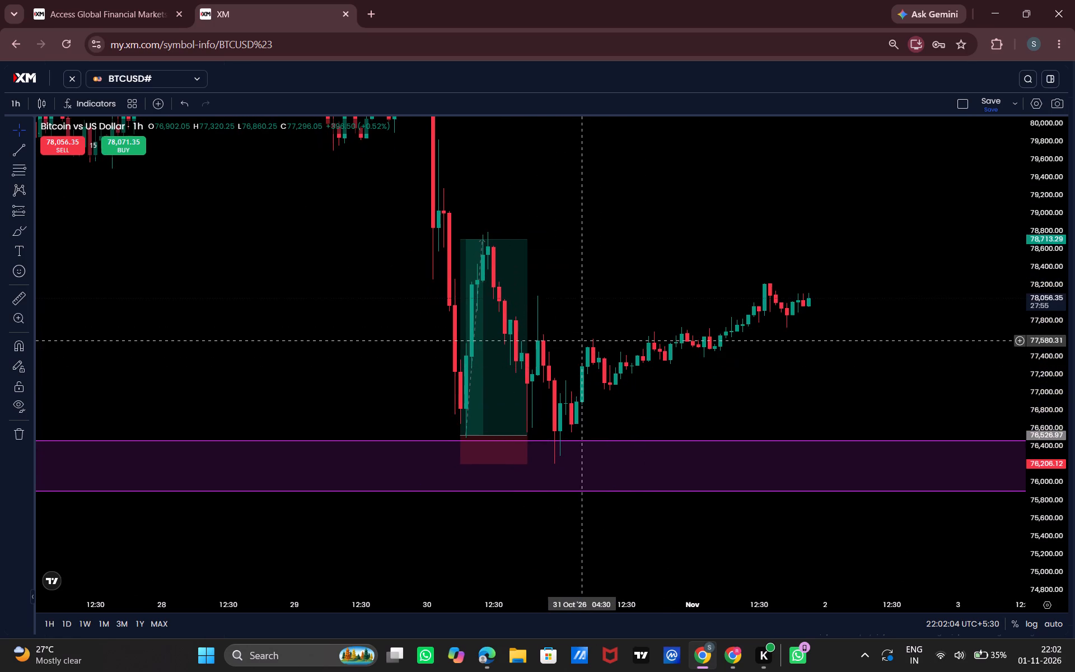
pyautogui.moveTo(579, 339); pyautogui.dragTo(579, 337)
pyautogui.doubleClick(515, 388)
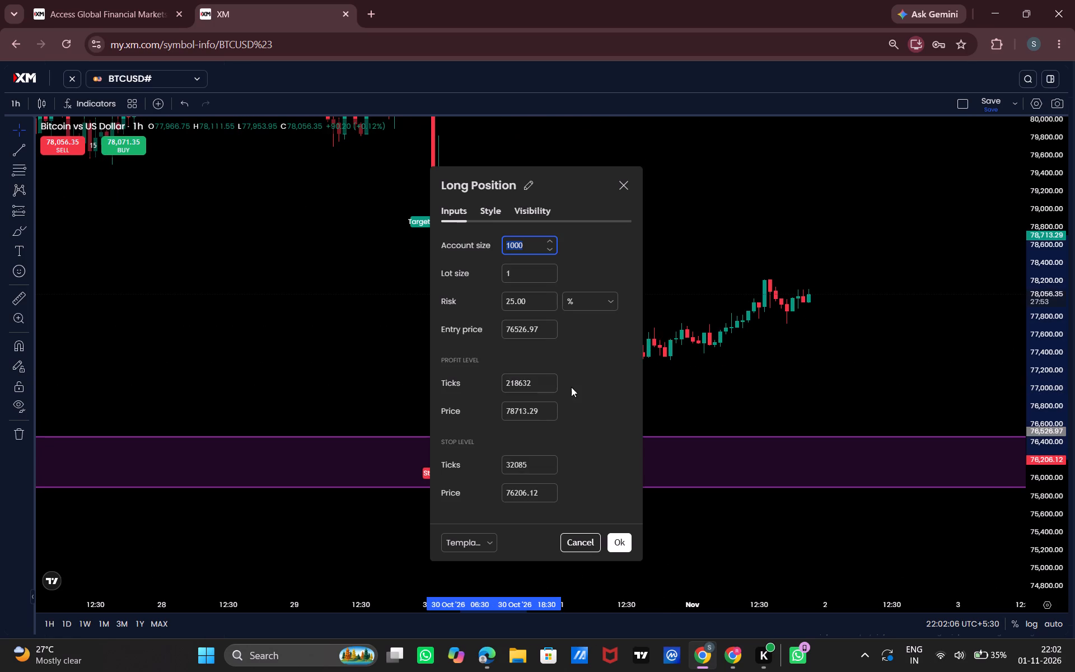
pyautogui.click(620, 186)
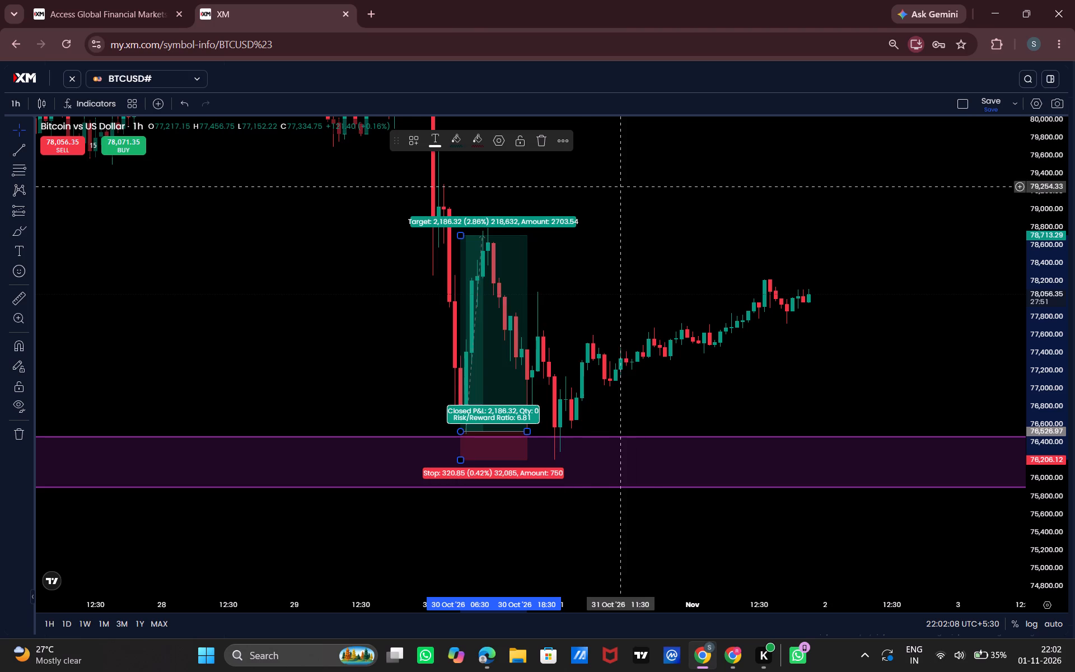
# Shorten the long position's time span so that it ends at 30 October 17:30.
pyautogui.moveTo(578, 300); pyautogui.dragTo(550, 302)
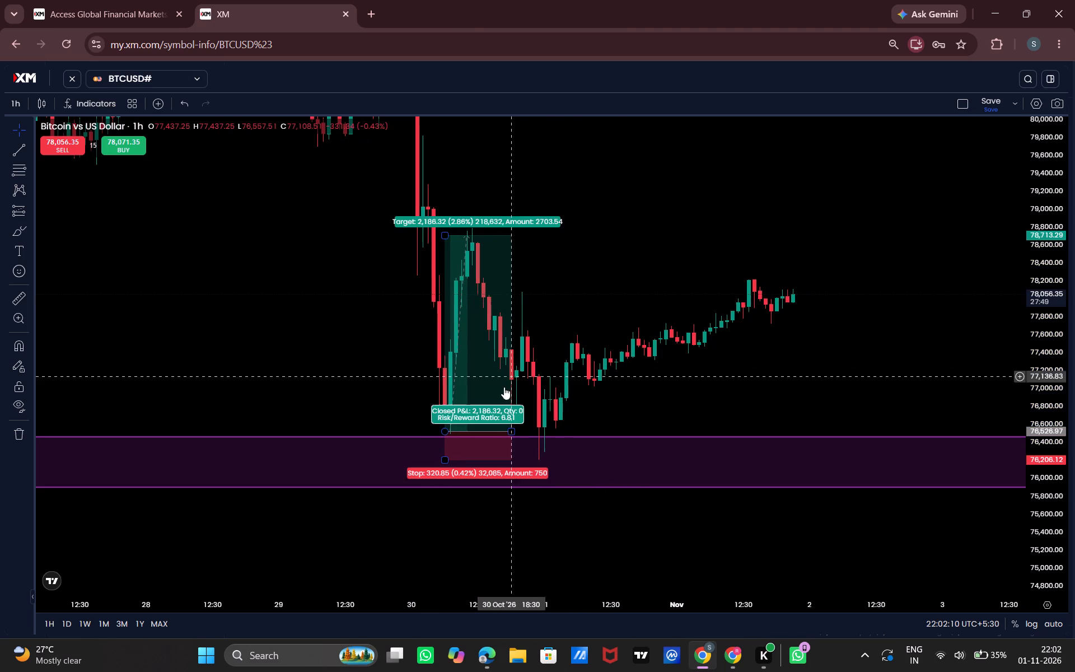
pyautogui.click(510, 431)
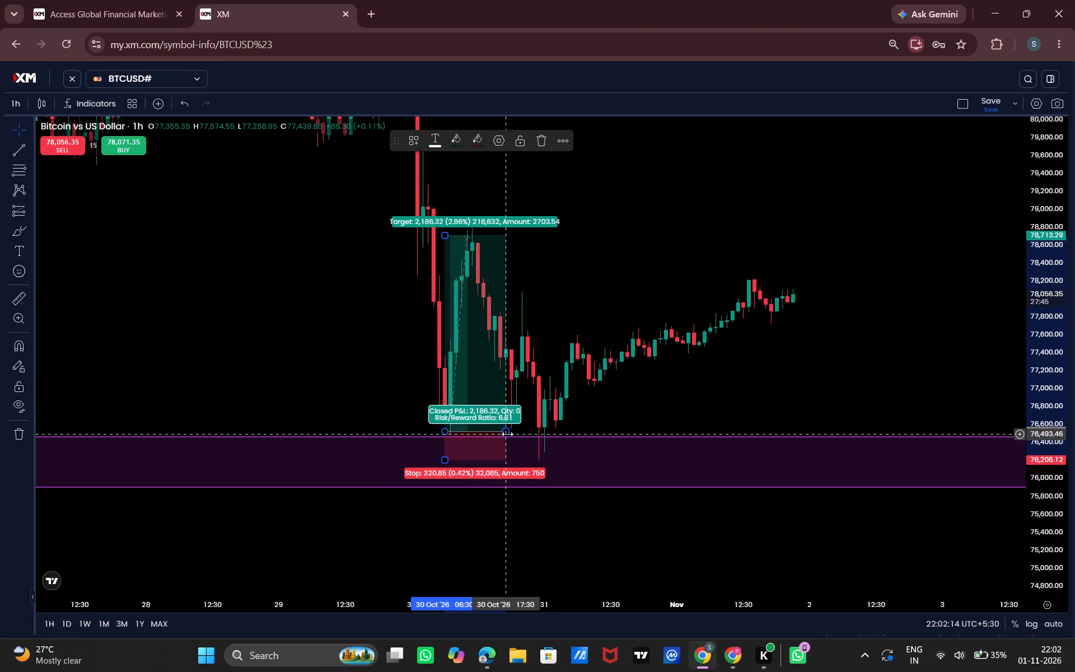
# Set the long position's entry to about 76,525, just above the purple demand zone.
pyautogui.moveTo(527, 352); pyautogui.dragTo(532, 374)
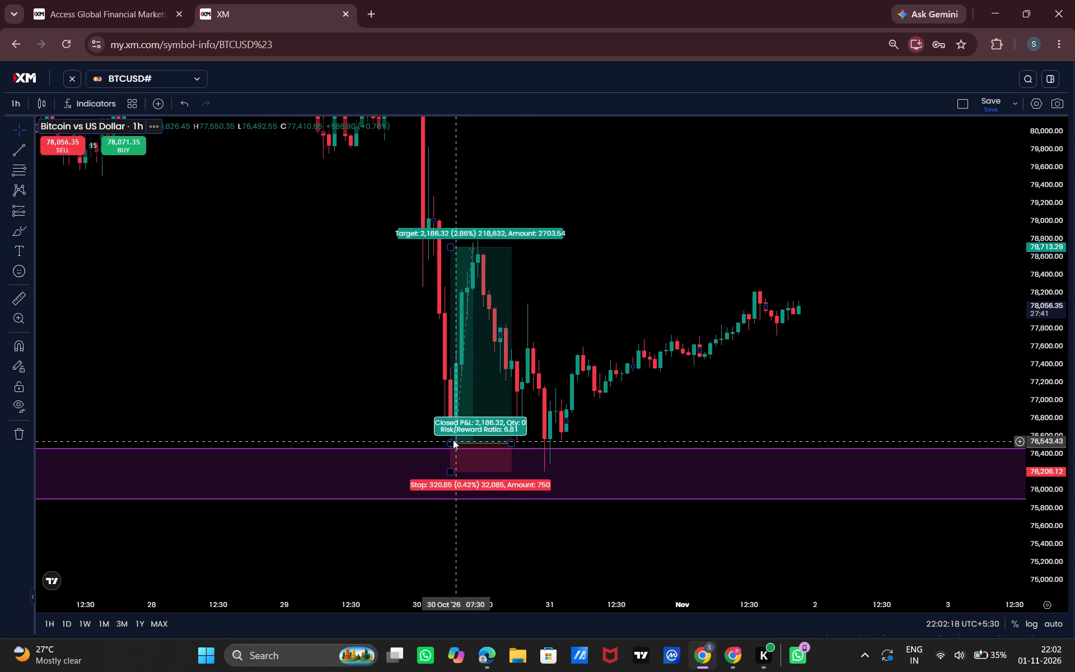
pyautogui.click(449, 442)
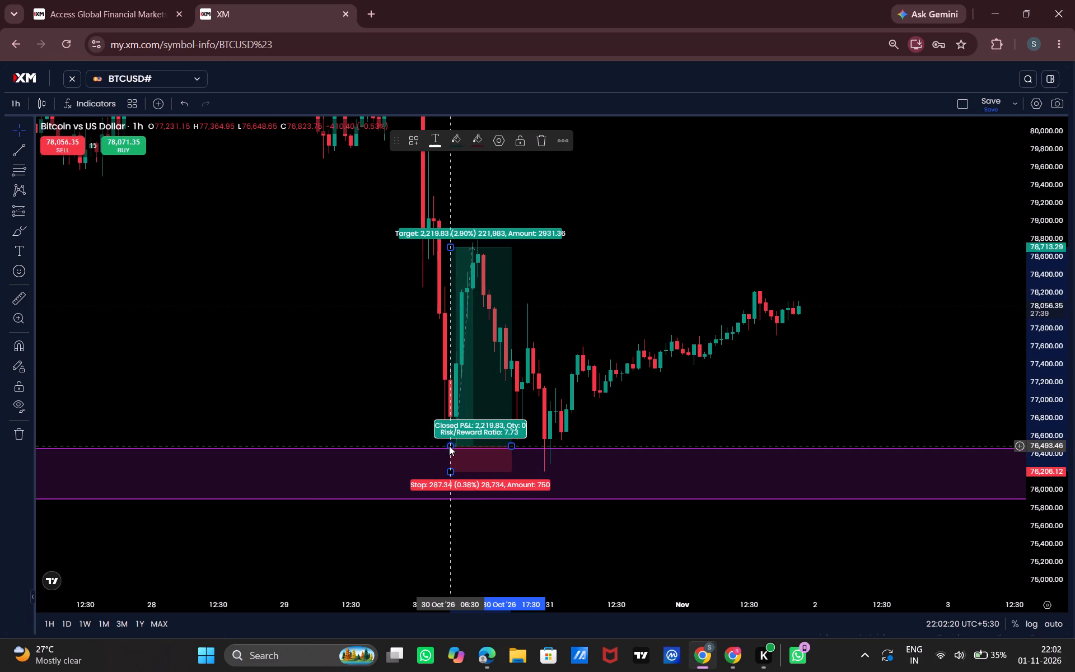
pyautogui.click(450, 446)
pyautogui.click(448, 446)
# Shorten the long position's time span so that it ends at 30 October 16:30.
pyautogui.moveTo(543, 374); pyautogui.dragTo(536, 379)
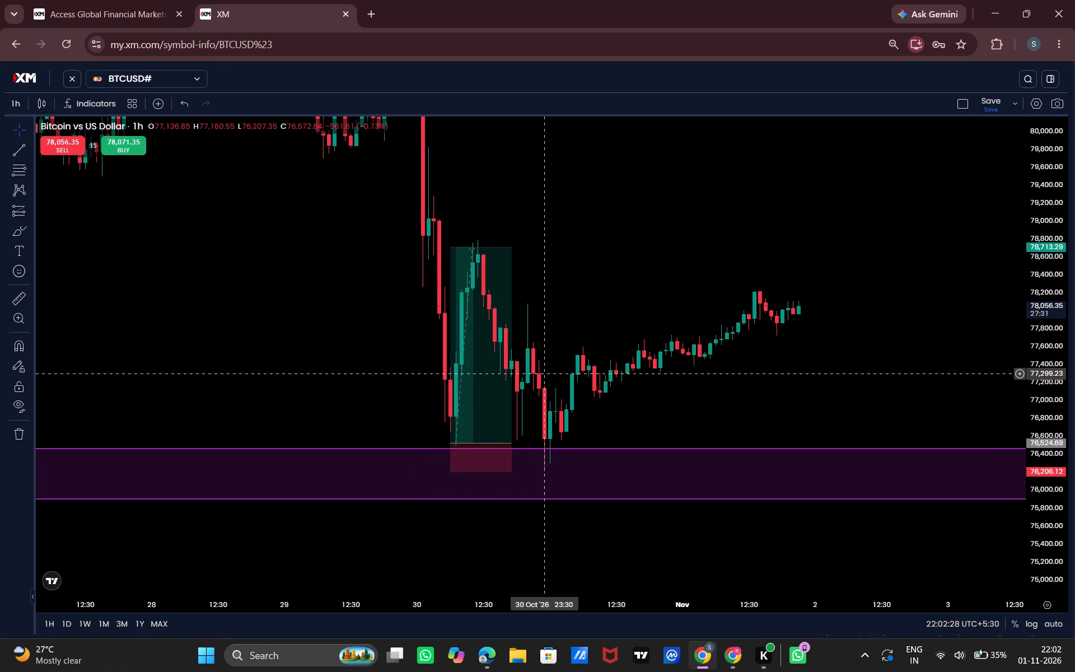
pyautogui.moveTo(536, 379); pyautogui.dragTo(529, 383)
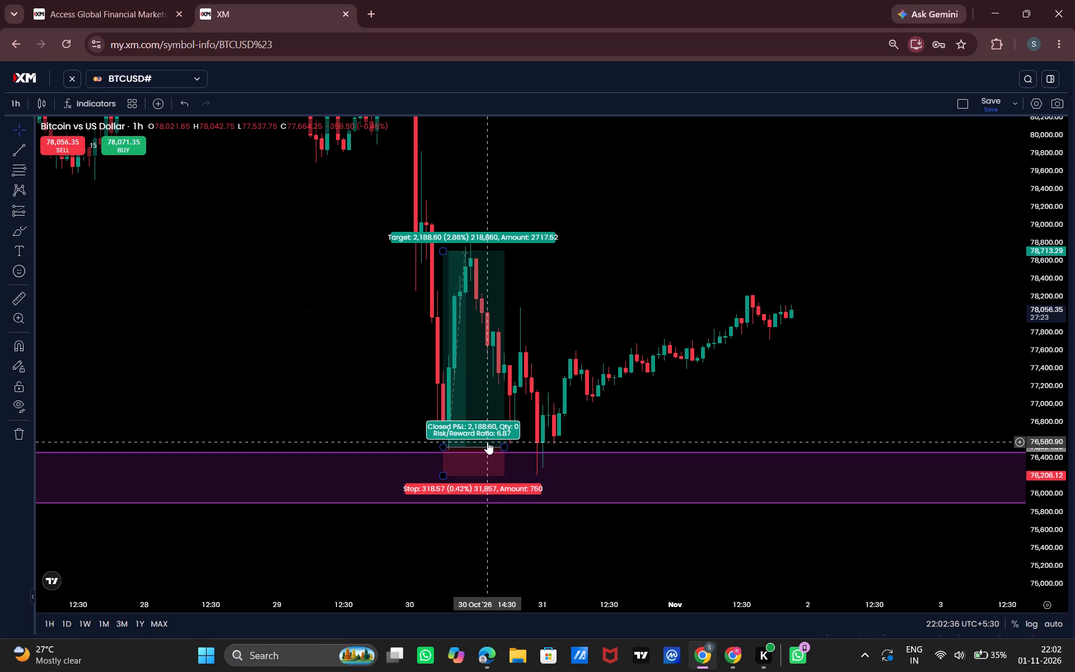
pyautogui.moveTo(589, 403); pyautogui.dragTo(533, 409)
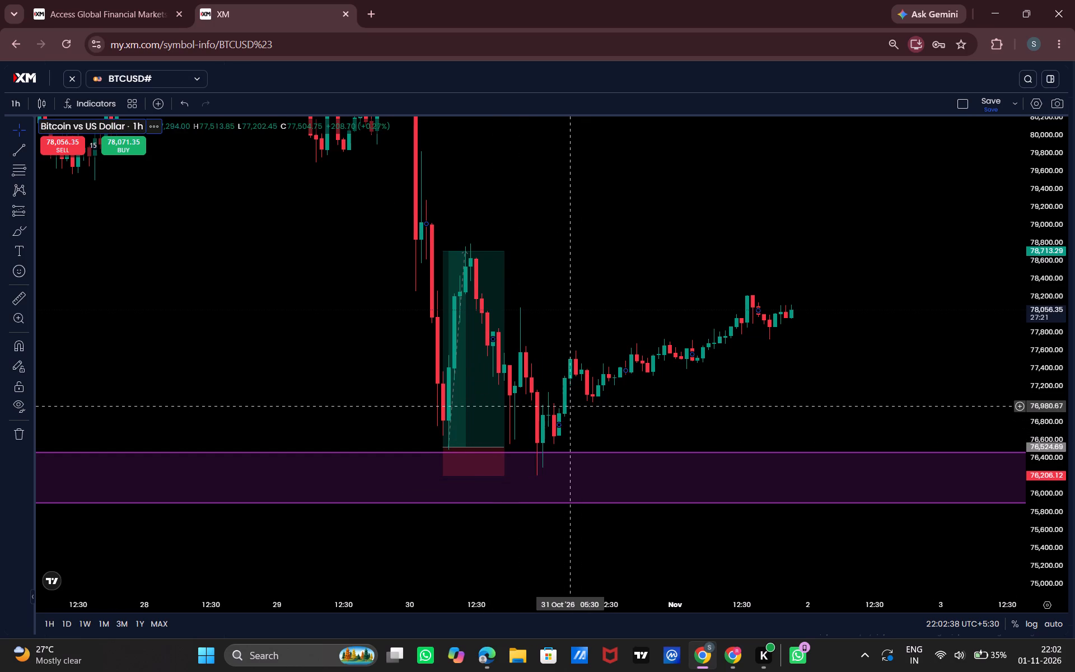
pyautogui.moveTo(533, 409); pyautogui.dragTo(522, 411)
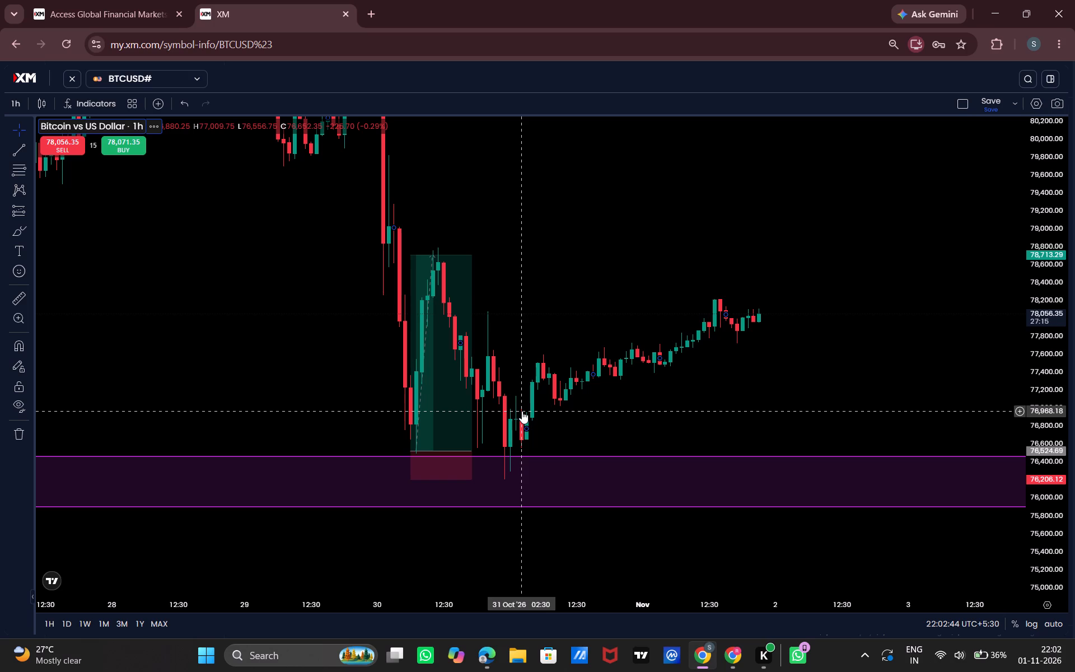
pyautogui.moveTo(671, 450); pyautogui.dragTo(637, 450)
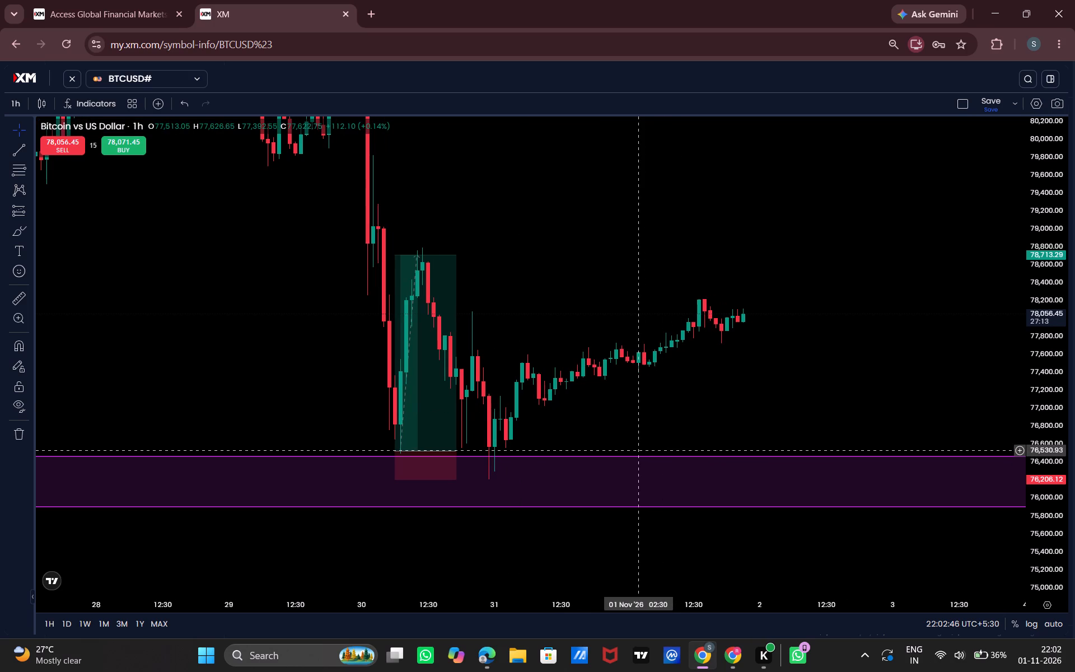
pyautogui.moveTo(507, 394); pyautogui.dragTo(502, 430)
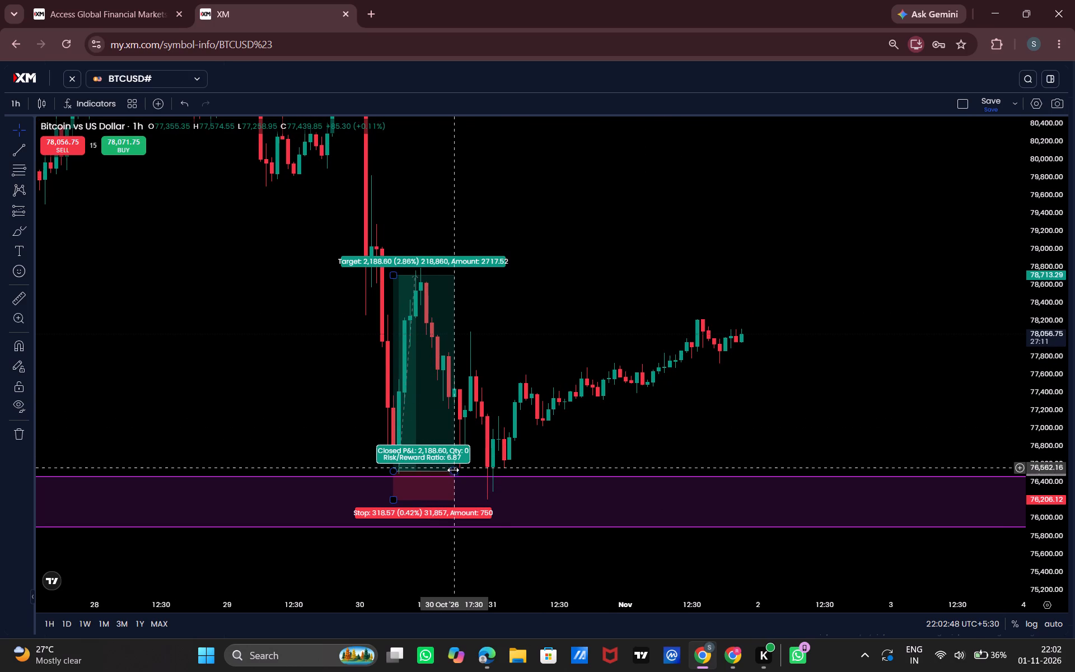
pyautogui.moveTo(453, 471); pyautogui.dragTo(450, 468)
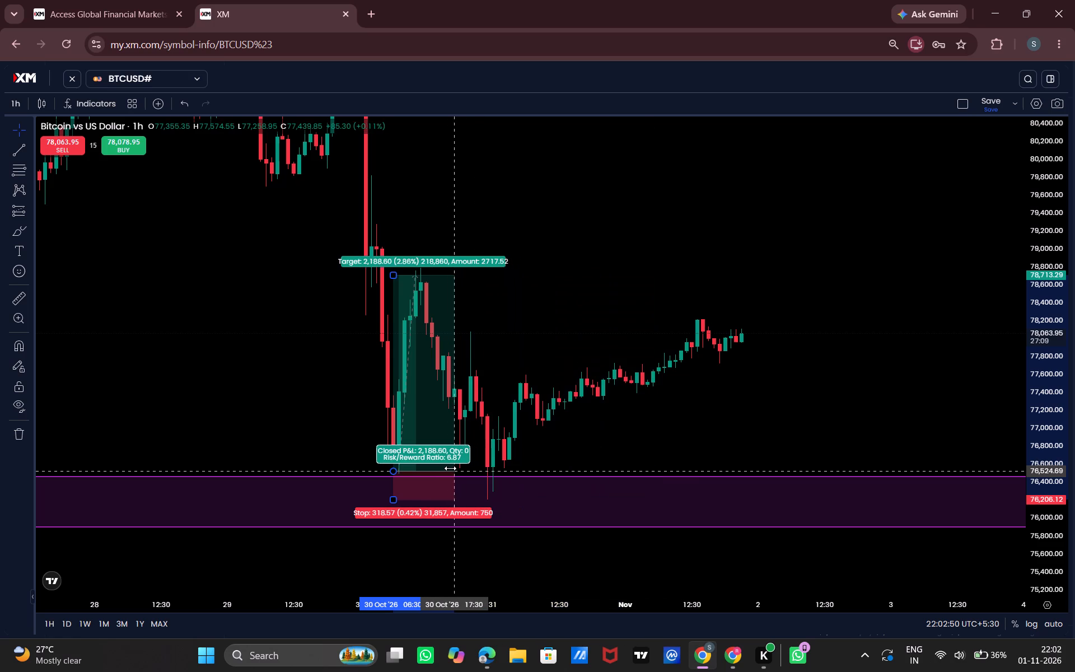
pyautogui.moveTo(450, 468); pyautogui.dragTo(448, 468)
# Extend the long position's start back to 30 October 05:30 and raise its entry to about 76,593.
pyautogui.moveTo(504, 406); pyautogui.dragTo(506, 416)
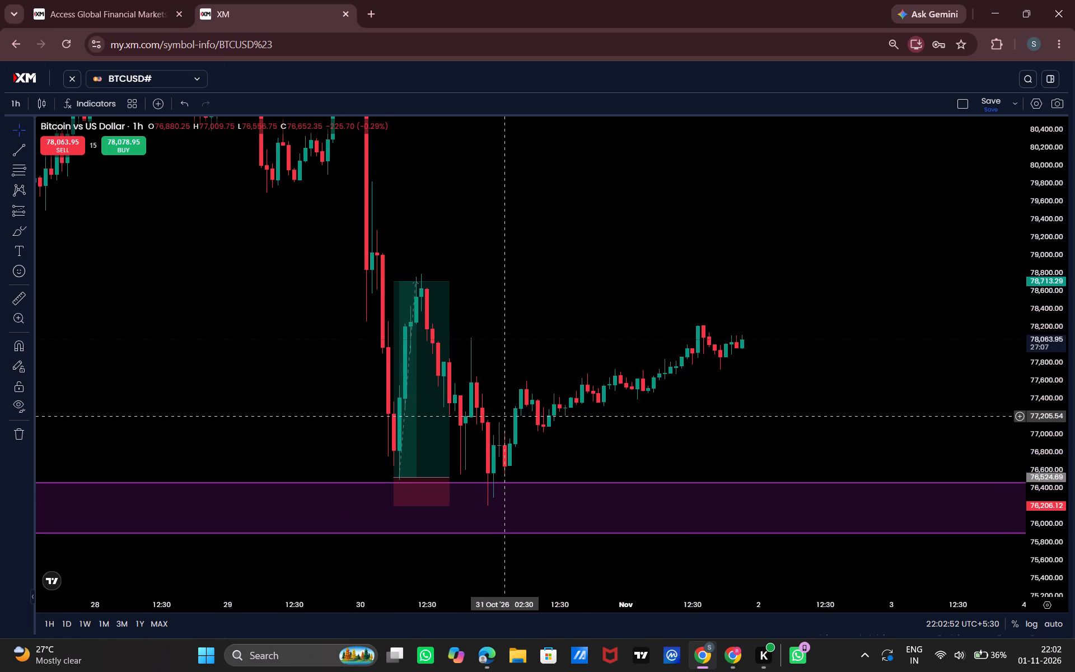
pyautogui.moveTo(527, 376); pyautogui.dragTo(556, 307)
pyautogui.moveTo(540, 325); pyautogui.dragTo(608, 289)
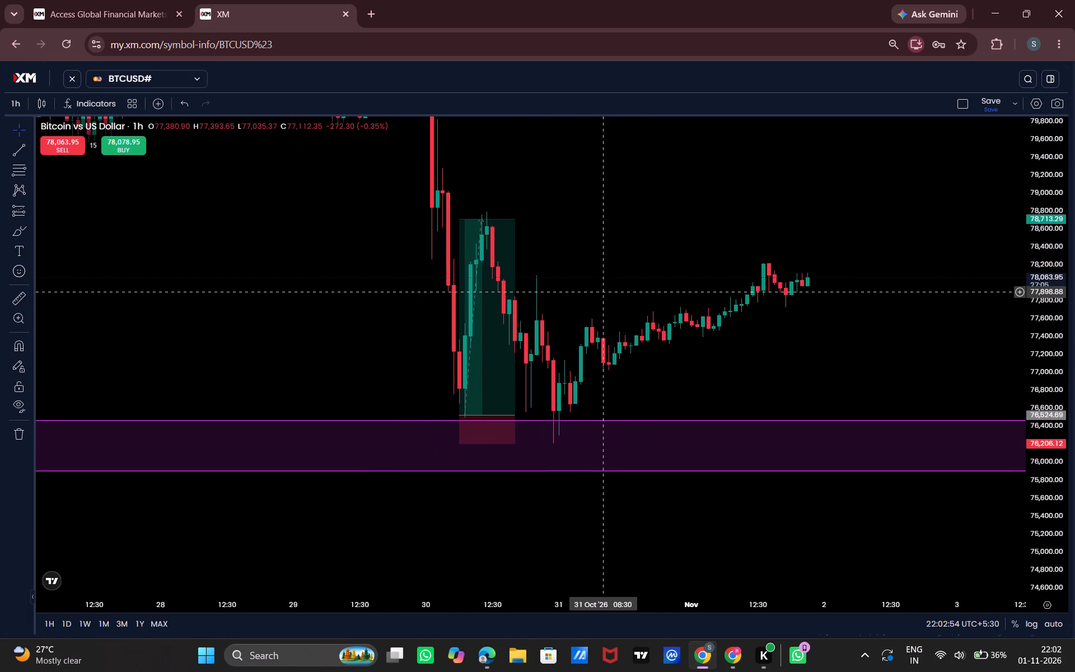
pyautogui.moveTo(608, 289); pyautogui.dragTo(609, 289)
pyautogui.moveTo(602, 274); pyautogui.dragTo(568, 242)
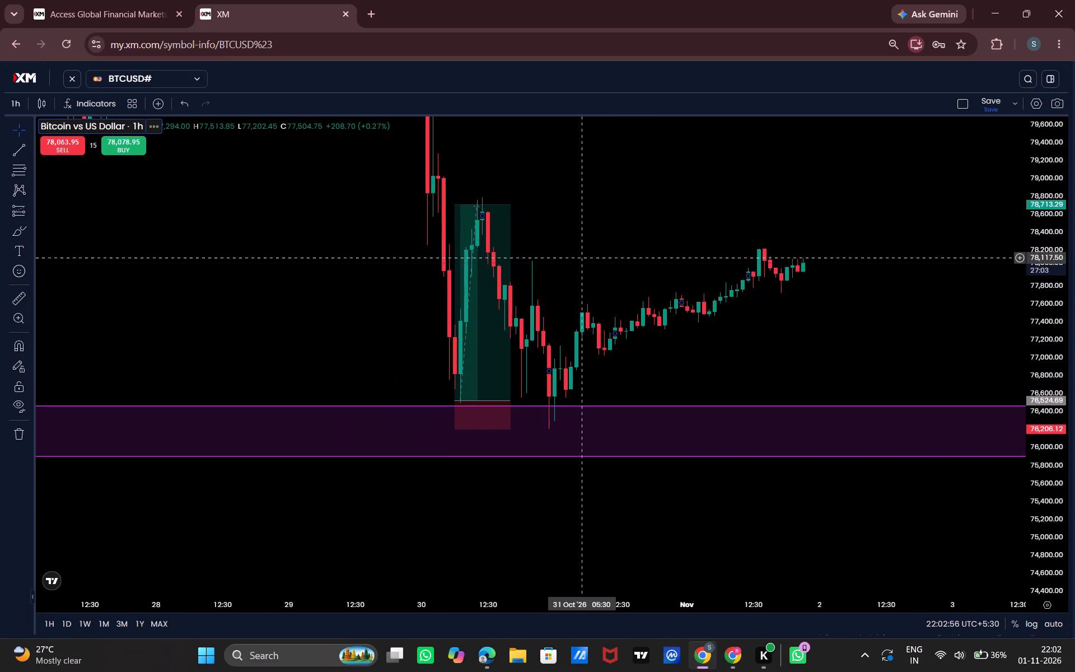
pyautogui.moveTo(568, 242); pyautogui.dragTo(567, 241)
pyautogui.moveTo(540, 262); pyautogui.dragTo(585, 325)
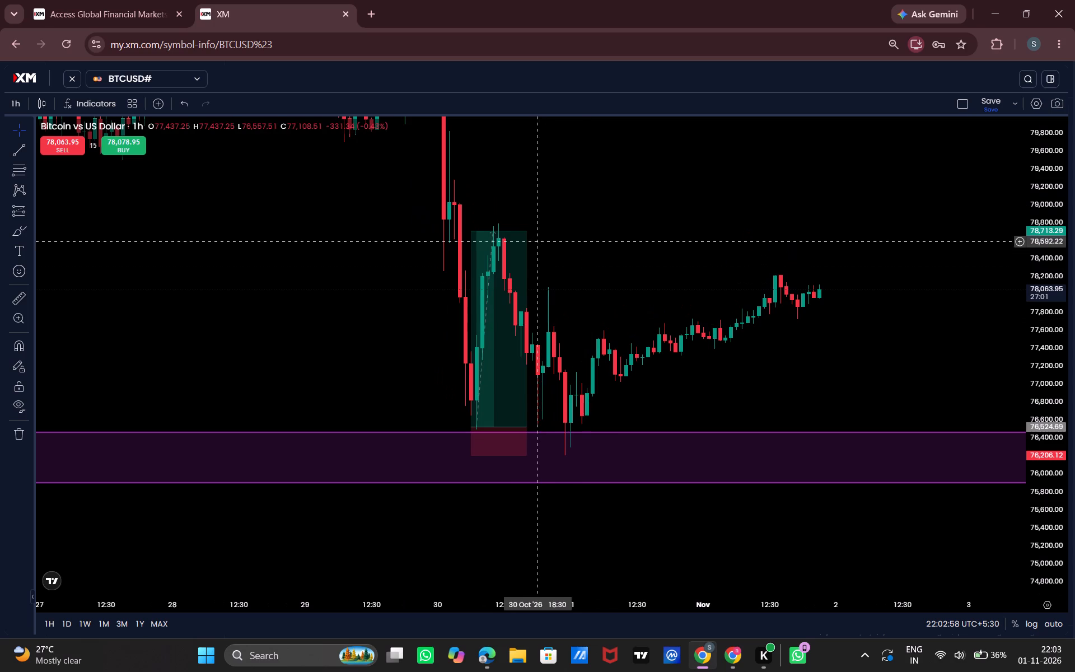
pyautogui.moveTo(573, 256); pyautogui.dragTo(543, 219)
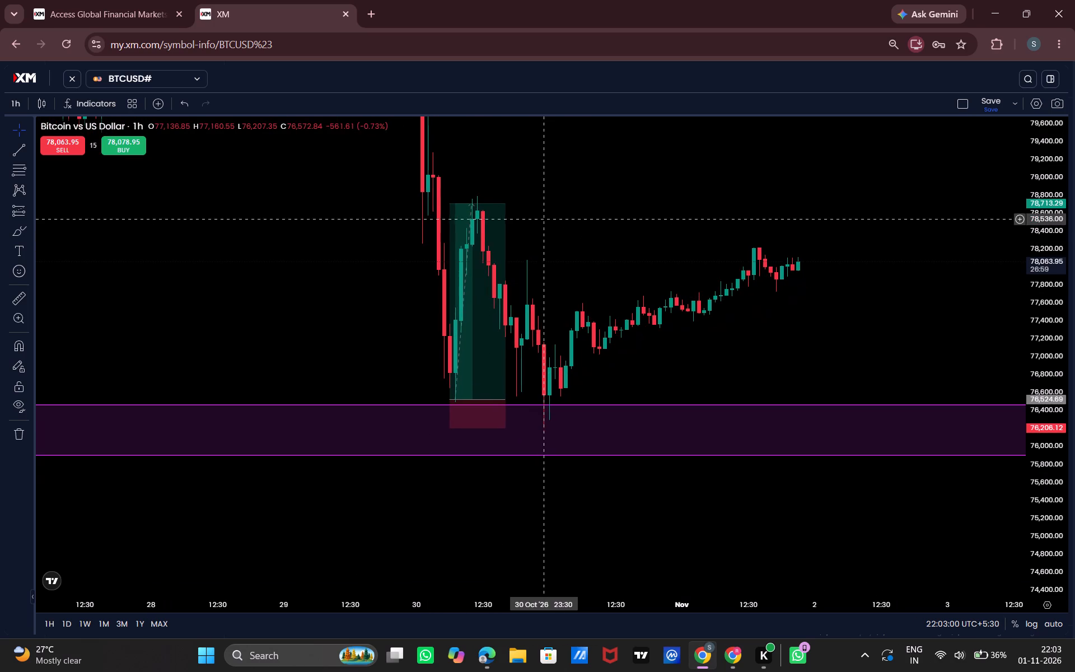
pyautogui.click(447, 396)
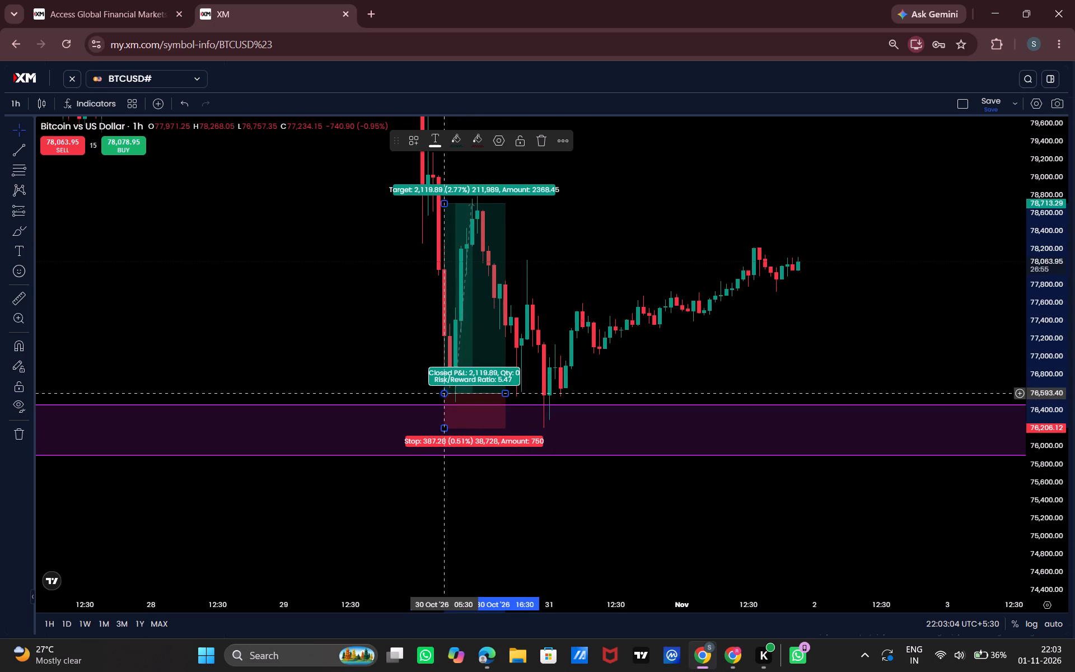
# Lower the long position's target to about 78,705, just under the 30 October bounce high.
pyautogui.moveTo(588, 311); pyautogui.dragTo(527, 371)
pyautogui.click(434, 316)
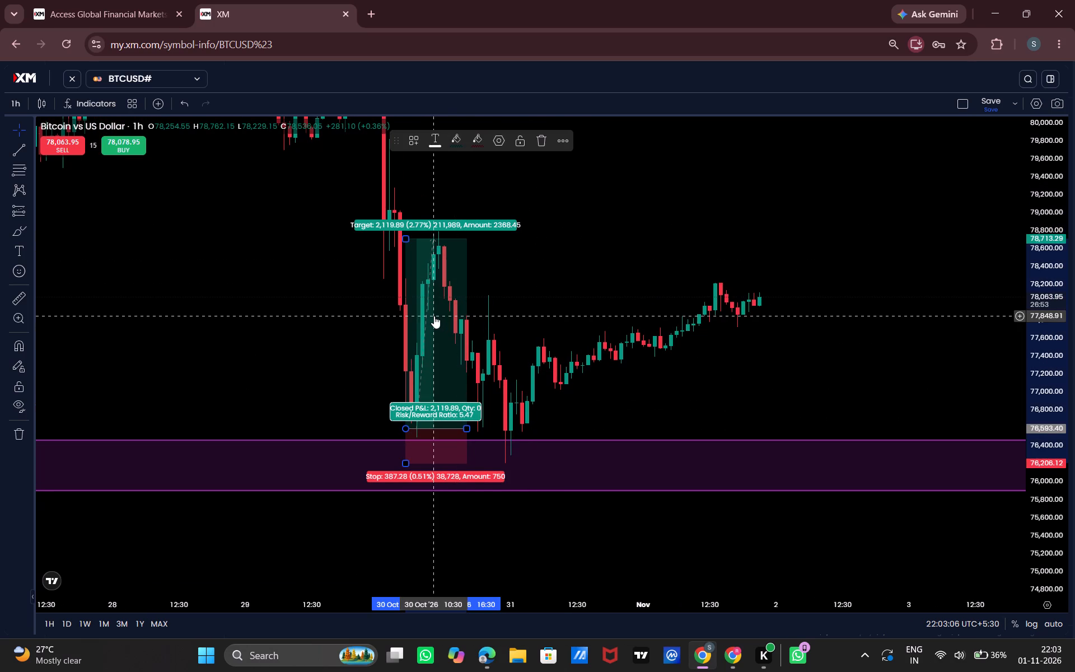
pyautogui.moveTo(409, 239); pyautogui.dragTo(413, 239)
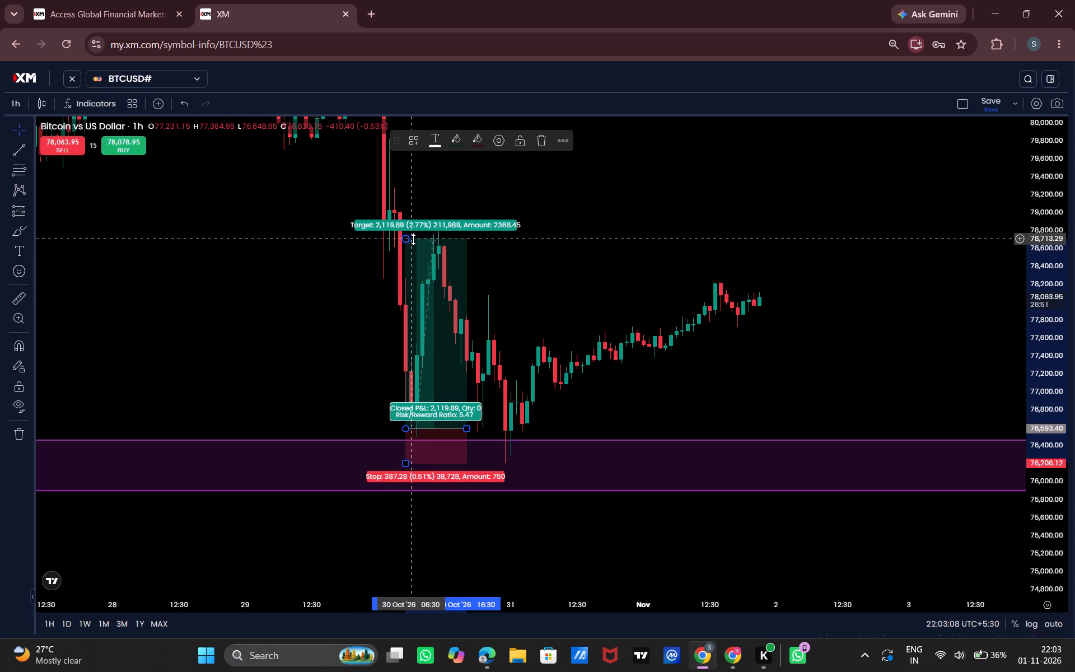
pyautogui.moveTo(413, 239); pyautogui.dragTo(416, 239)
# Examine the long position on the 1-hour chart in relation to the upper and lower purple zones and the candles that follow.
pyautogui.doubleClick(529, 305)
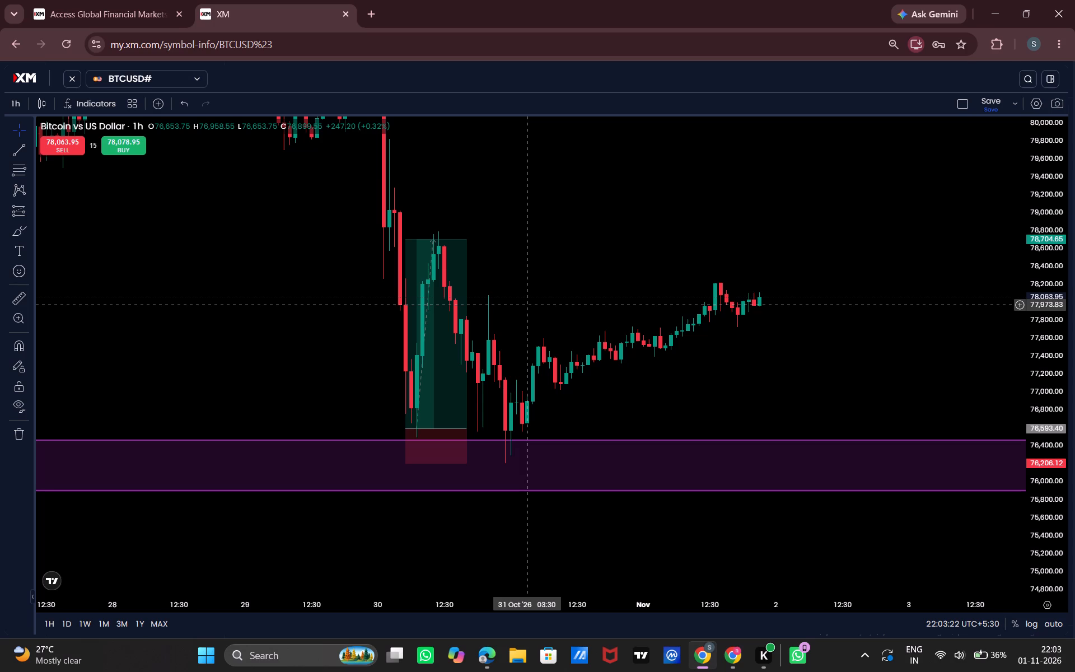
pyautogui.moveTo(515, 299); pyautogui.dragTo(487, 307)
pyautogui.click(391, 295)
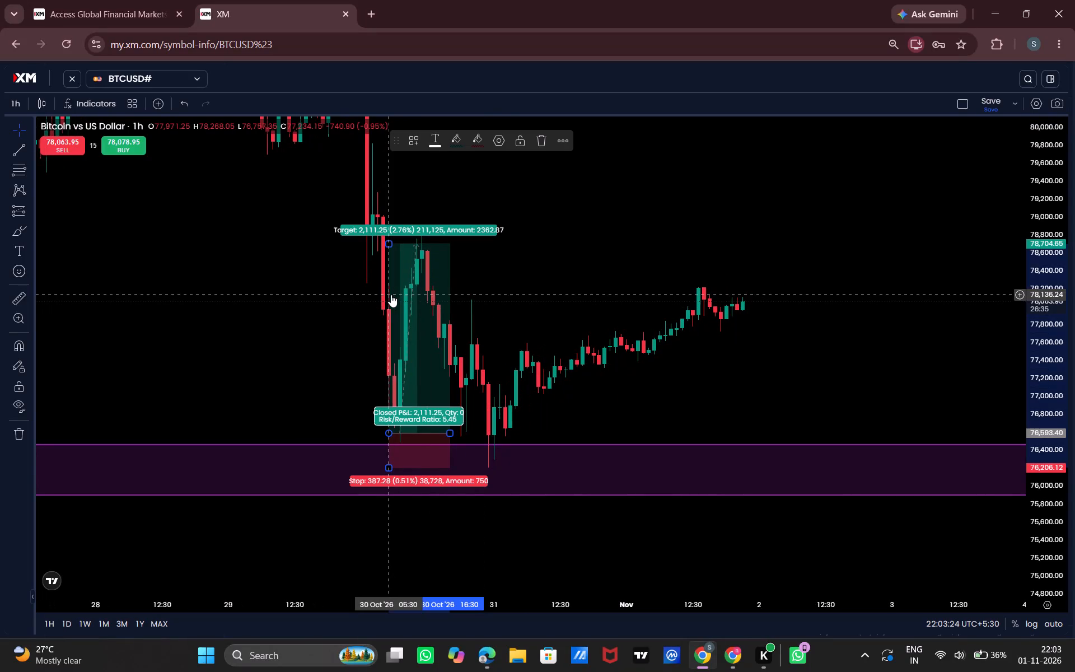
pyautogui.doubleClick(541, 271)
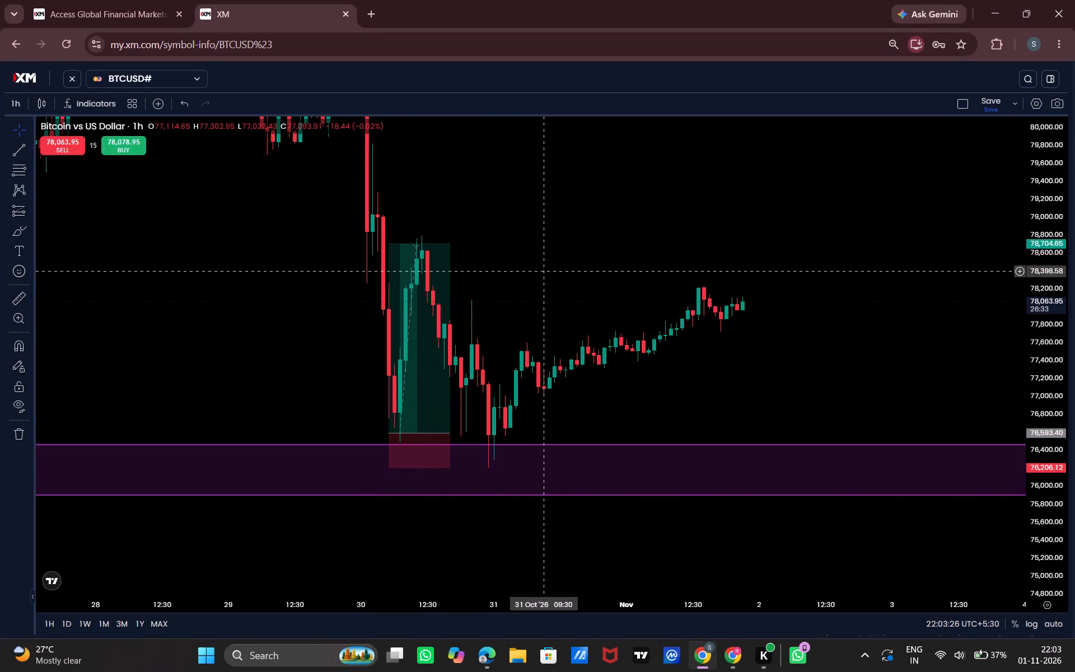
pyautogui.hscroll(1, 541, 271)
pyautogui.moveTo(327, 273); pyautogui.dragTo(310, 334)
pyautogui.click(100, 2)
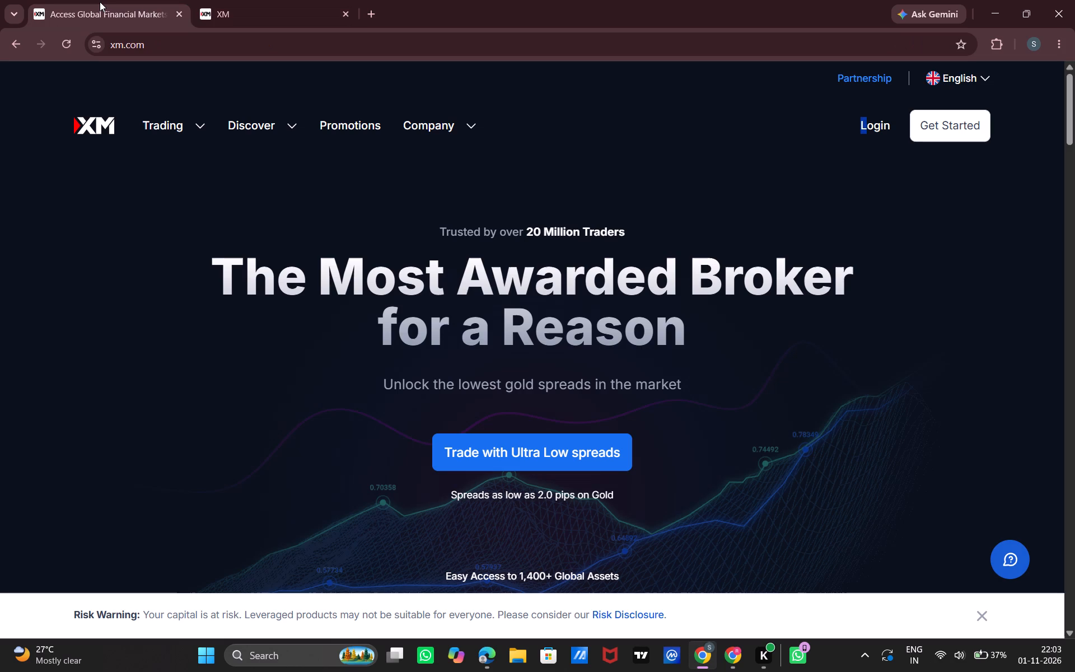
pyautogui.click(277, 22)
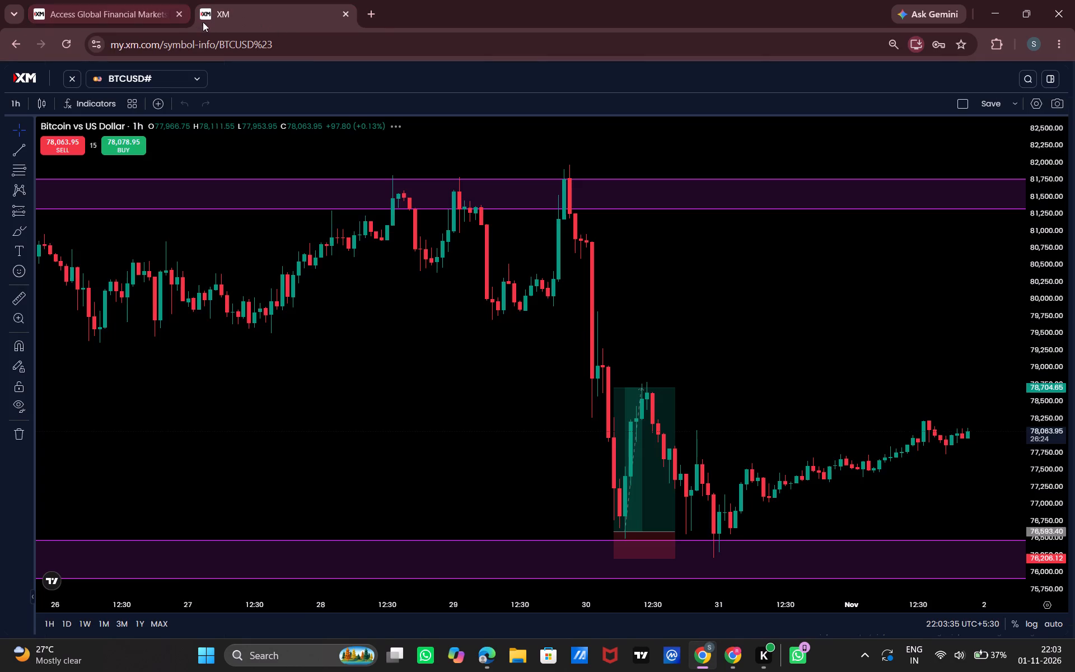
pyautogui.moveTo(333, 320); pyautogui.dragTo(204, 256)
pyautogui.moveTo(898, 372); pyautogui.dragTo(800, 177)
pyautogui.moveTo(821, 296); pyautogui.dragTo(966, 411)
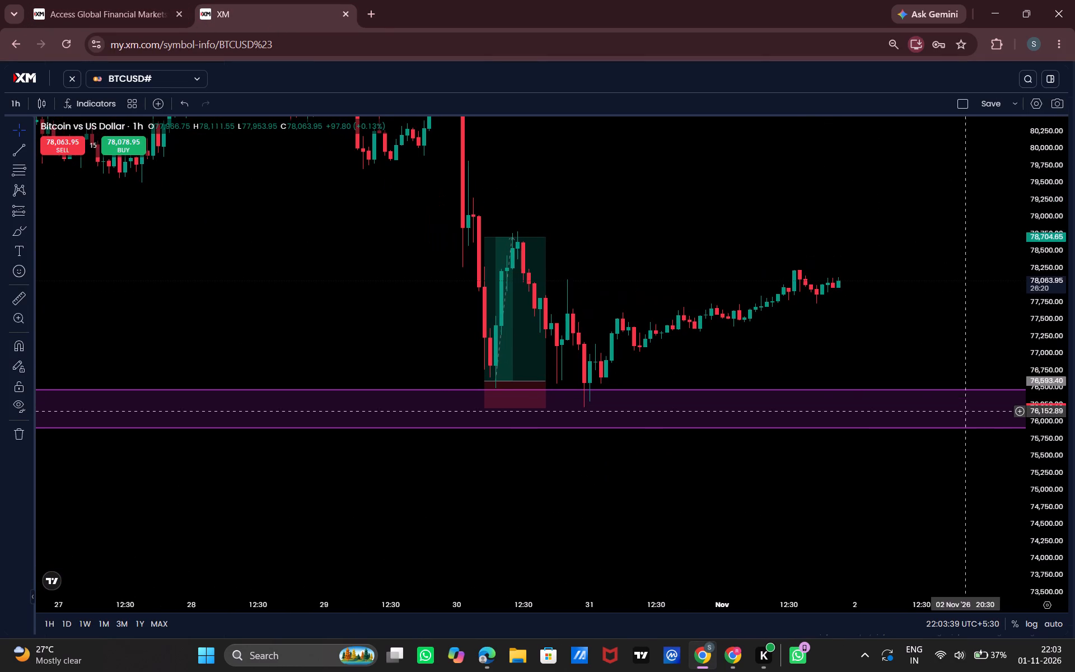
pyautogui.moveTo(1067, 419); pyautogui.dragTo(1074, 305)
pyautogui.moveTo(778, 336); pyautogui.dragTo(820, 445)
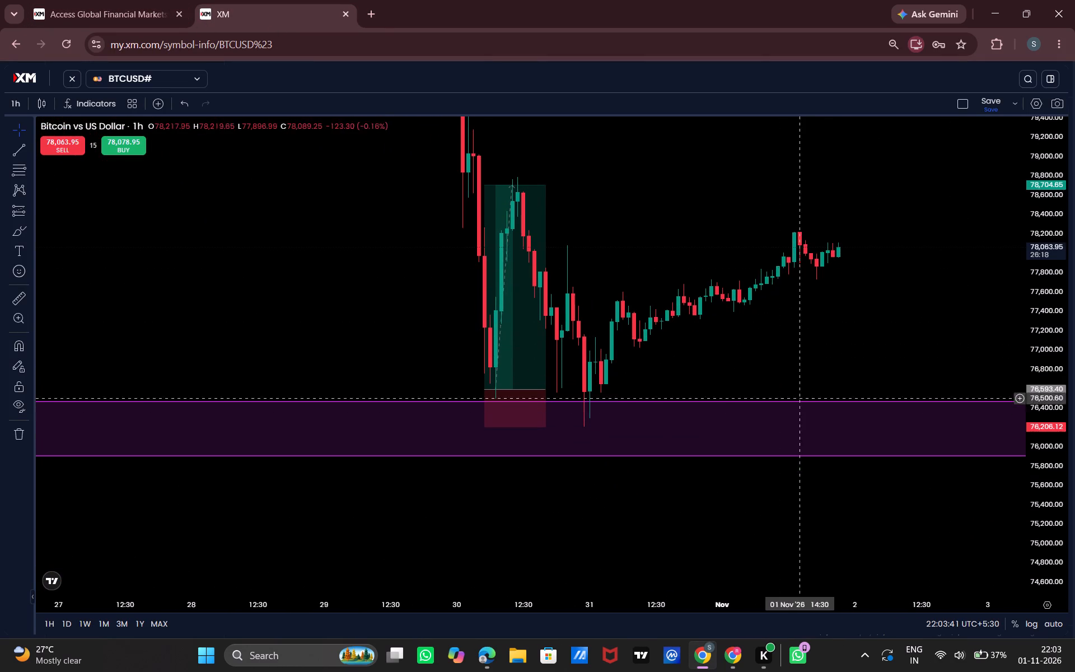
pyautogui.moveTo(820, 445); pyautogui.dragTo(820, 445)
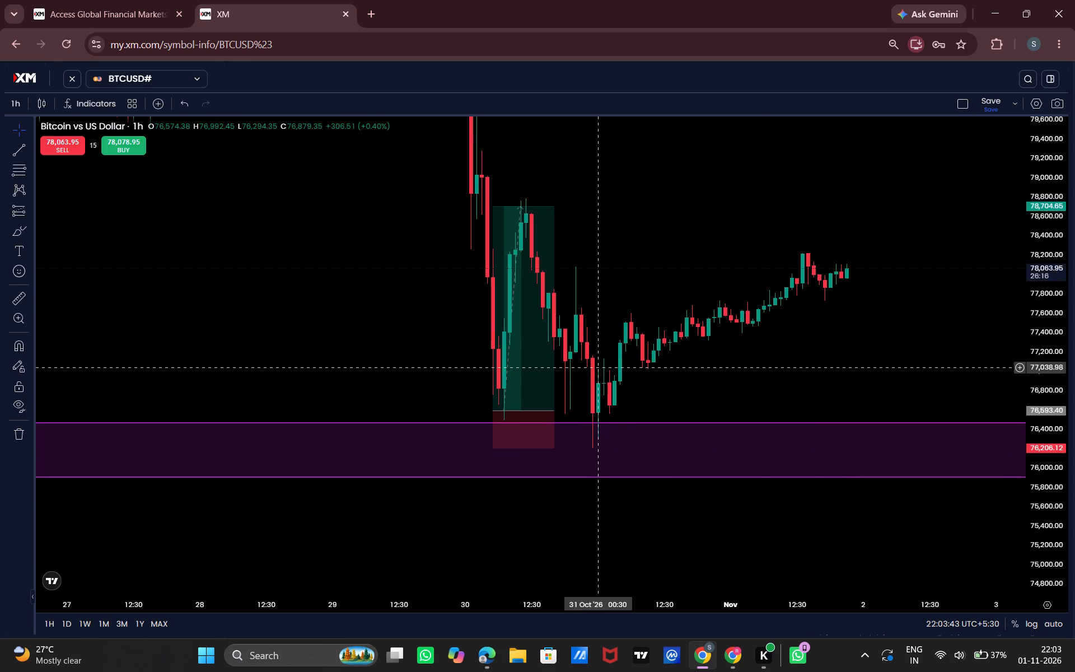
pyautogui.moveTo(562, 314); pyautogui.dragTo(587, 359)
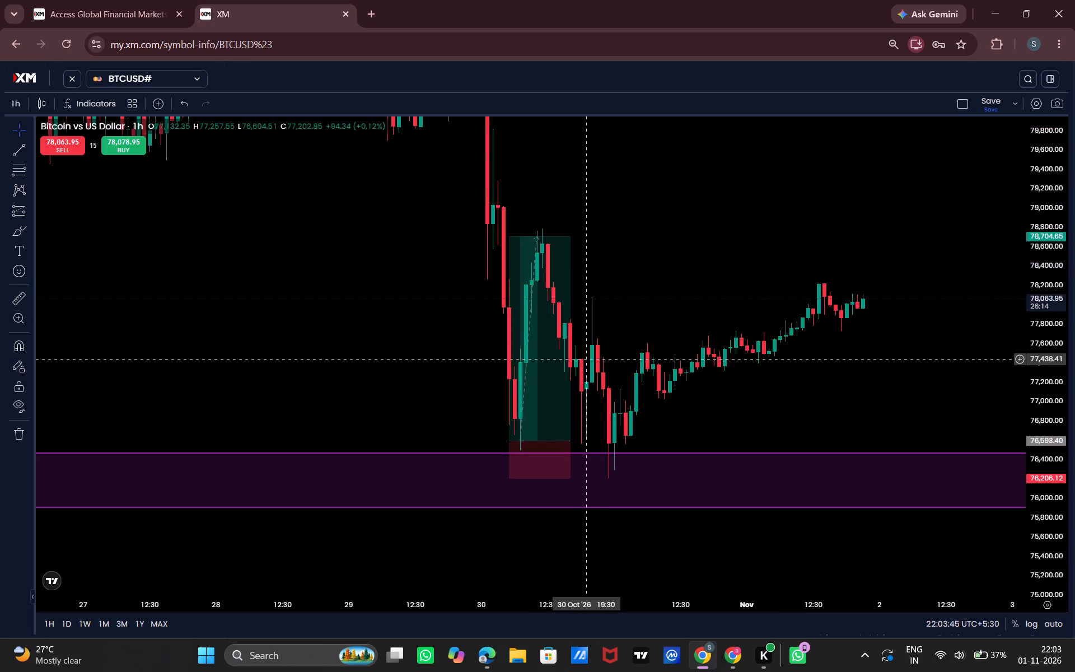
# Lower the long position's target to about 78,695, just under the 30 October bounce high.
pyautogui.moveTo(506, 235); pyautogui.dragTo(509, 235)
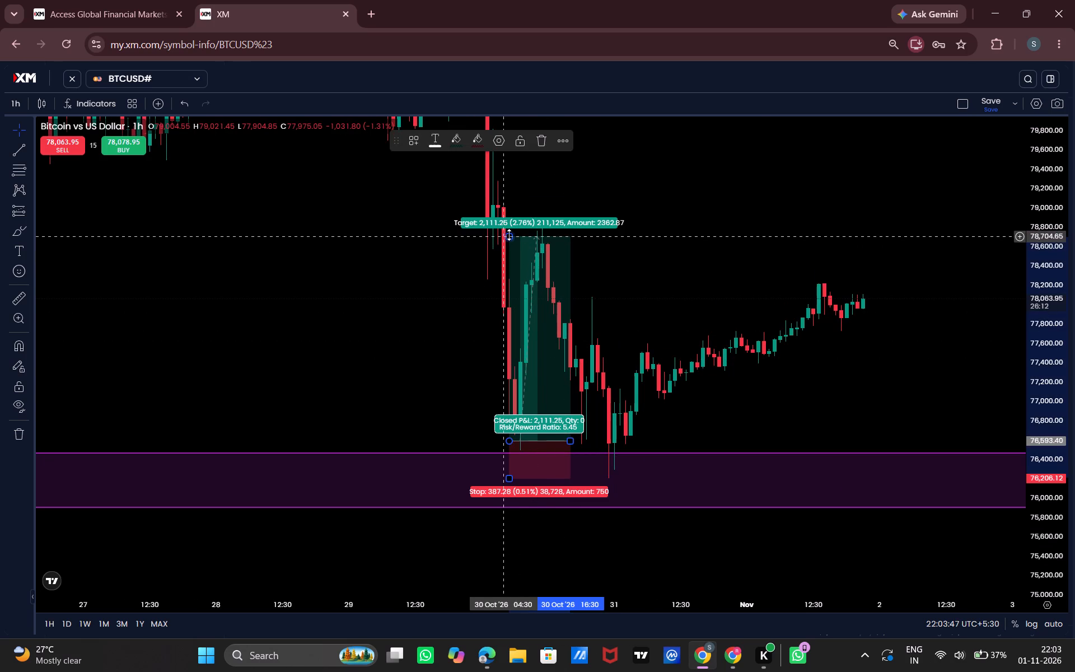
pyautogui.moveTo(509, 235); pyautogui.dragTo(519, 237)
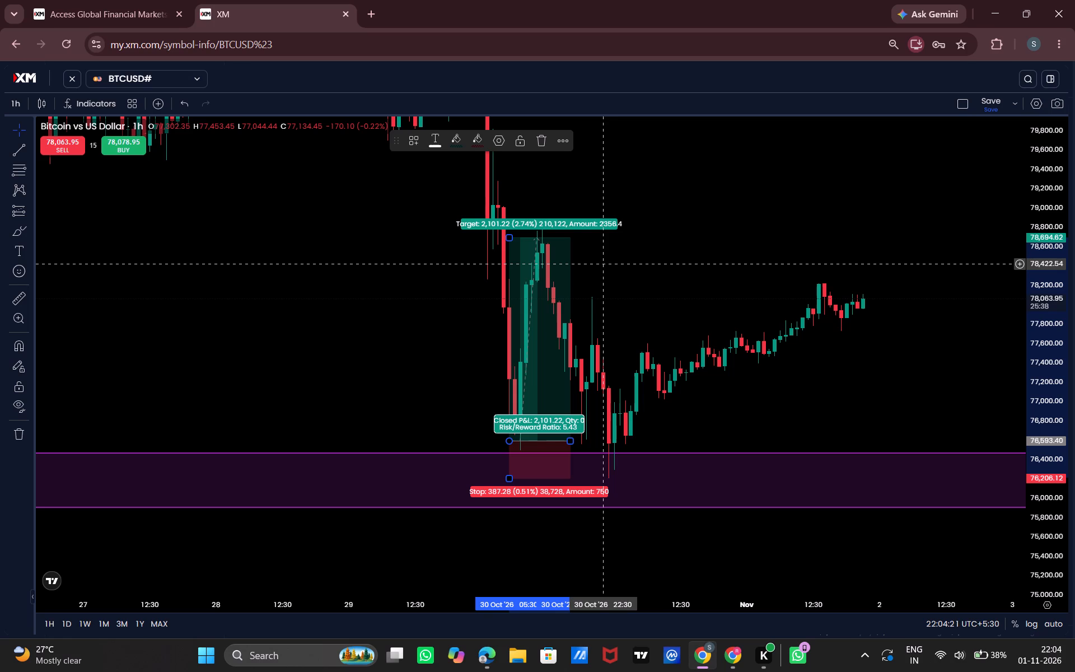
# Deselect the long position and switch the chart's instrument to GOLD.i#.
pyautogui.click(316, 290)
pyautogui.click(10, 96)
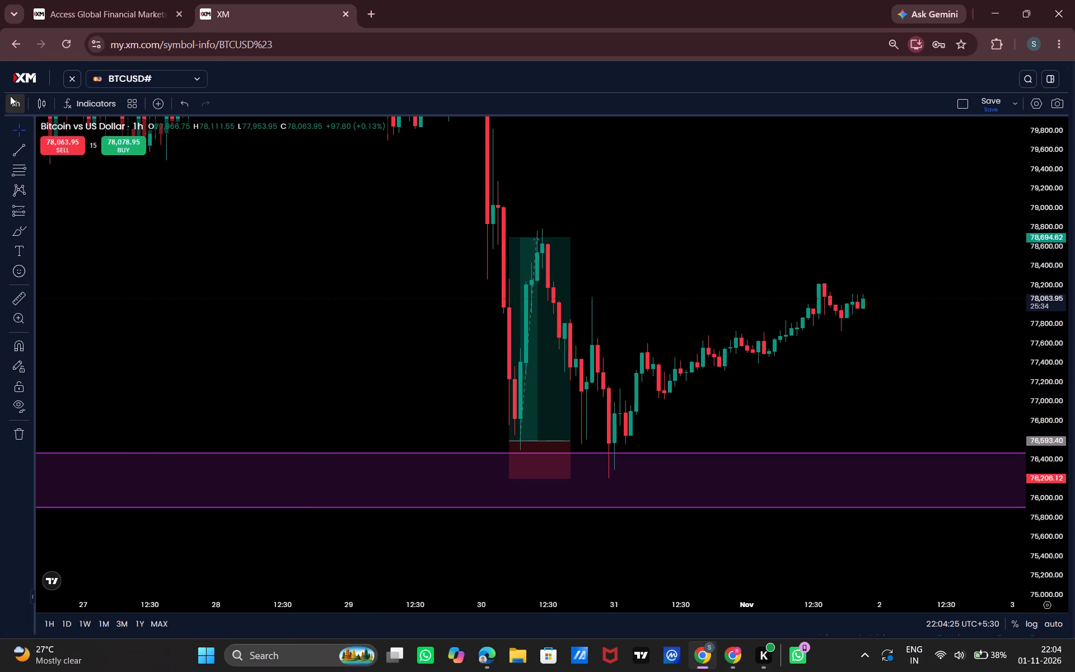
pyautogui.moveTo(210, 80); pyautogui.dragTo(180, 79)
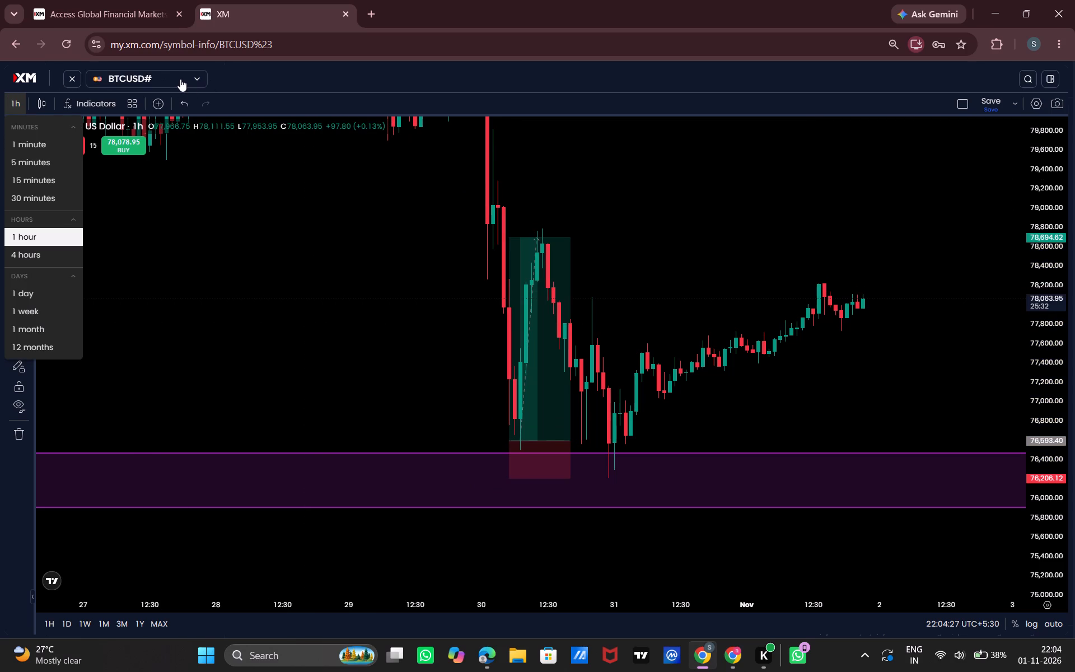
pyautogui.moveTo(180, 79); pyautogui.dragTo(185, 75)
pyautogui.click(185, 75)
pyautogui.click(156, 248)
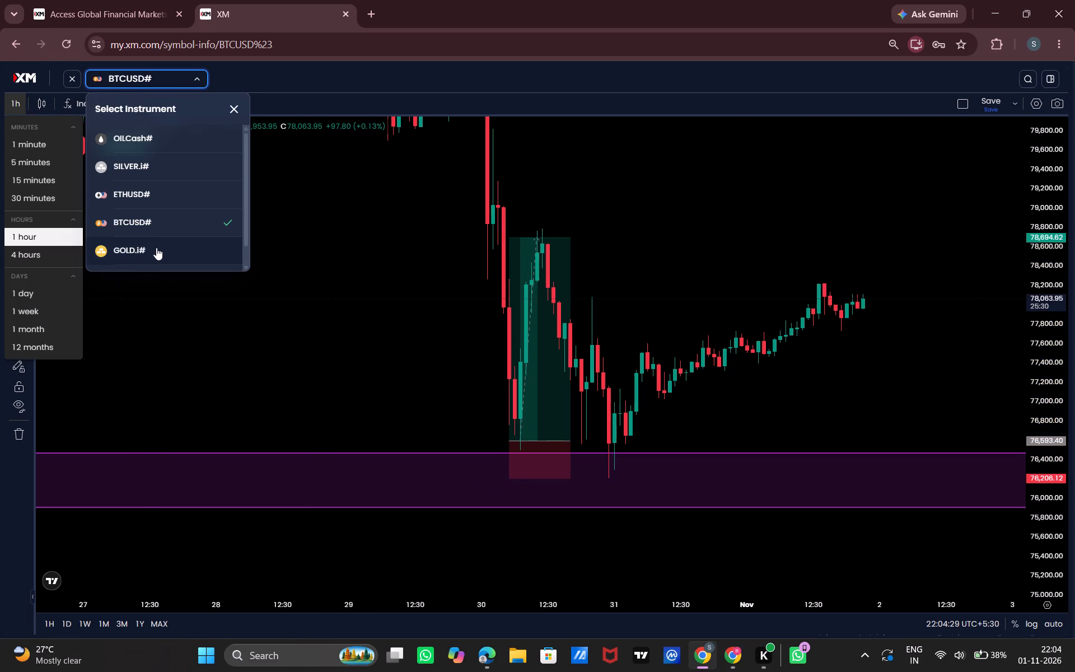
# Examine gold's 30–31 October decline and latest swing low on the 5-minute chart.
pyautogui.moveTo(644, 393); pyautogui.dragTo(504, 334)
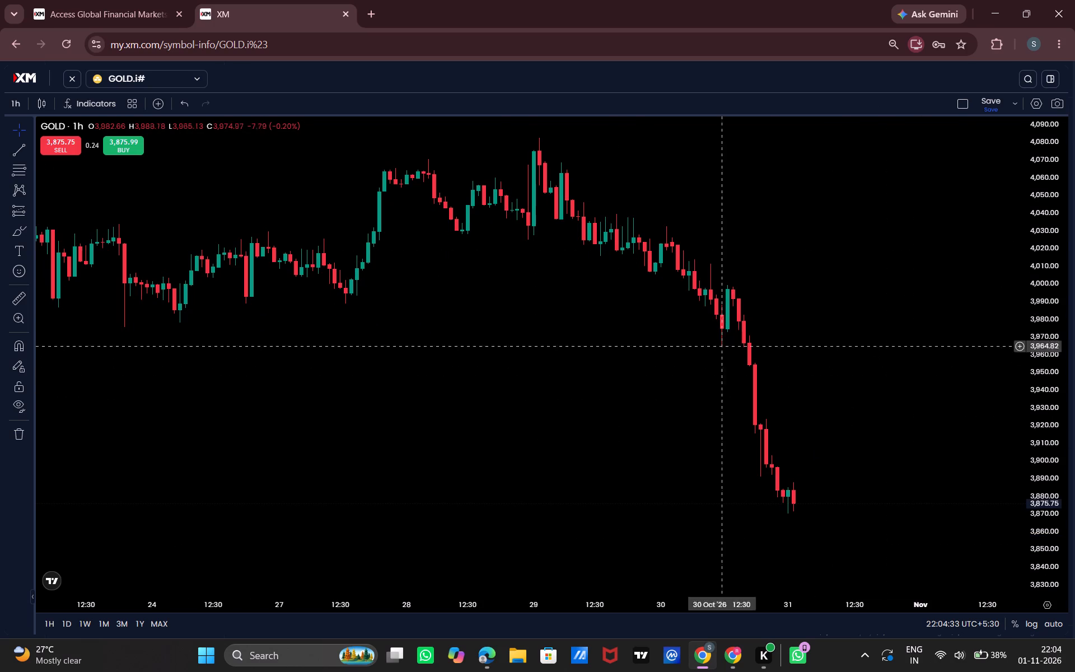
pyautogui.click(6, 102)
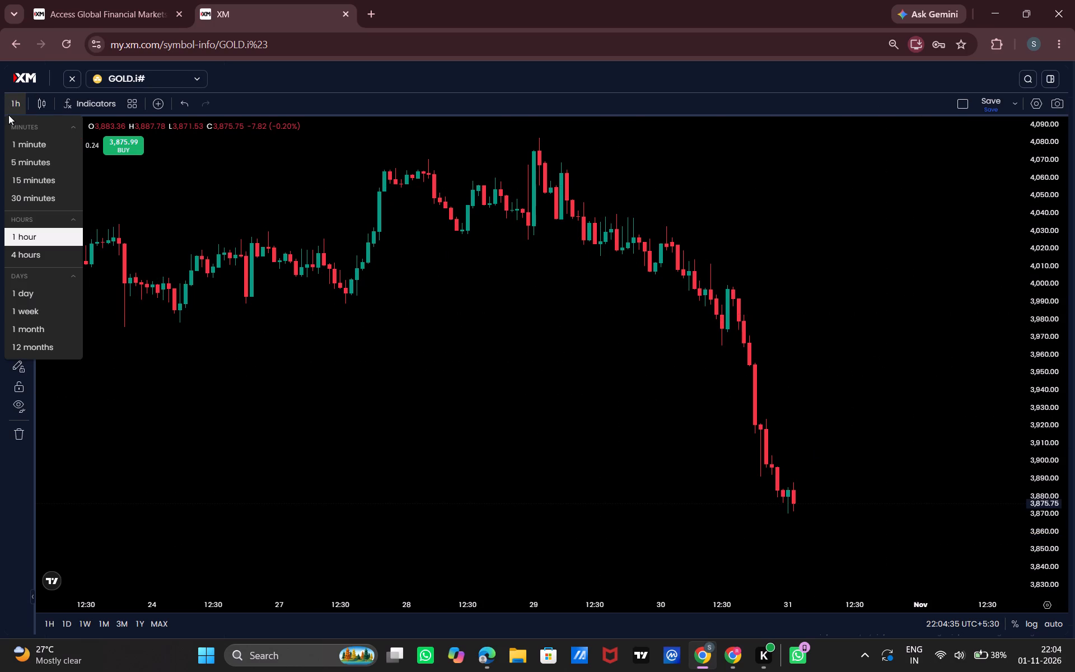
pyautogui.click(17, 156)
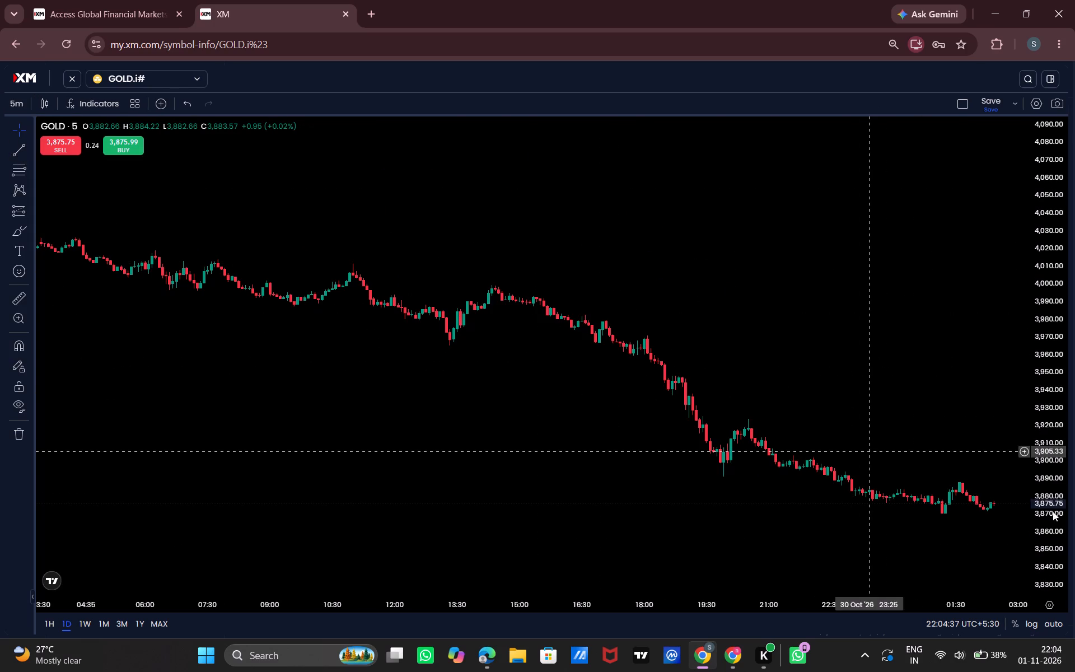
pyautogui.click(1042, 595)
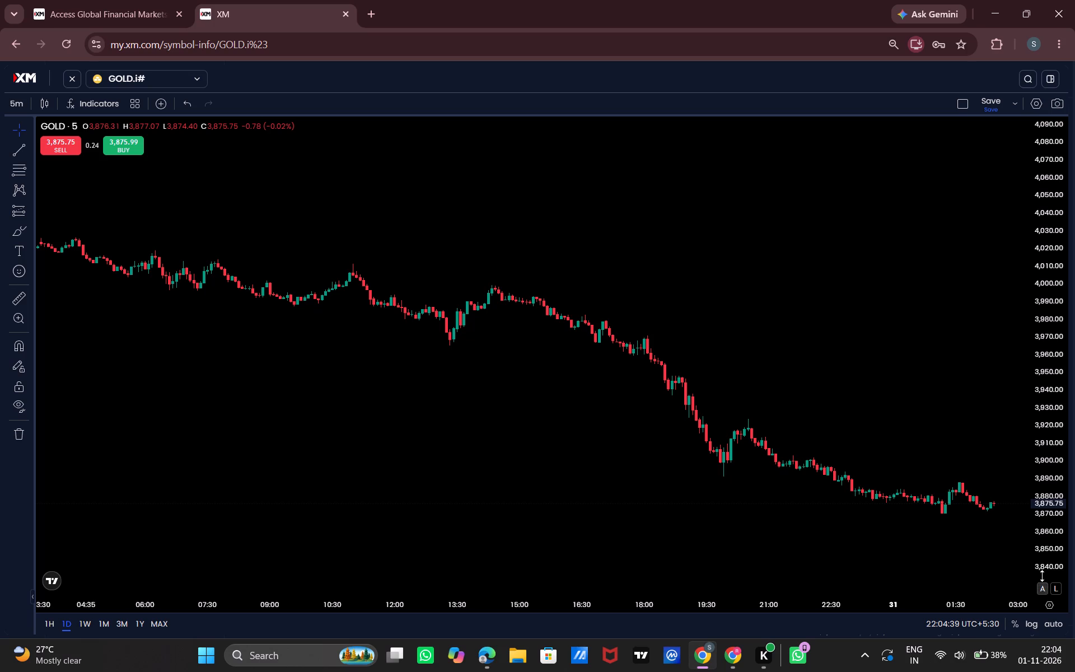
pyautogui.click(1040, 592)
pyautogui.moveTo(892, 510); pyautogui.dragTo(629, 382)
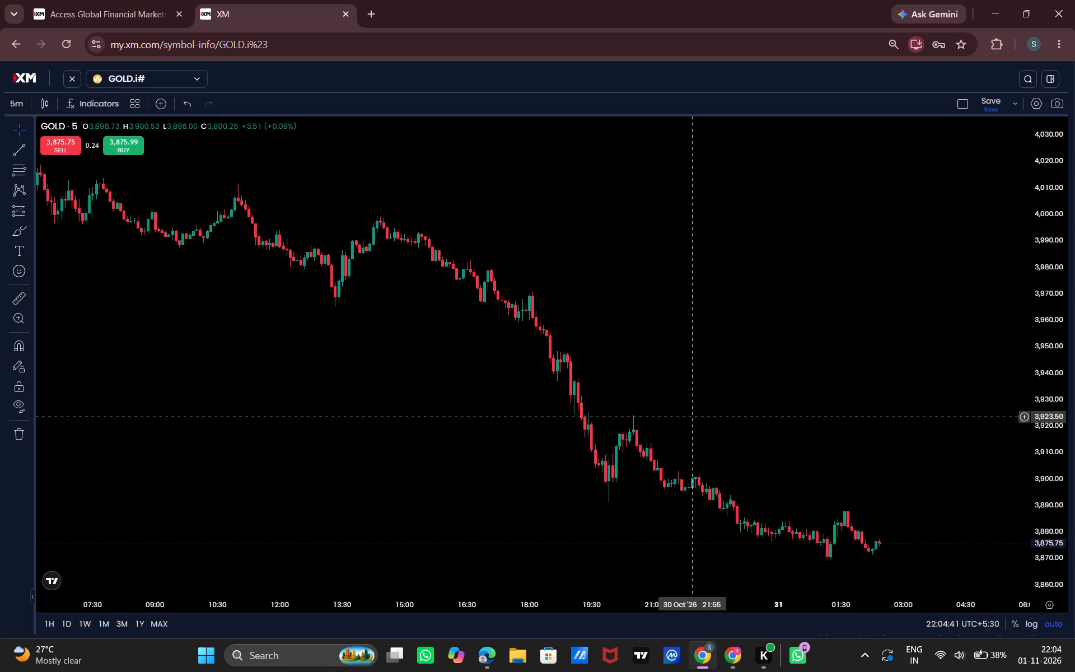
pyautogui.moveTo(629, 382); pyautogui.dragTo(626, 376)
pyautogui.moveTo(533, 601); pyautogui.dragTo(703, 611)
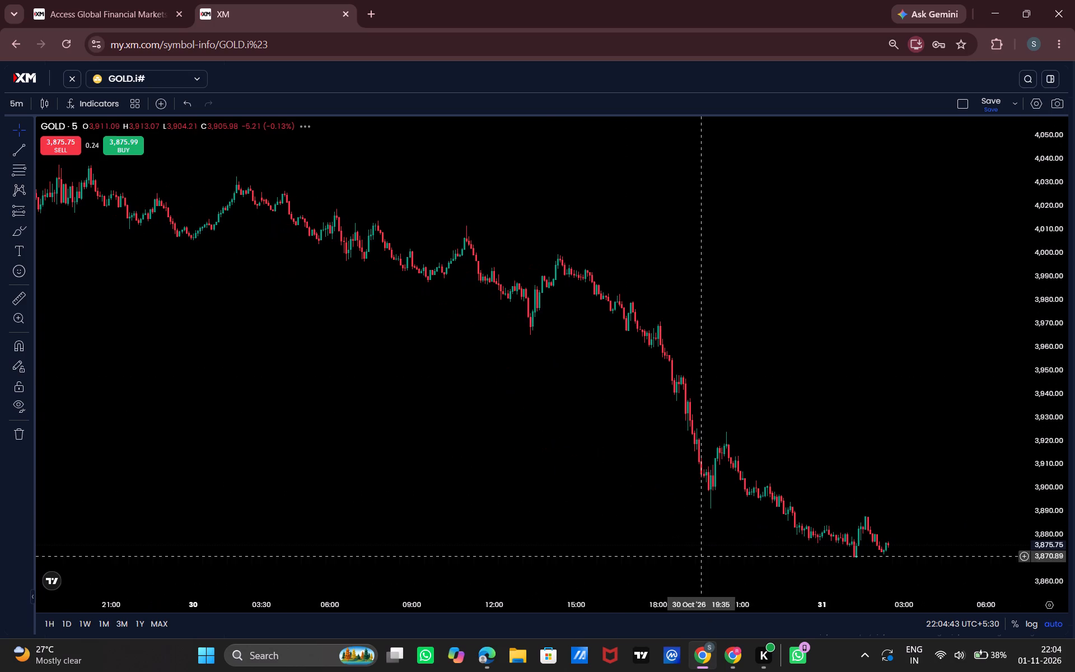
pyautogui.click(1043, 587)
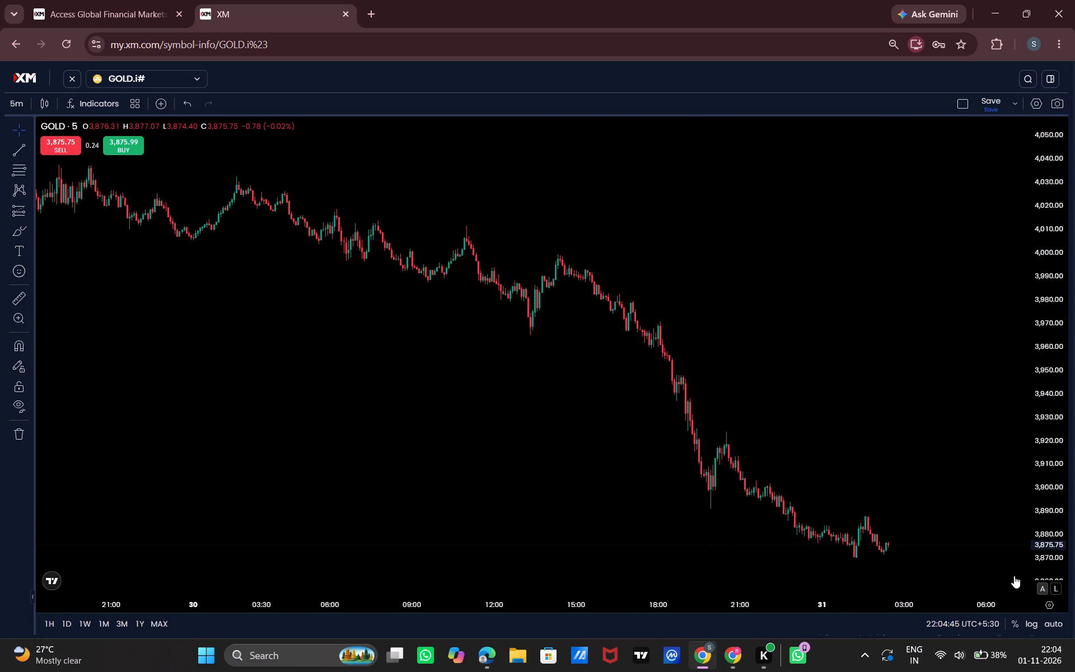
pyautogui.moveTo(875, 523); pyautogui.dragTo(790, 286)
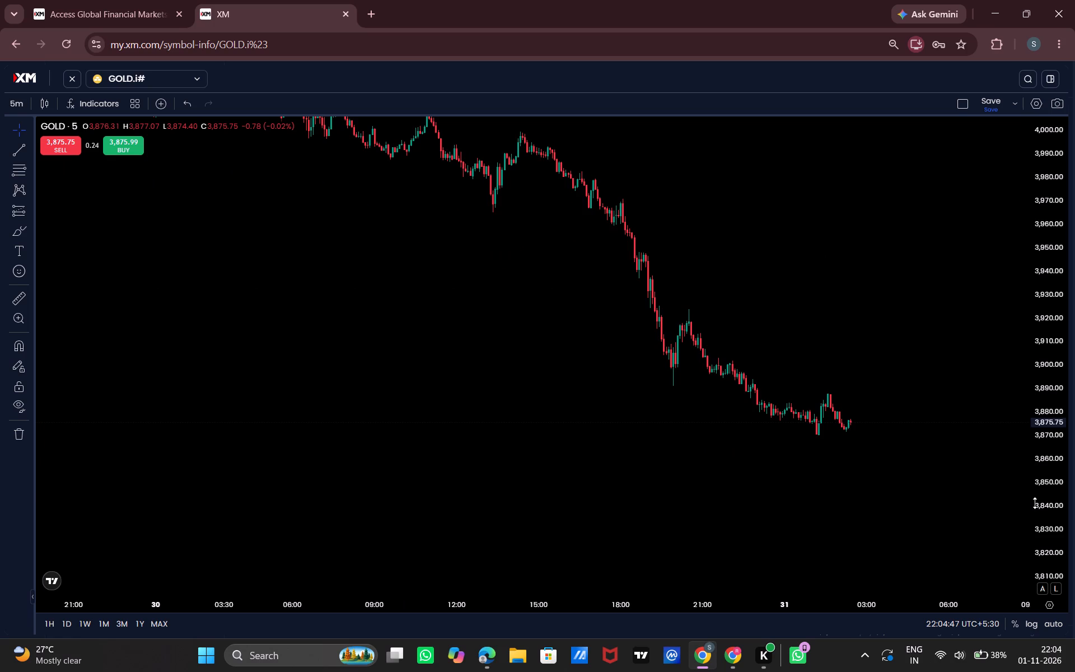
pyautogui.moveTo(1035, 503); pyautogui.dragTo(1009, 260)
pyautogui.moveTo(717, 339); pyautogui.dragTo(537, 419)
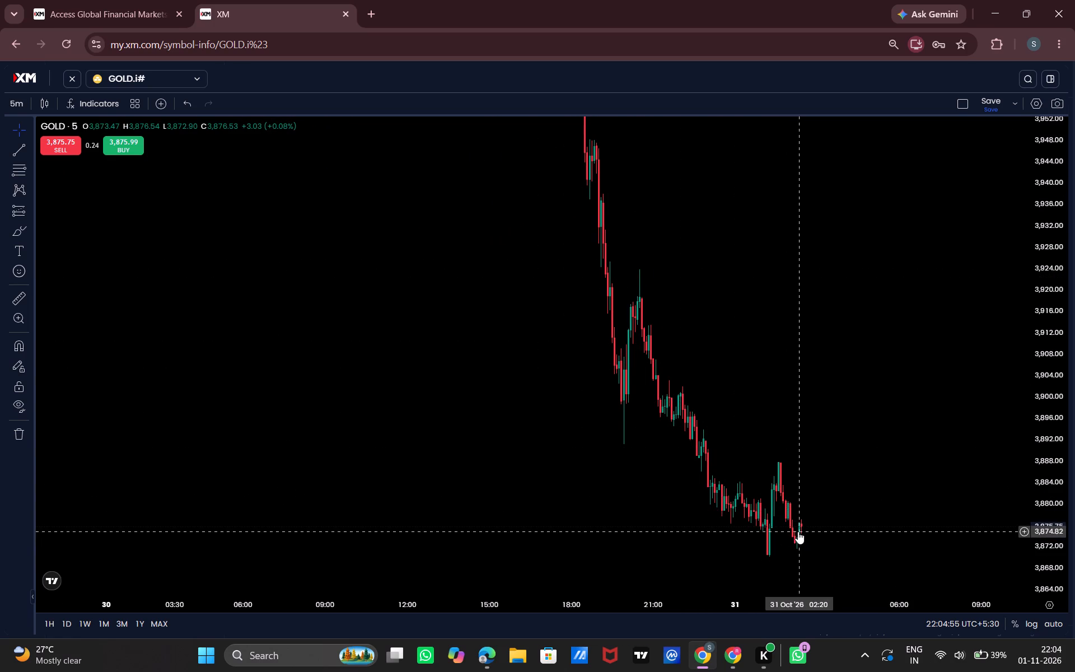
pyautogui.moveTo(798, 531); pyautogui.dragTo(701, 512)
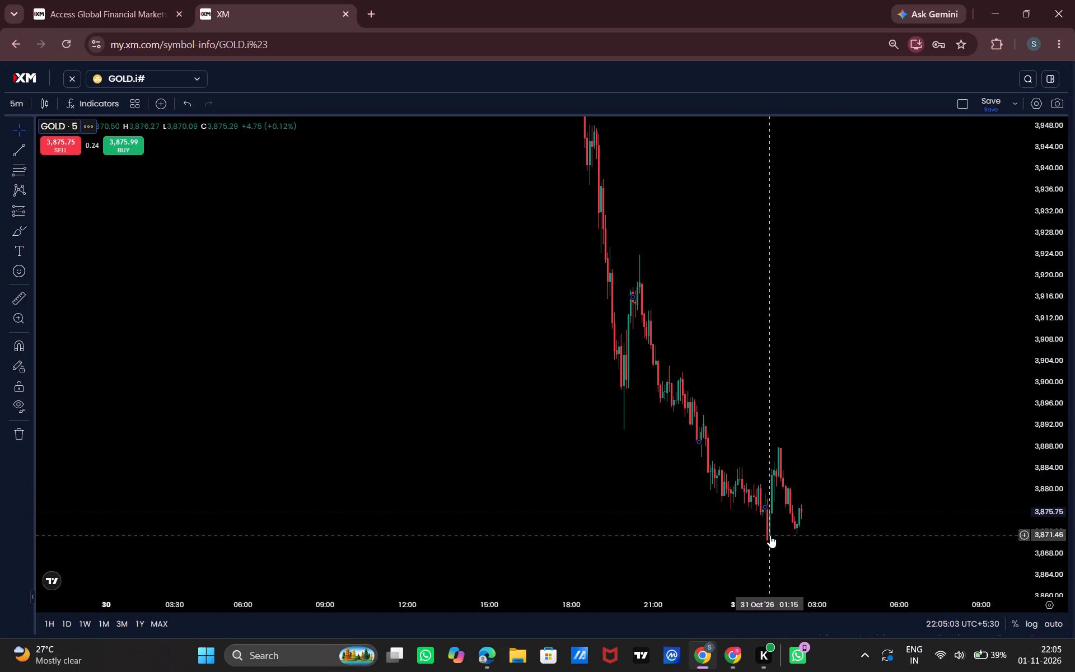
pyautogui.moveTo(868, 279); pyautogui.dragTo(804, 269)
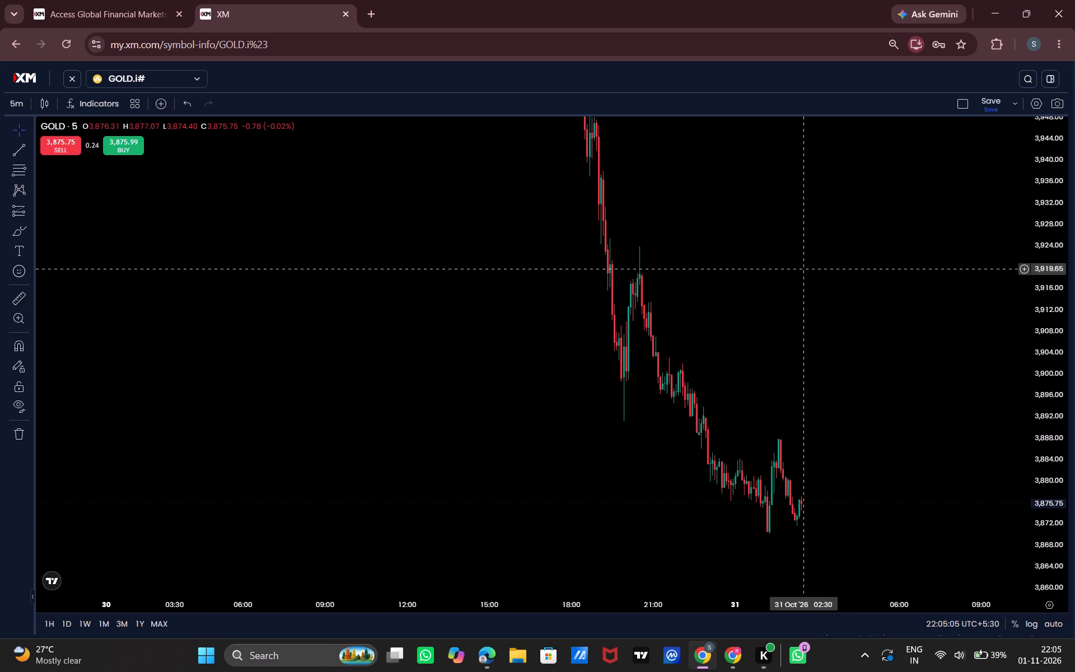
# Return the gold chart to the 1-hour timeframe and examine the sell-off into 31 October.
pyautogui.click(12, 113)
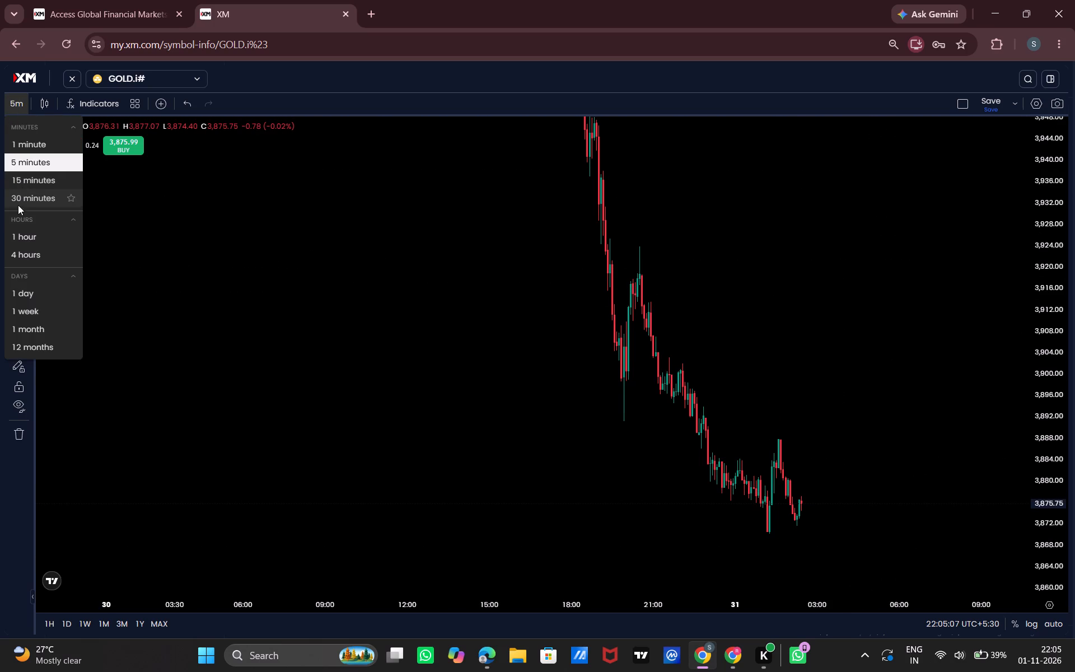
pyautogui.click(16, 231)
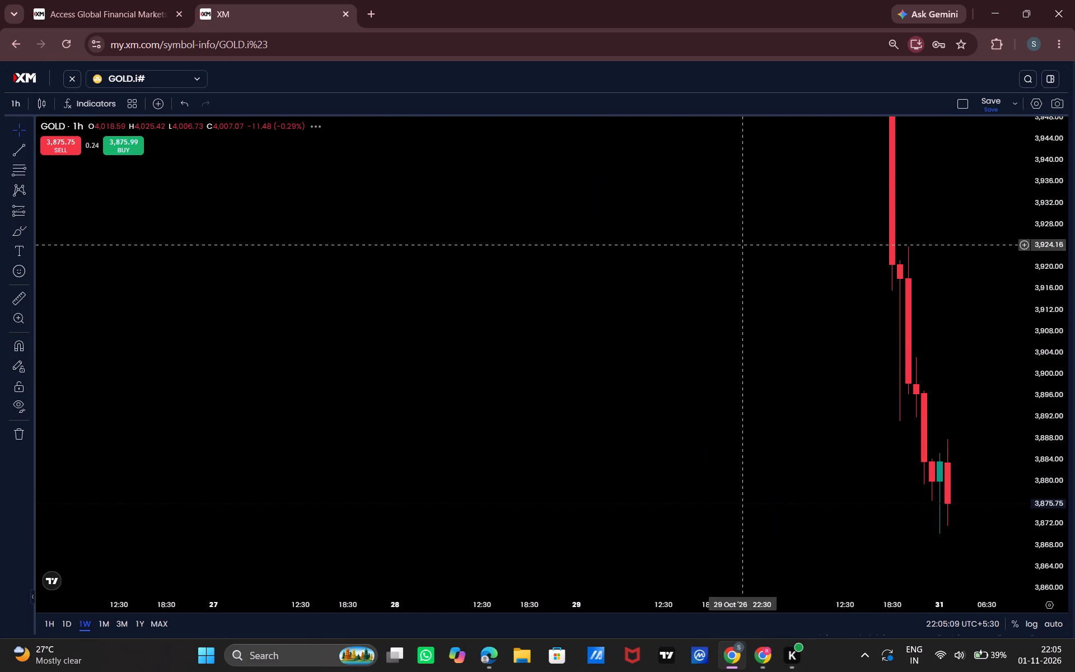
pyautogui.moveTo(742, 245); pyautogui.dragTo(447, 308)
pyautogui.moveTo(1040, 338); pyautogui.dragTo(1033, 512)
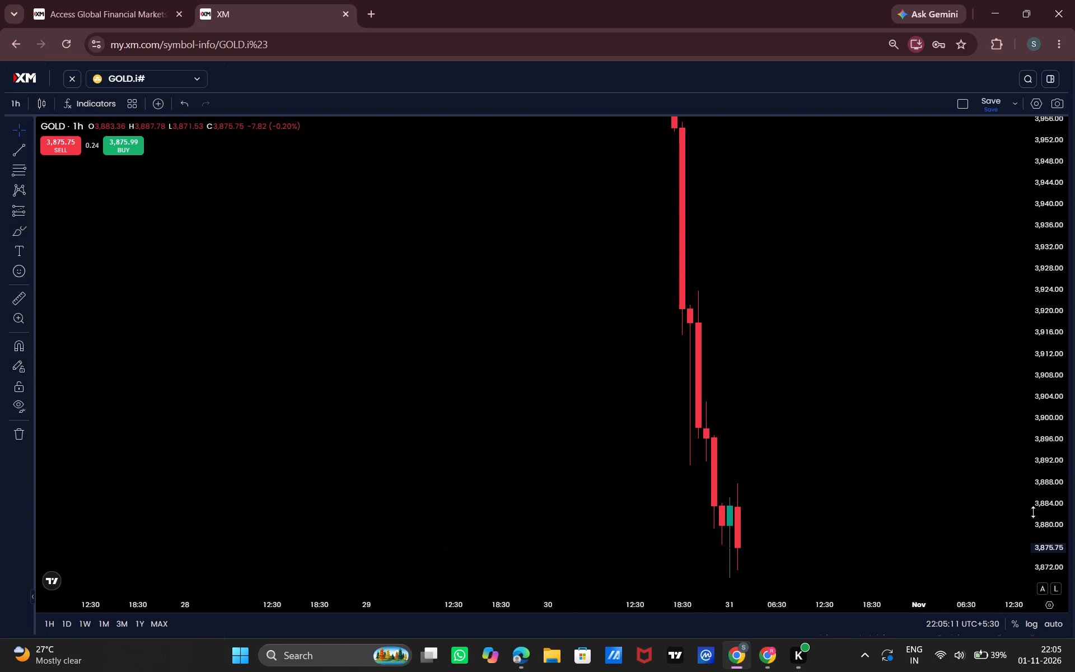
pyautogui.moveTo(1033, 512); pyautogui.dragTo(1028, 540)
pyautogui.moveTo(772, 348); pyautogui.dragTo(714, 395)
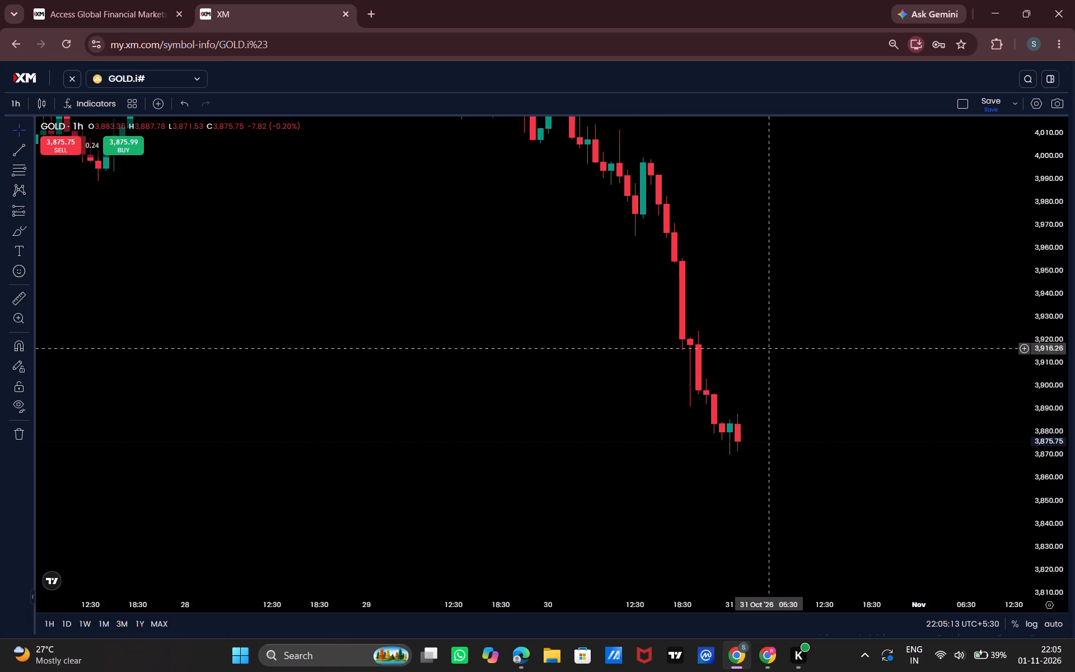
pyautogui.moveTo(714, 395); pyautogui.dragTo(686, 412)
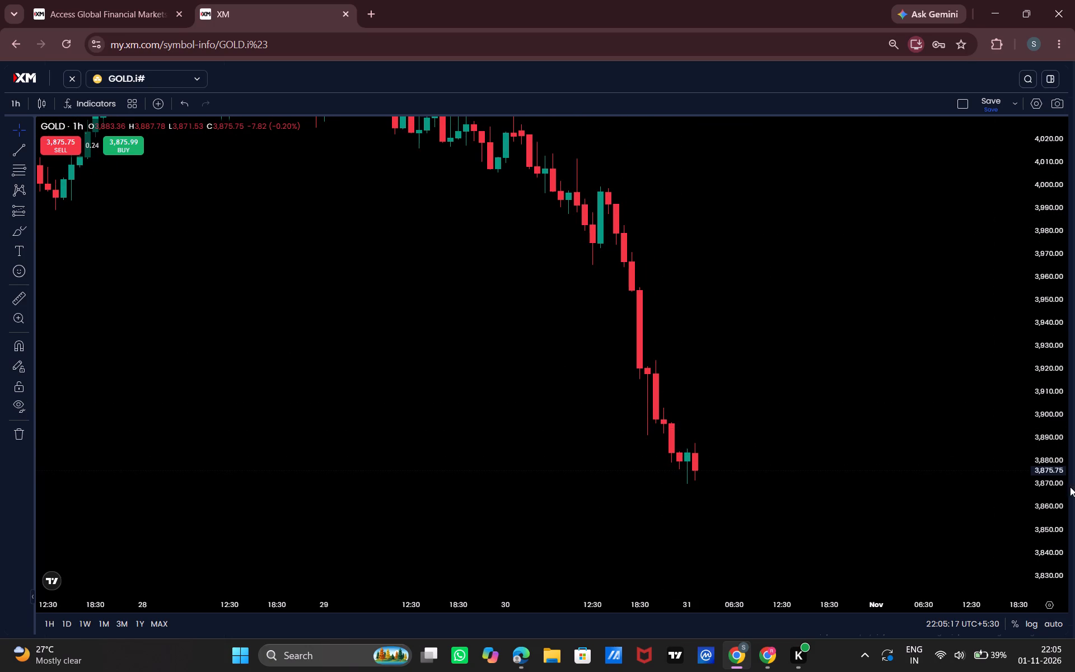
pyautogui.moveTo(1064, 484); pyautogui.dragTo(1064, 239)
pyautogui.moveTo(854, 367); pyautogui.dragTo(844, 194)
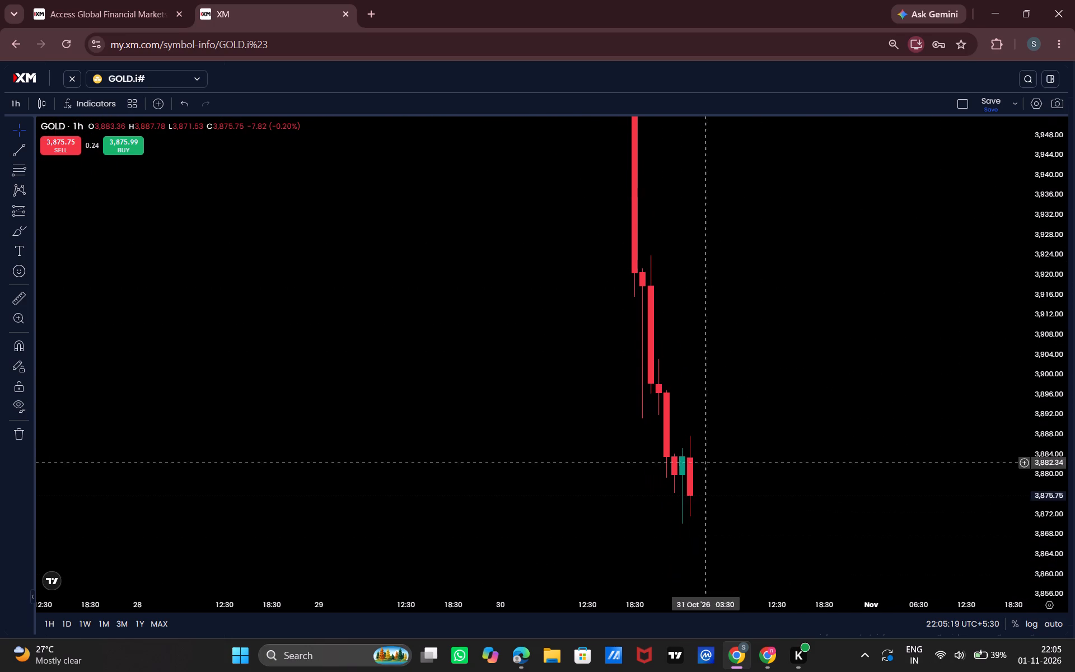
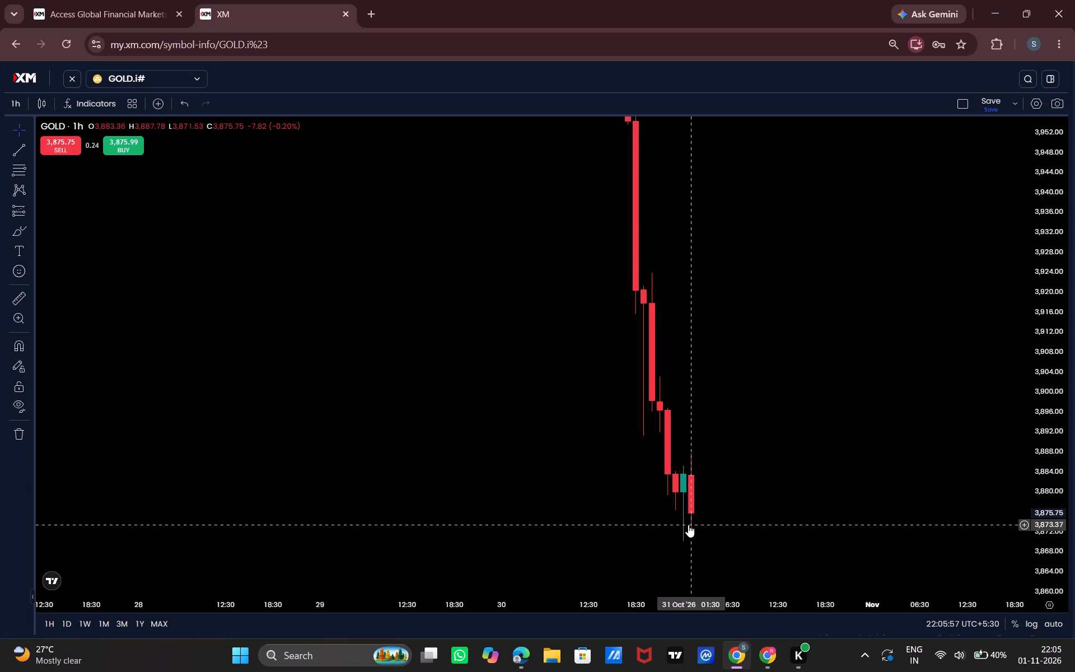
# Examine the final hourly candles of gold's sell-off from 30 October into 31 October on the 1-hour chart.
pyautogui.moveTo(640, 487); pyautogui.dragTo(614, 385)
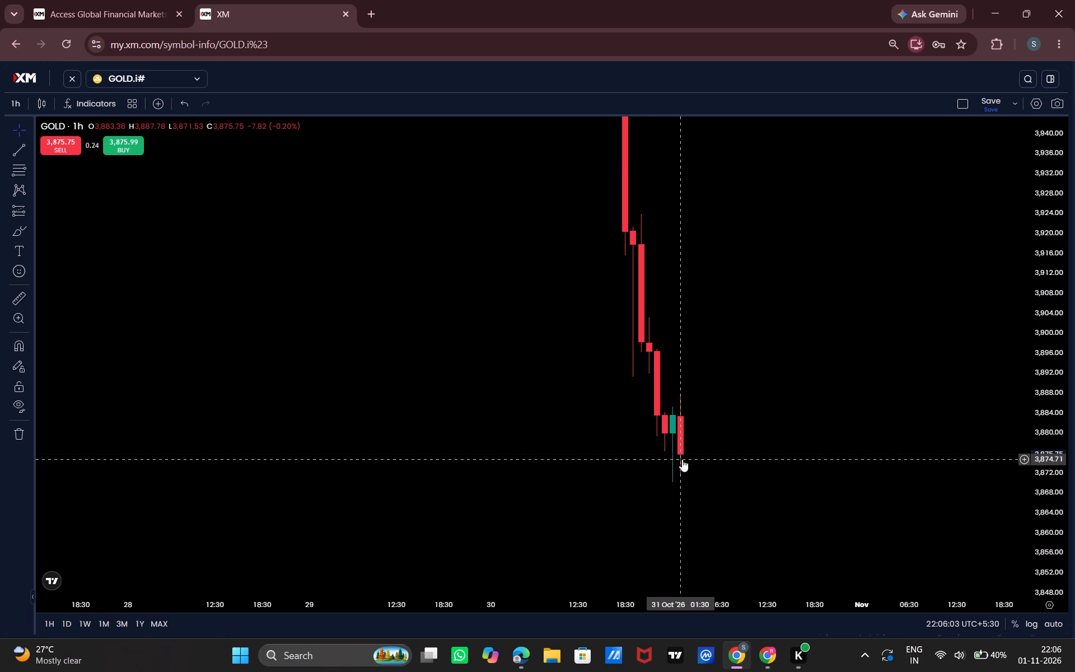
pyautogui.moveTo(682, 459); pyautogui.dragTo(644, 500)
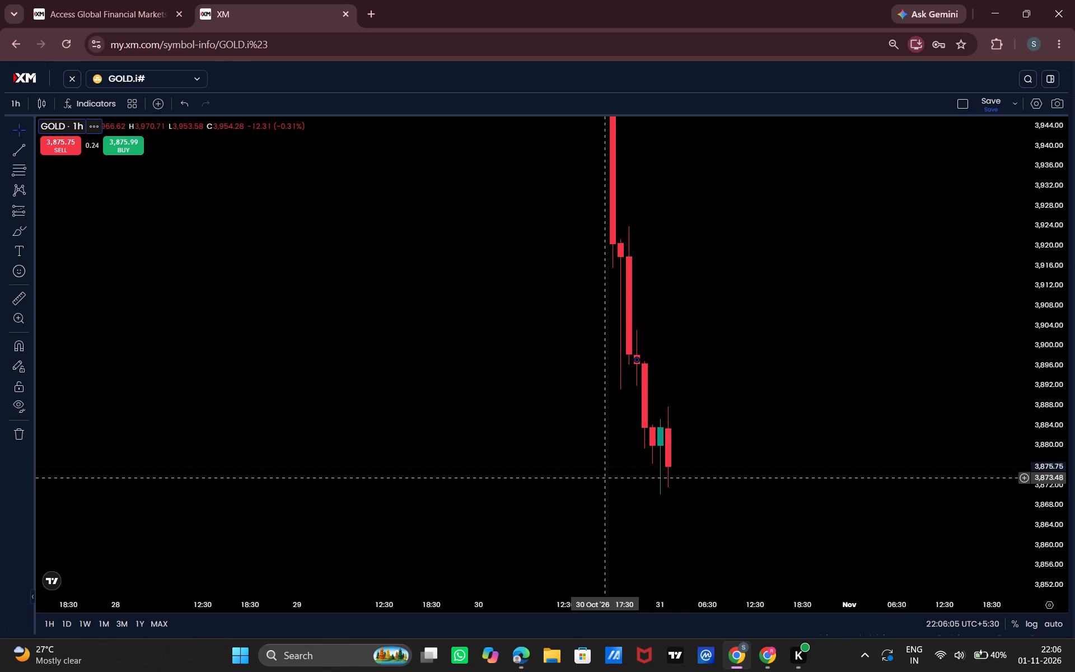
pyautogui.click(636, 361)
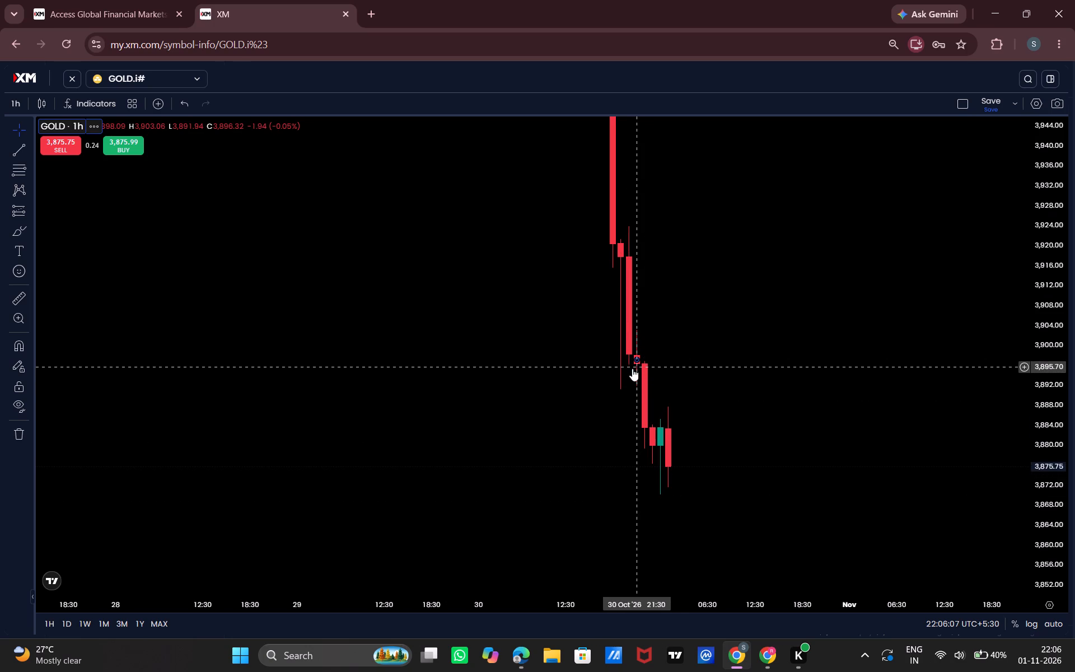
pyautogui.click(632, 368)
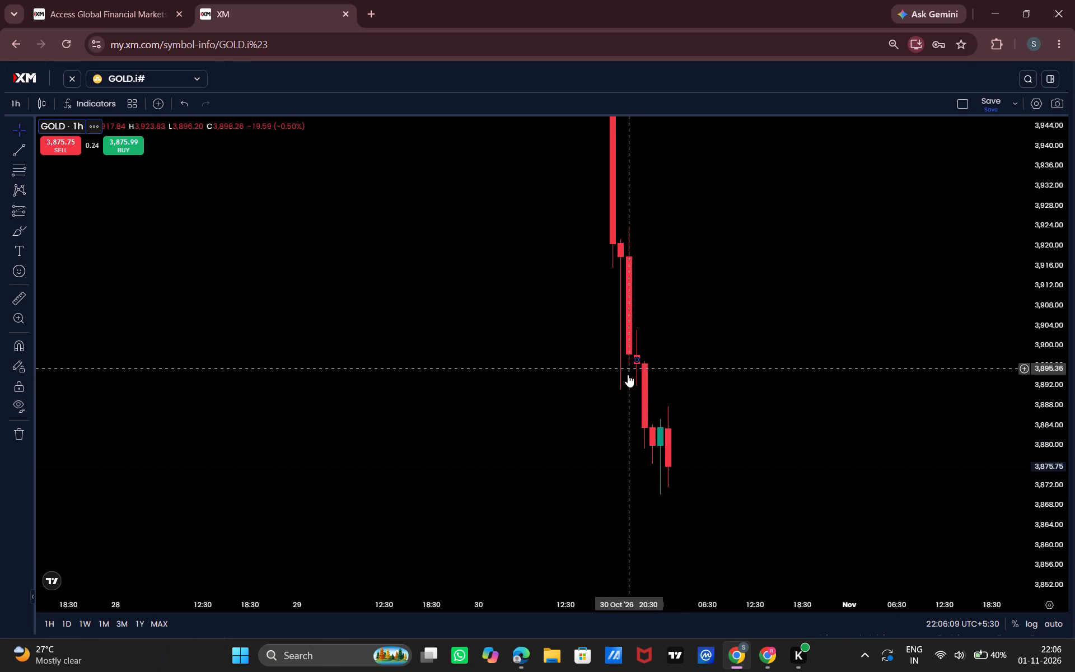
pyautogui.moveTo(623, 379); pyautogui.dragTo(601, 379)
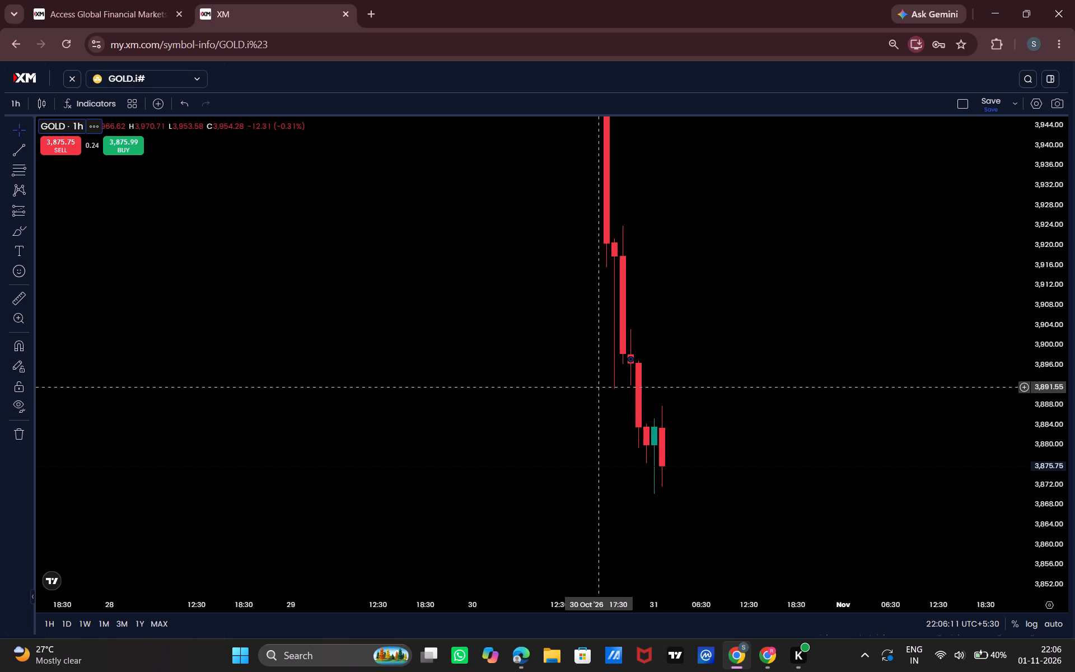
pyautogui.click(468, 371)
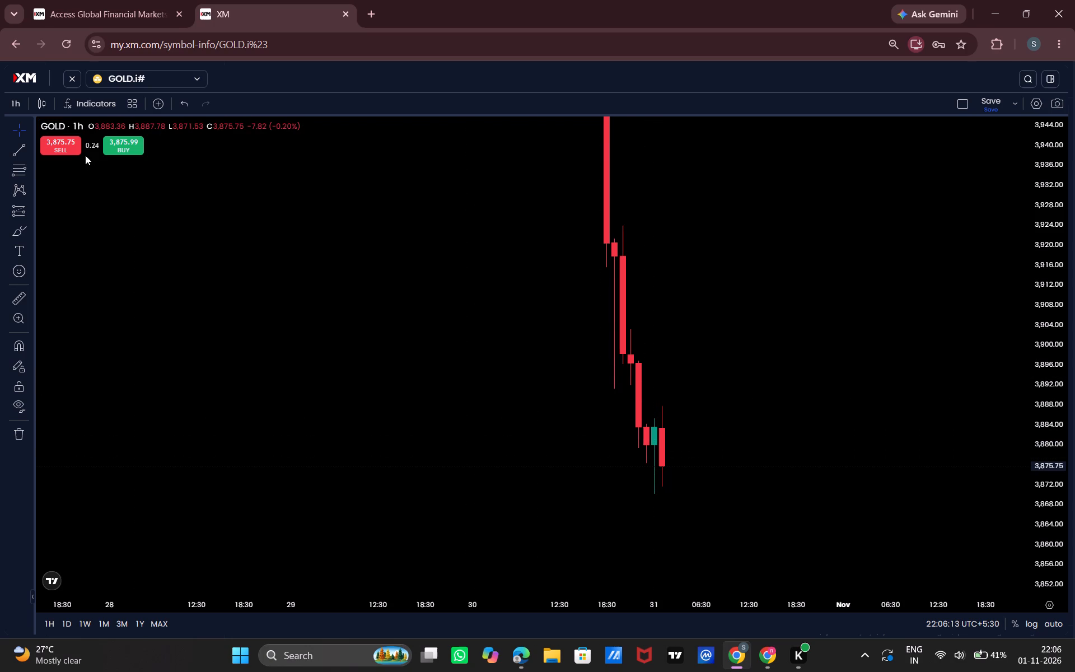
# Switch the gold chart to the 5-minute timeframe and examine the decline into the latest 31 October candles.
pyautogui.click(17, 106)
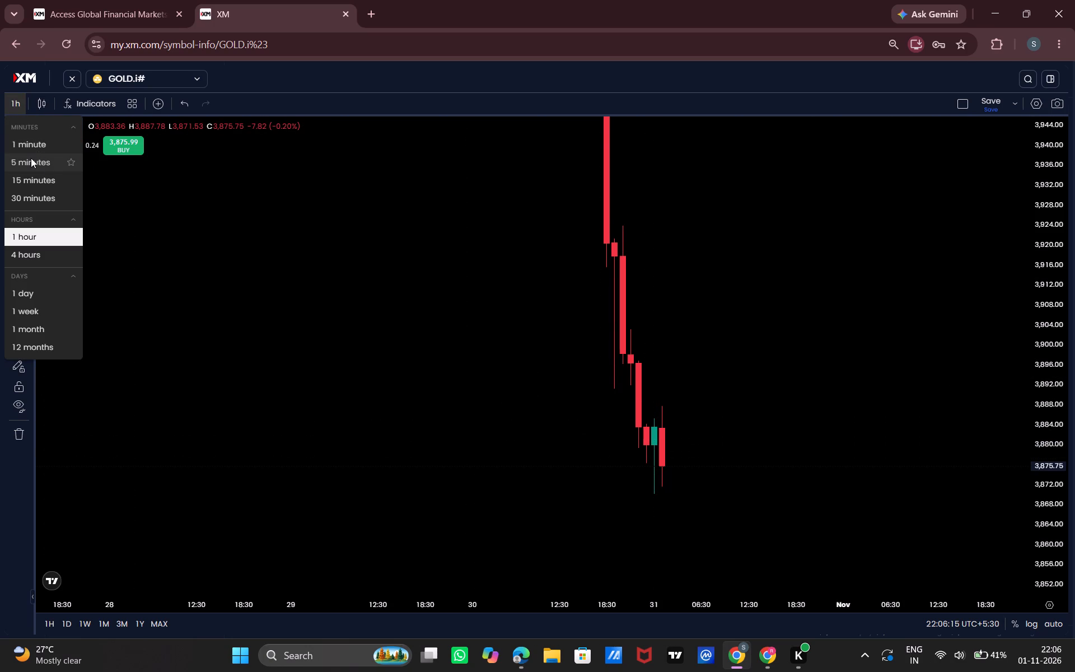
pyautogui.click(31, 158)
pyautogui.moveTo(430, 407); pyautogui.dragTo(223, 419)
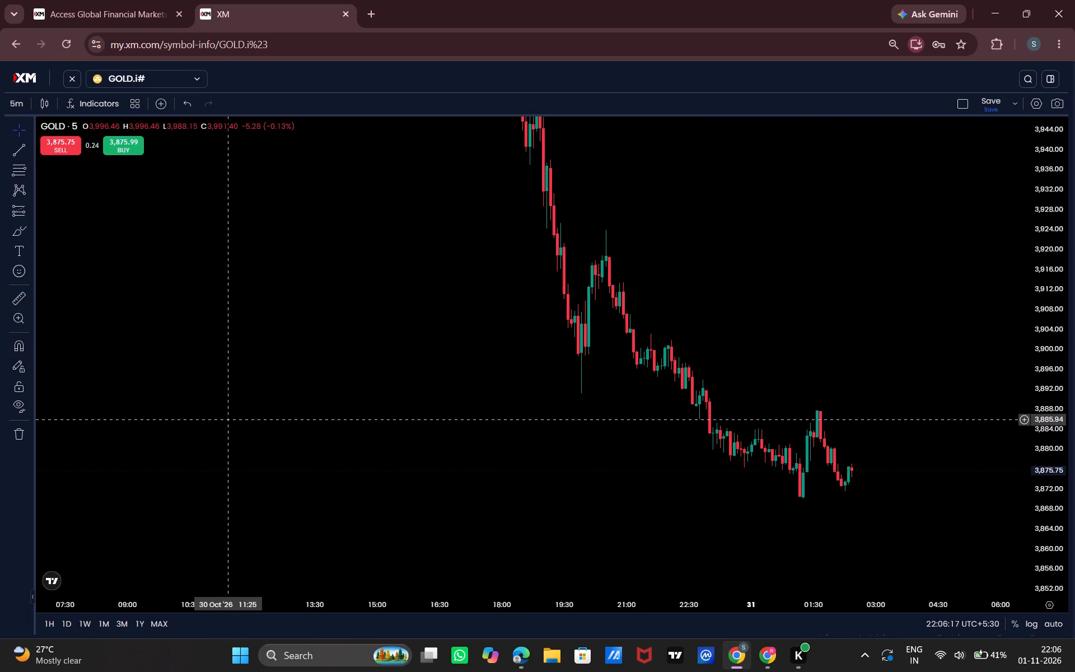
pyautogui.moveTo(223, 419); pyautogui.dragTo(222, 419)
pyautogui.moveTo(545, 395); pyautogui.dragTo(331, 404)
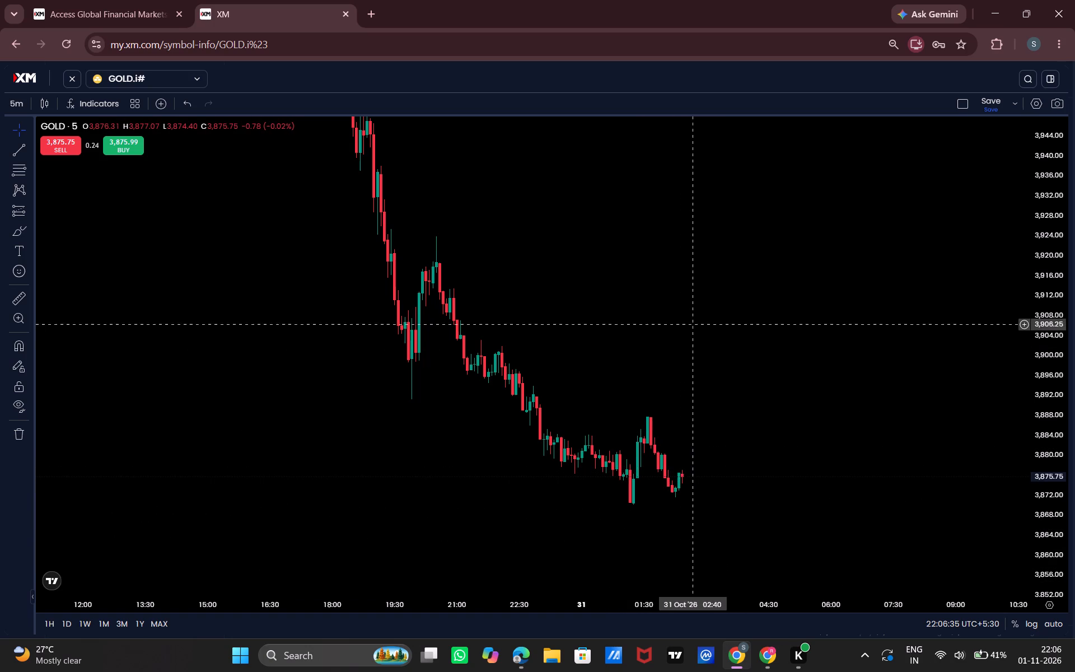
pyautogui.moveTo(670, 260); pyautogui.dragTo(637, 239)
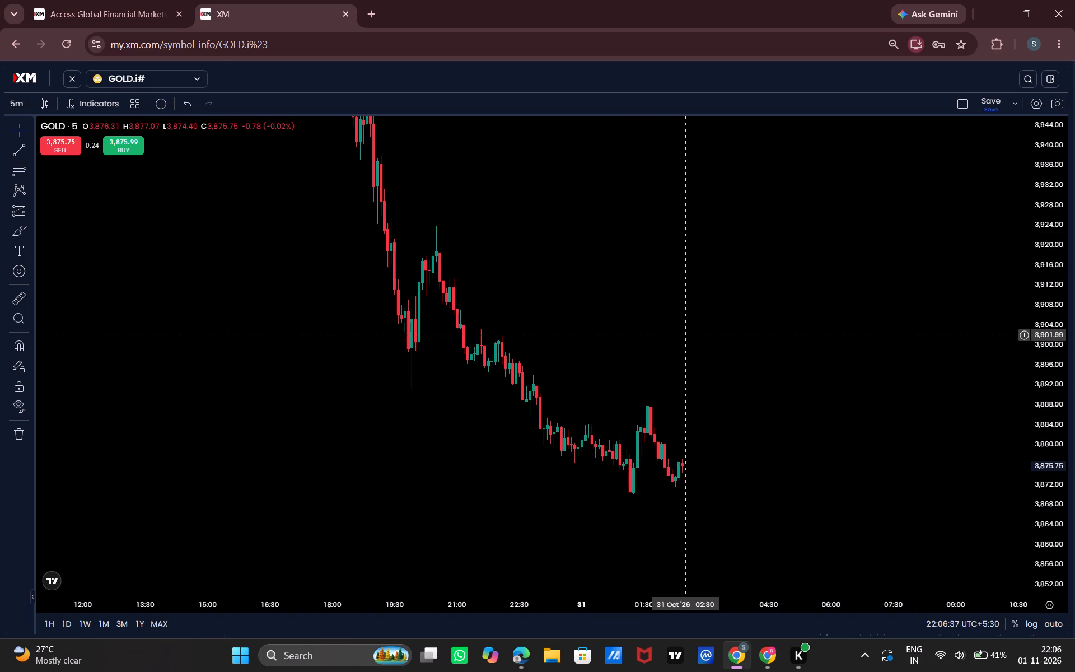
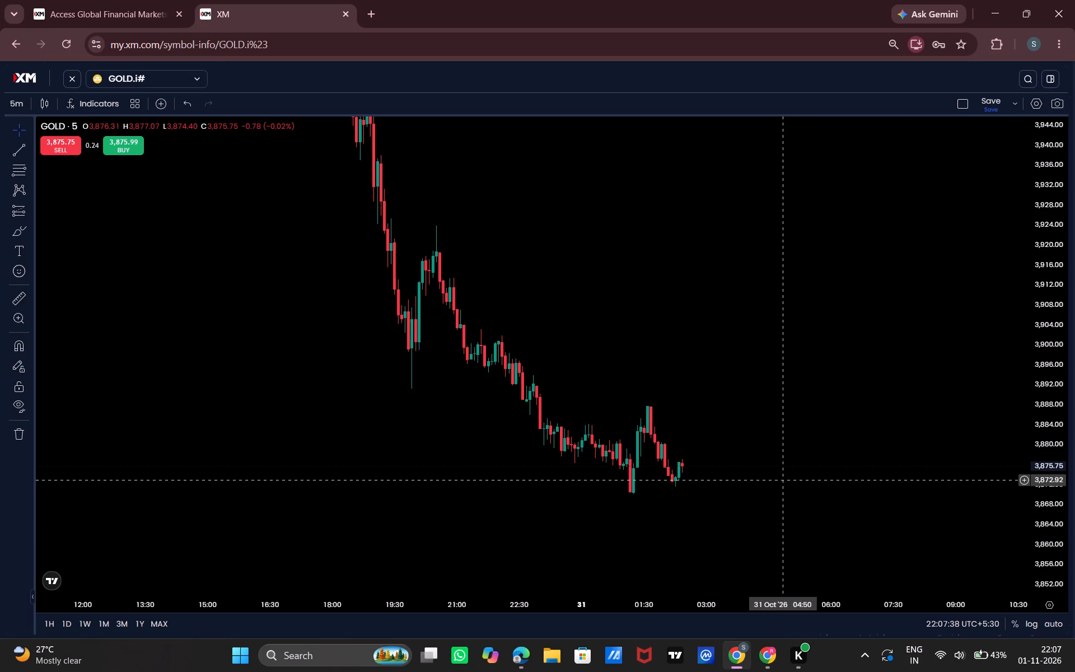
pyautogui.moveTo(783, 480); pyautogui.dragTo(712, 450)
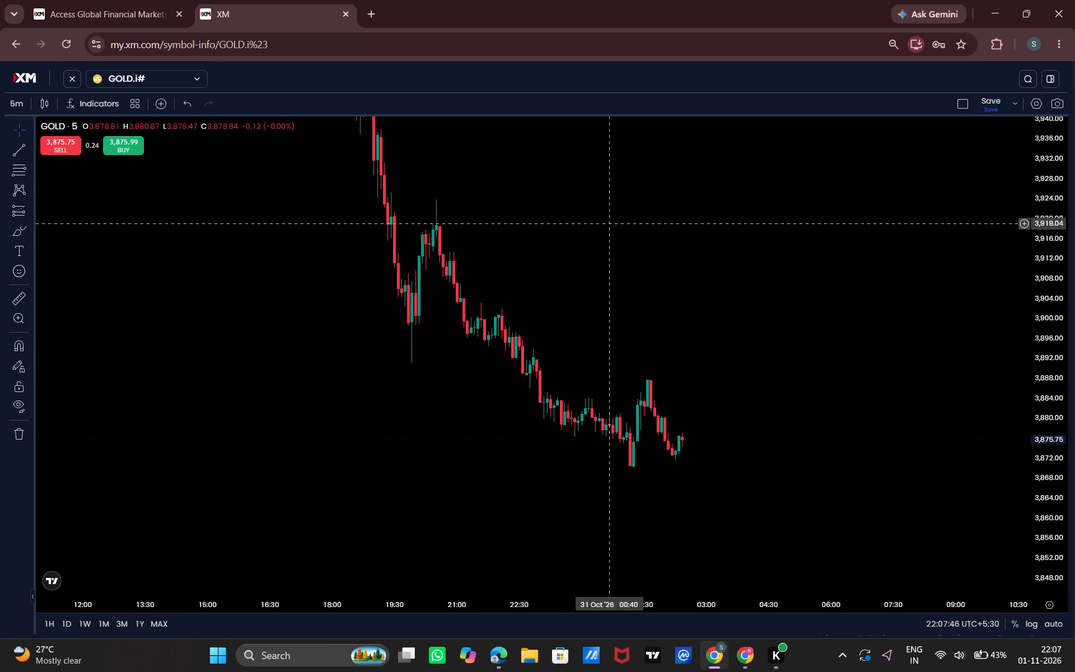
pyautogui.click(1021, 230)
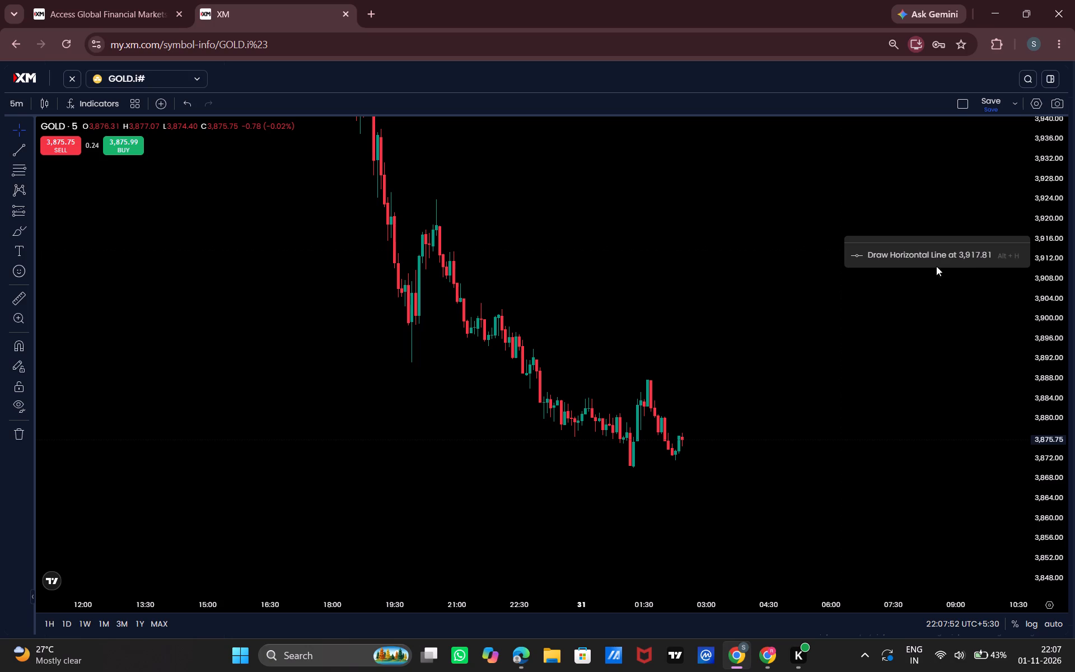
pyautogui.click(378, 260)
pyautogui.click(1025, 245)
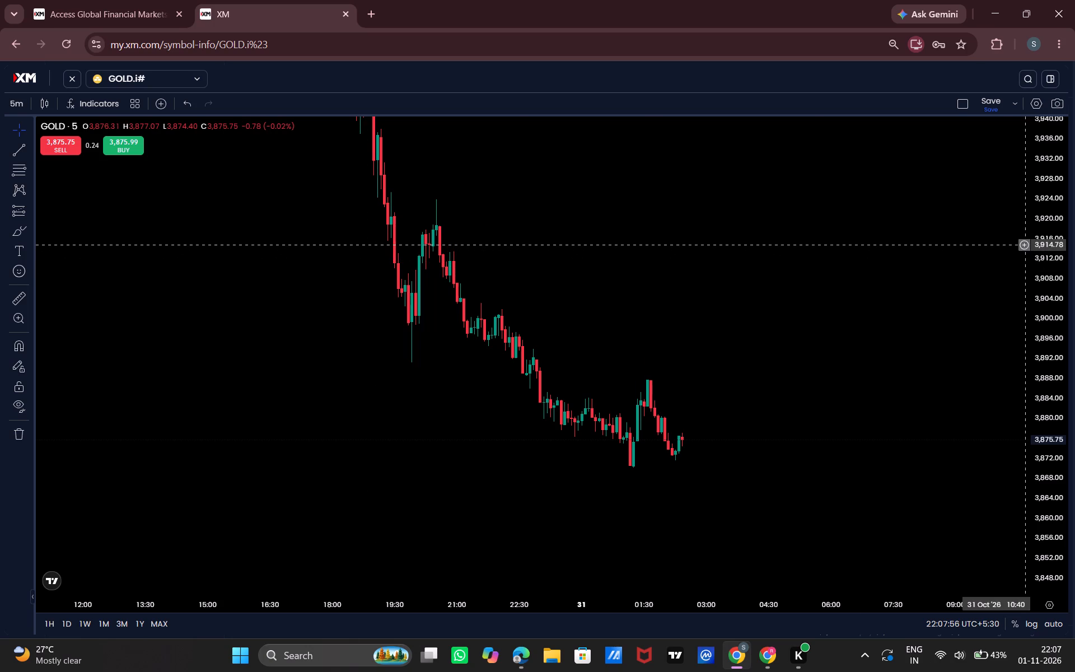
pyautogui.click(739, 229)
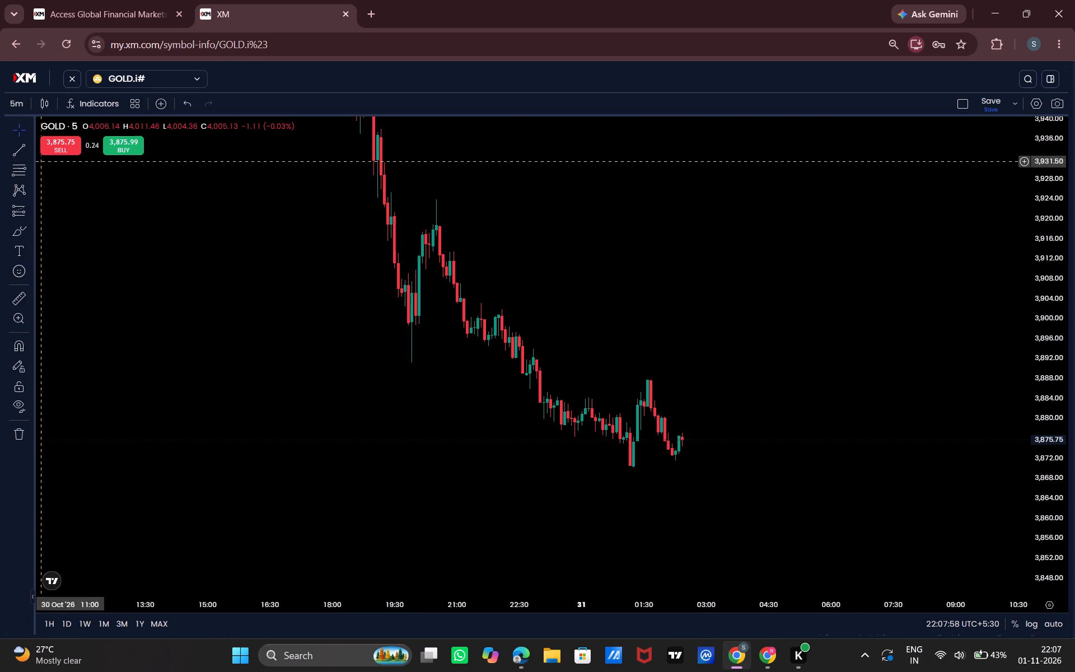
# Open gold's order panel from the sell quote to check trading availability.
pyautogui.click(57, 144)
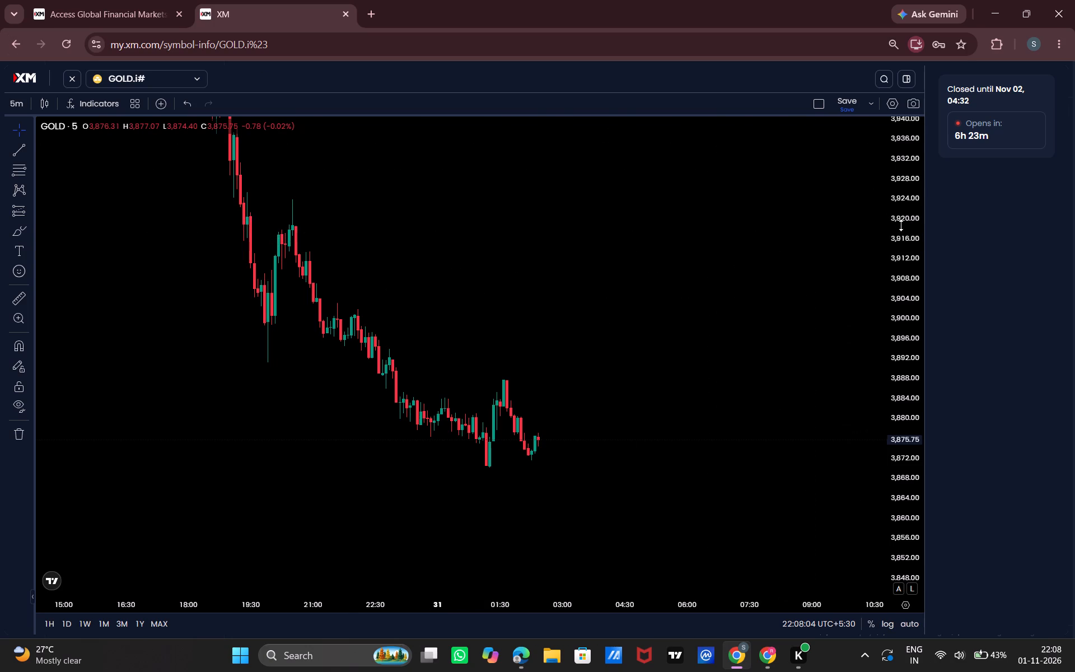
pyautogui.click(882, 232)
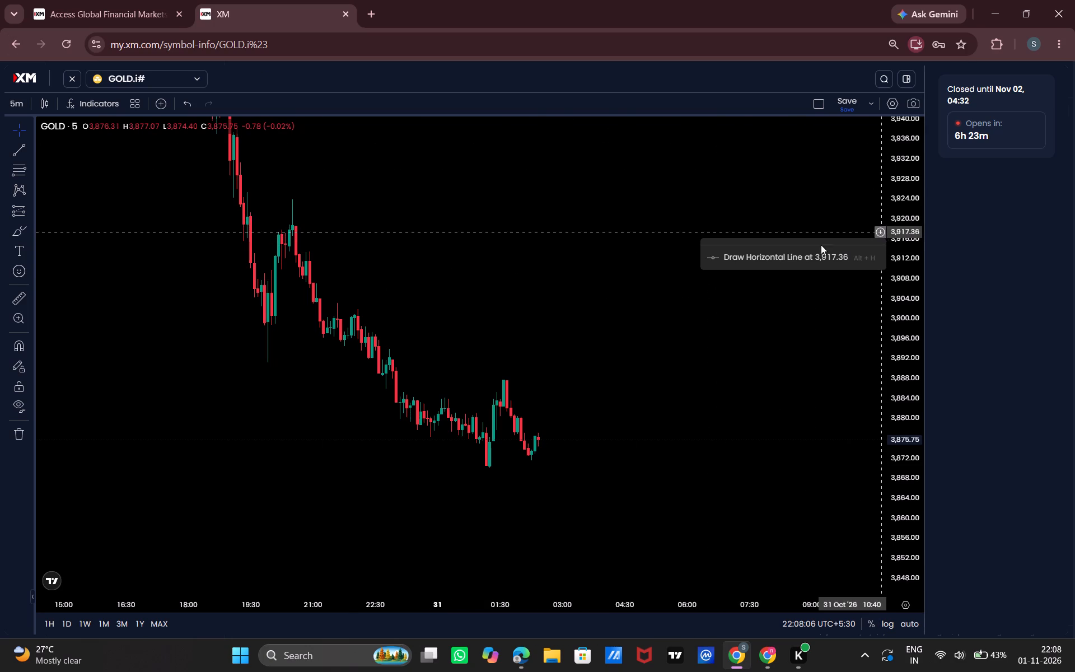
pyautogui.click(807, 282)
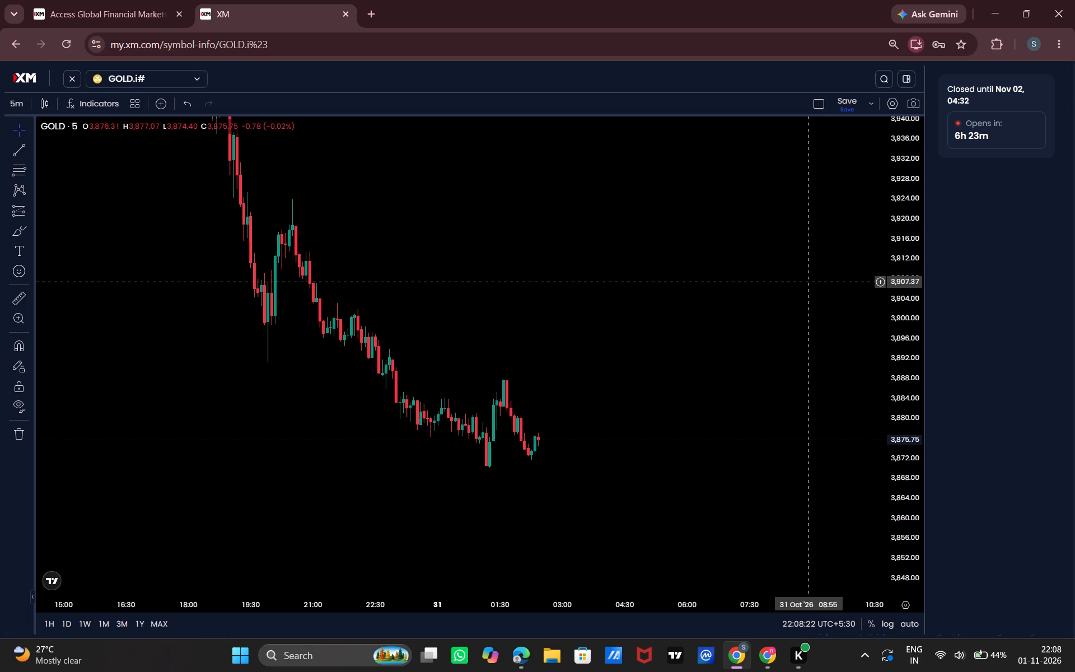
# Examine gold's early 31 October low, bounce and latest candles on the 5-minute chart.
pyautogui.moveTo(709, 304); pyautogui.dragTo(806, 338)
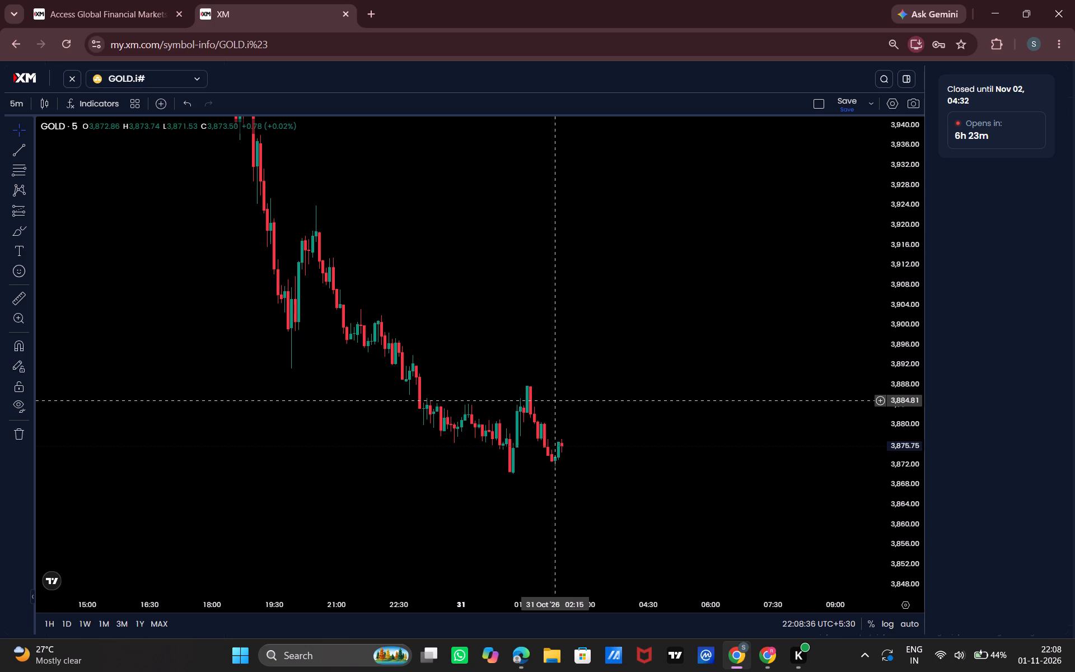
pyautogui.moveTo(584, 384); pyautogui.dragTo(587, 365)
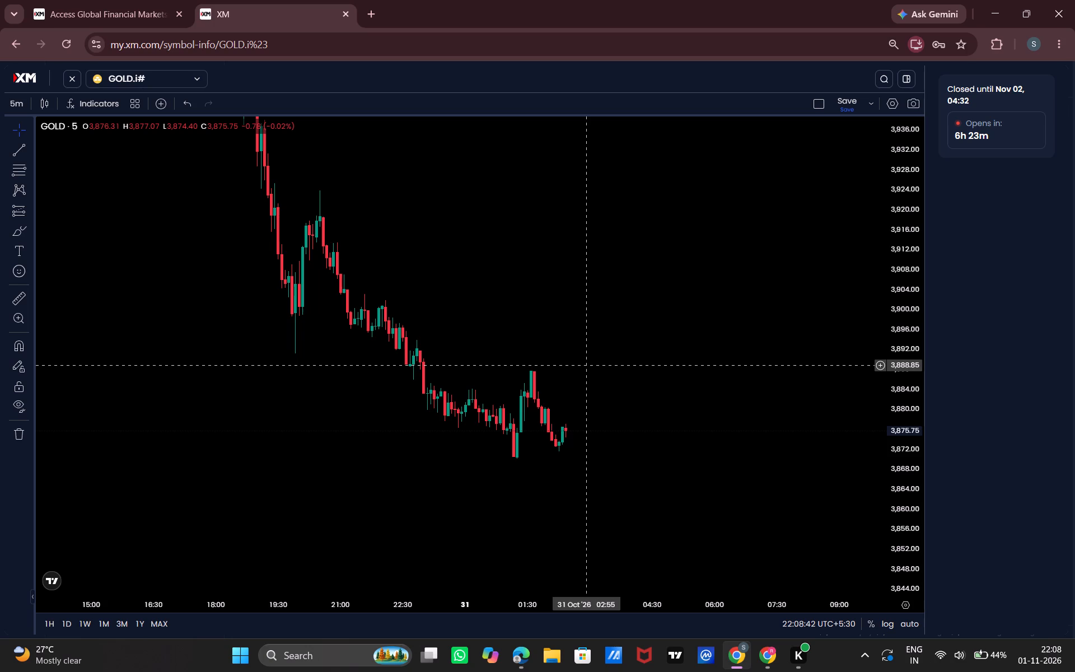
pyautogui.moveTo(577, 354); pyautogui.dragTo(696, 319)
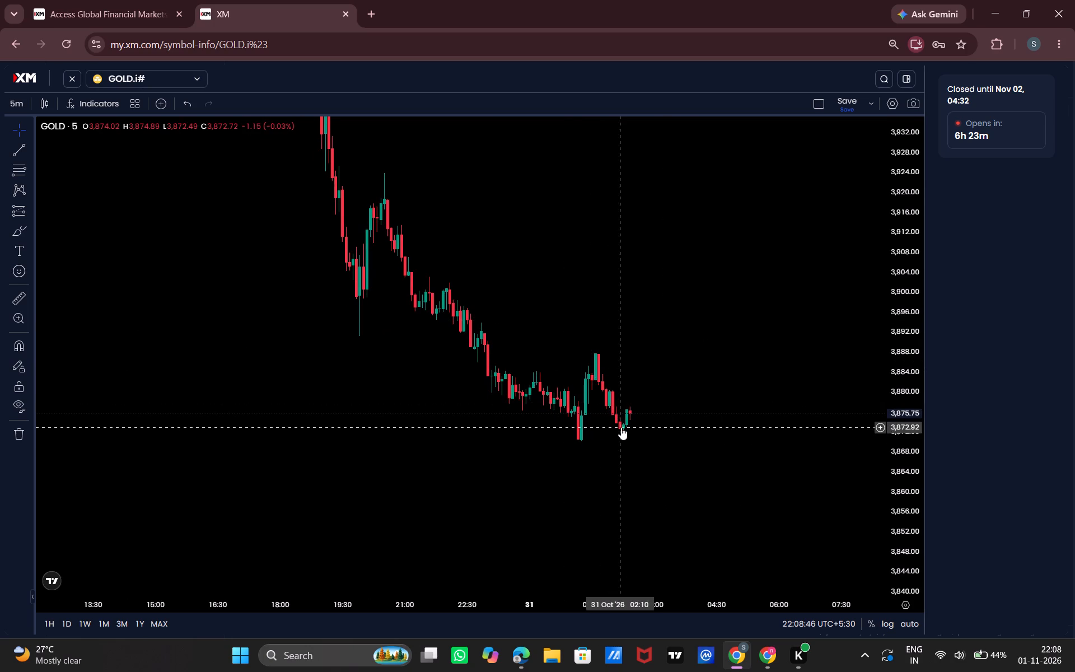
pyautogui.moveTo(621, 427); pyautogui.dragTo(591, 431)
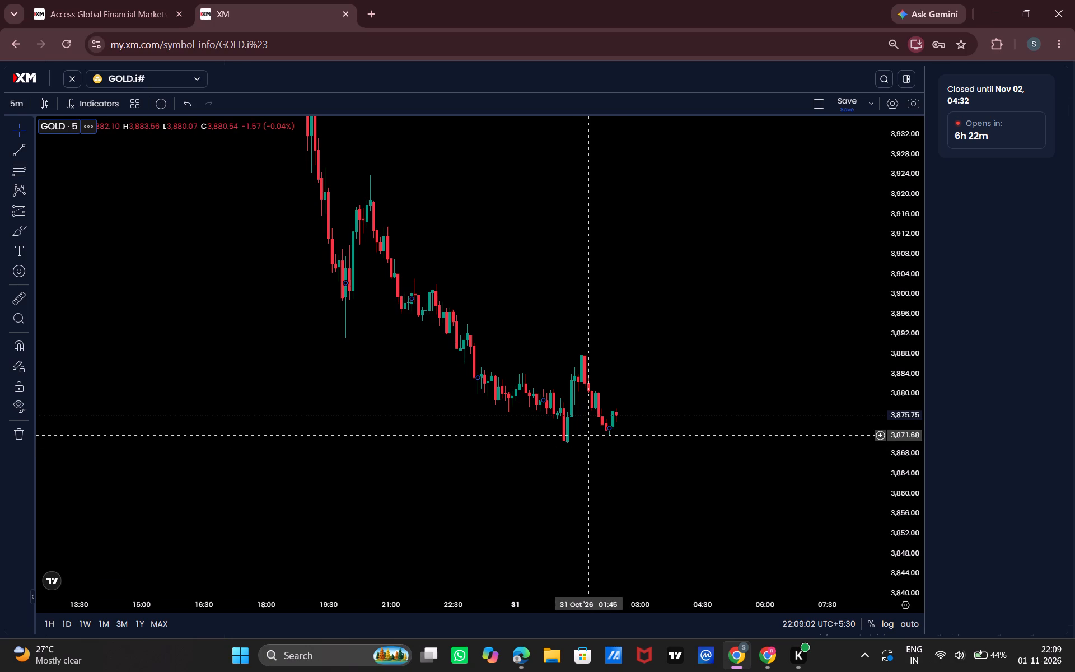
pyautogui.moveTo(588, 435); pyautogui.dragTo(551, 464)
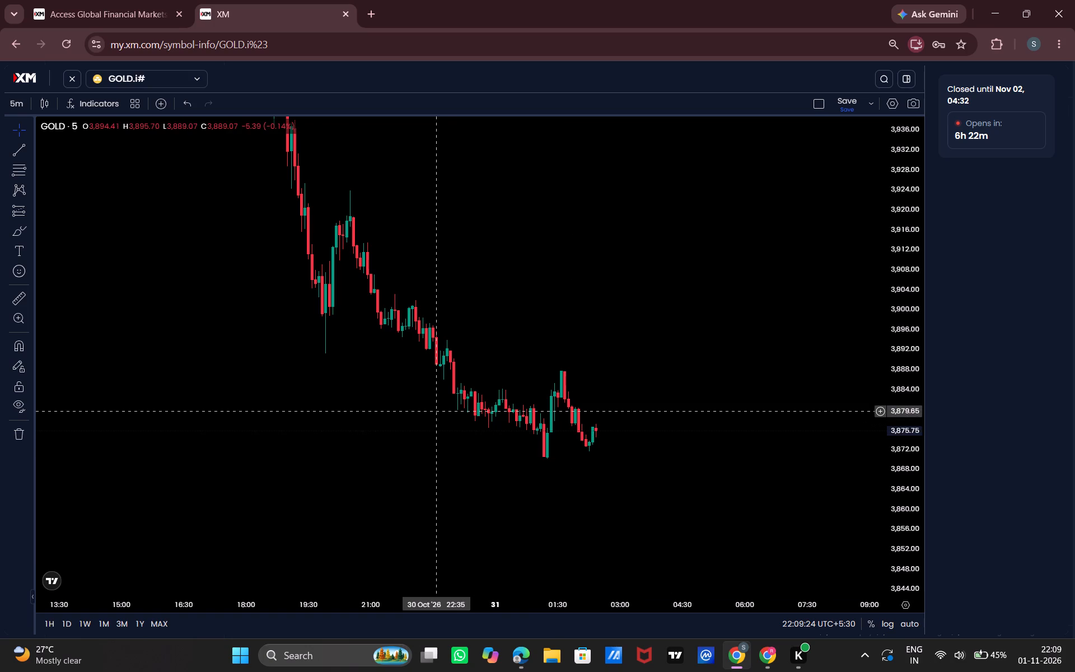
# Examine gold's steep 30 October evening drop and the rebound peak around 20:25 to 20:35 on the 5-minute chart.
pyautogui.moveTo(328, 333); pyautogui.dragTo(319, 369)
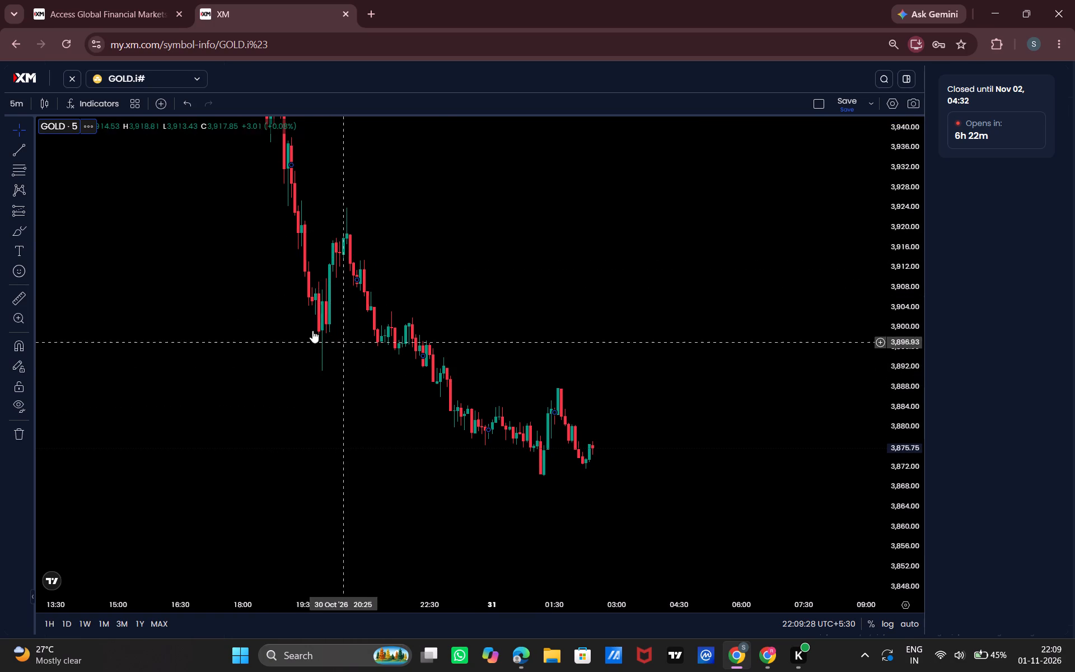
pyautogui.moveTo(315, 345); pyautogui.dragTo(281, 477)
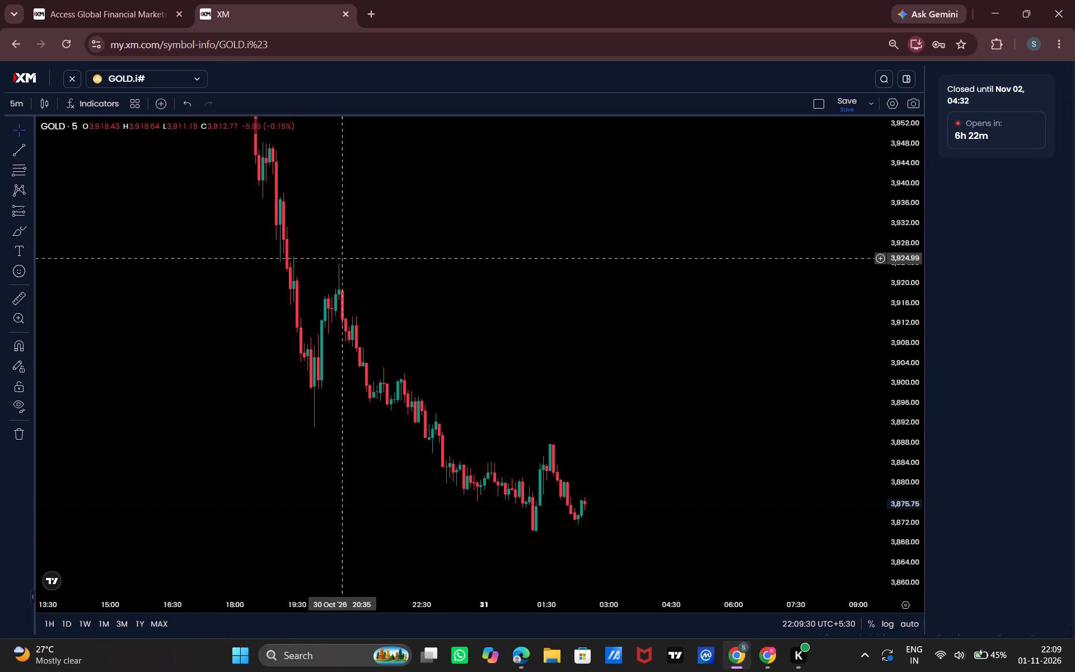
pyautogui.moveTo(300, 274); pyautogui.dragTo(301, 289)
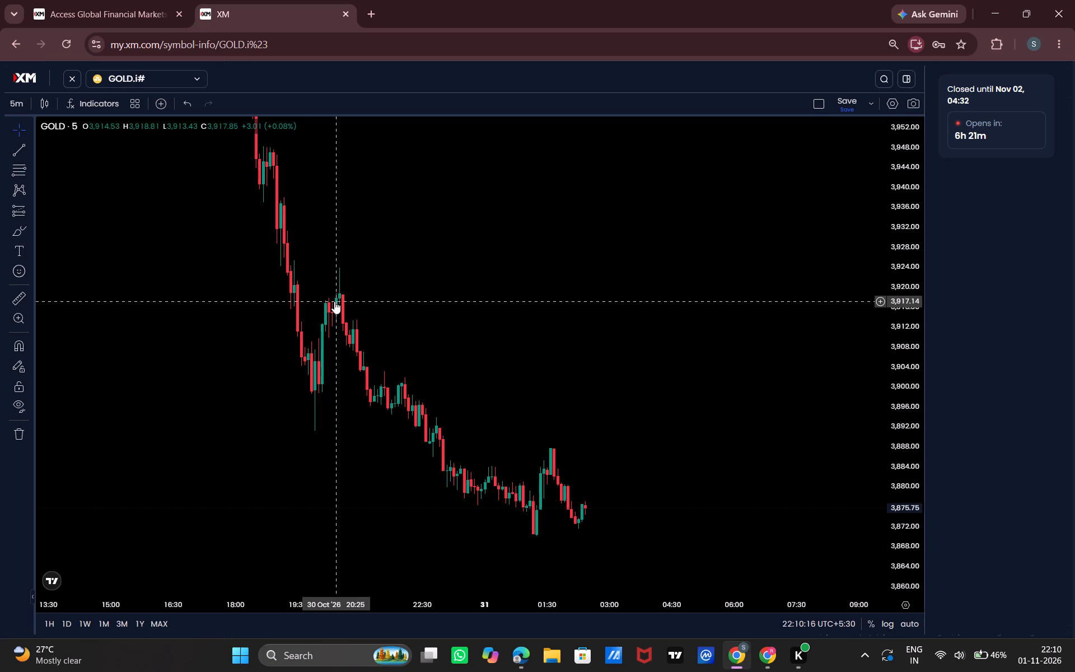
pyautogui.moveTo(336, 296); pyautogui.dragTo(309, 352)
pyautogui.moveTo(329, 340); pyautogui.dragTo(412, 306)
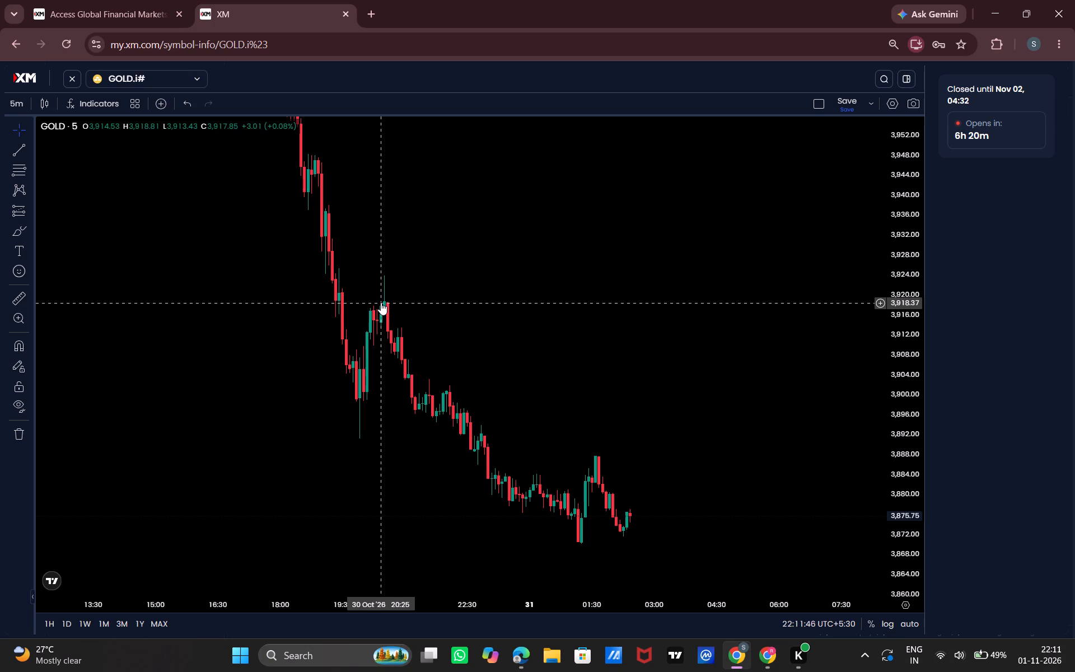
pyautogui.moveTo(391, 304); pyautogui.dragTo(341, 294)
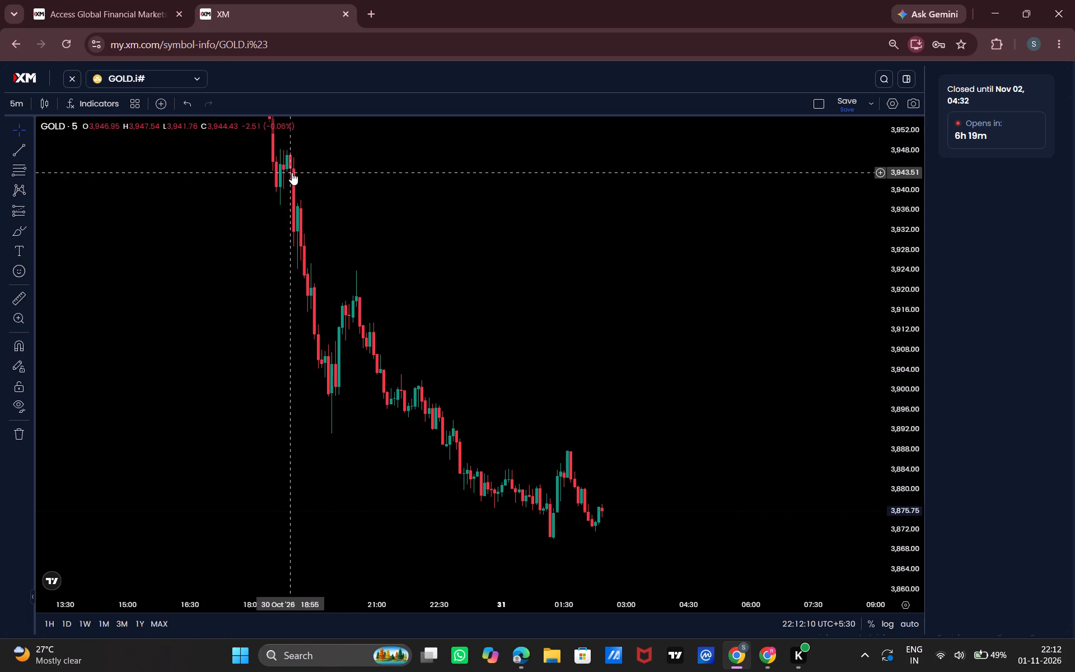
pyautogui.moveTo(292, 172); pyautogui.dragTo(399, 452)
pyautogui.moveTo(345, 414); pyautogui.dragTo(294, 214)
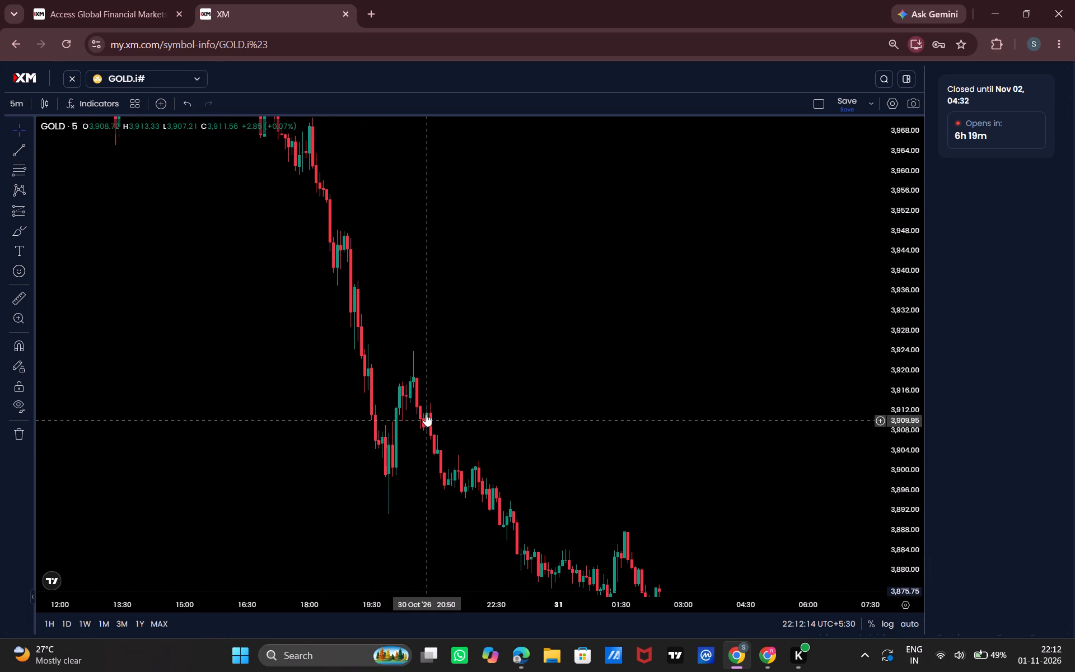
pyautogui.moveTo(400, 409); pyautogui.dragTo(358, 419)
pyautogui.moveTo(358, 419); pyautogui.dragTo(416, 540)
pyautogui.moveTo(382, 500); pyautogui.dragTo(354, 398)
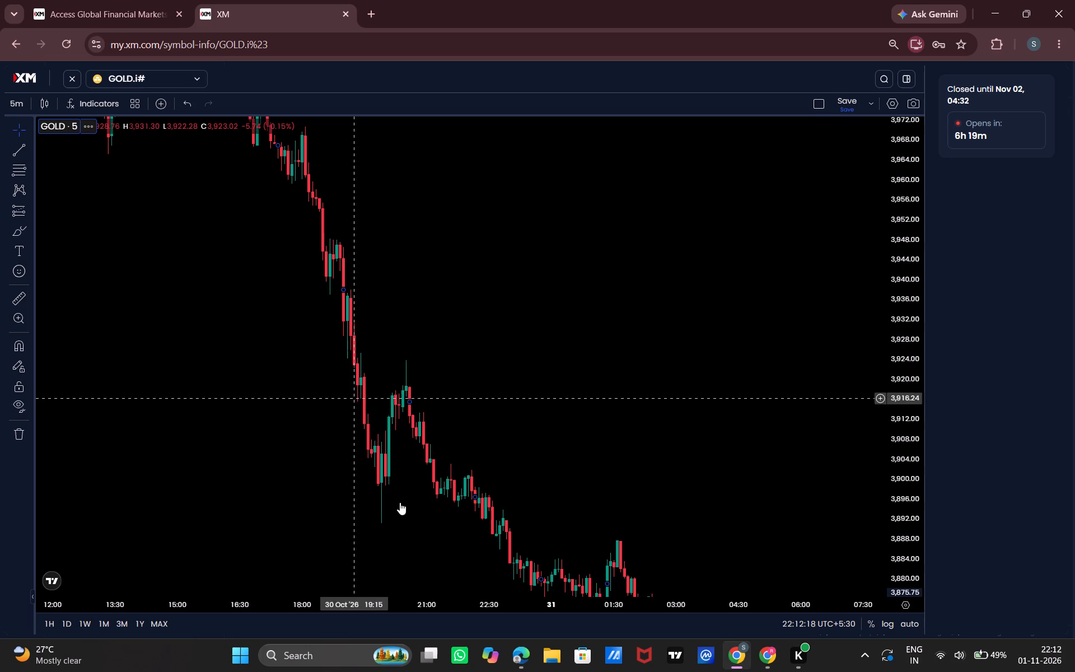
pyautogui.moveTo(387, 396); pyautogui.dragTo(350, 404)
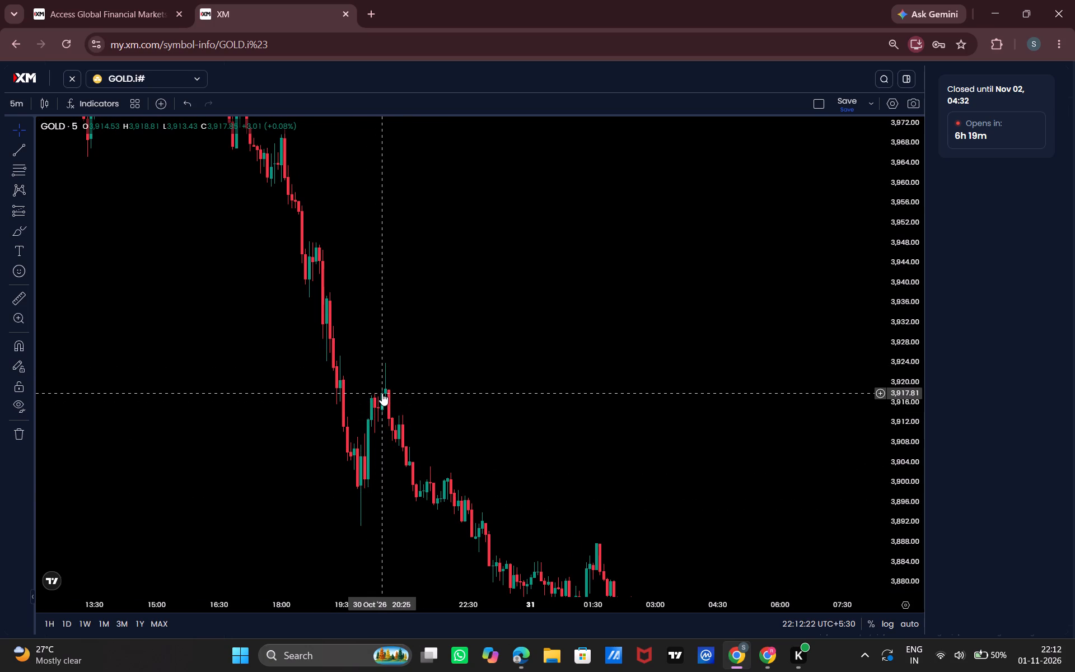
pyautogui.moveTo(382, 393); pyautogui.dragTo(328, 394)
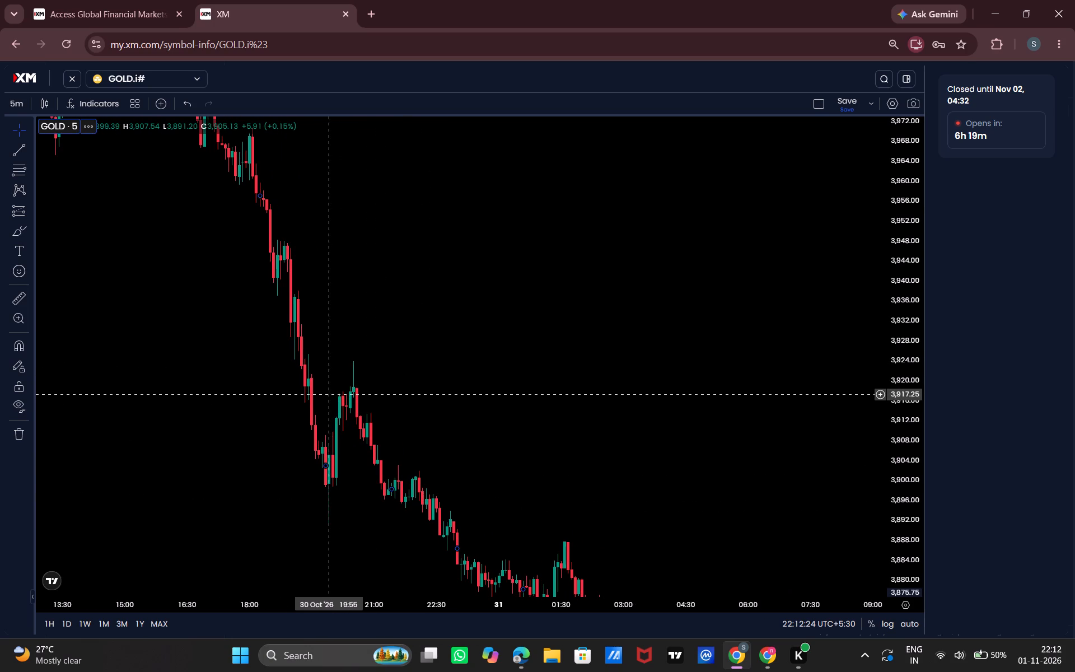
pyautogui.moveTo(344, 490); pyautogui.dragTo(373, 512)
pyautogui.moveTo(321, 357); pyautogui.dragTo(337, 379)
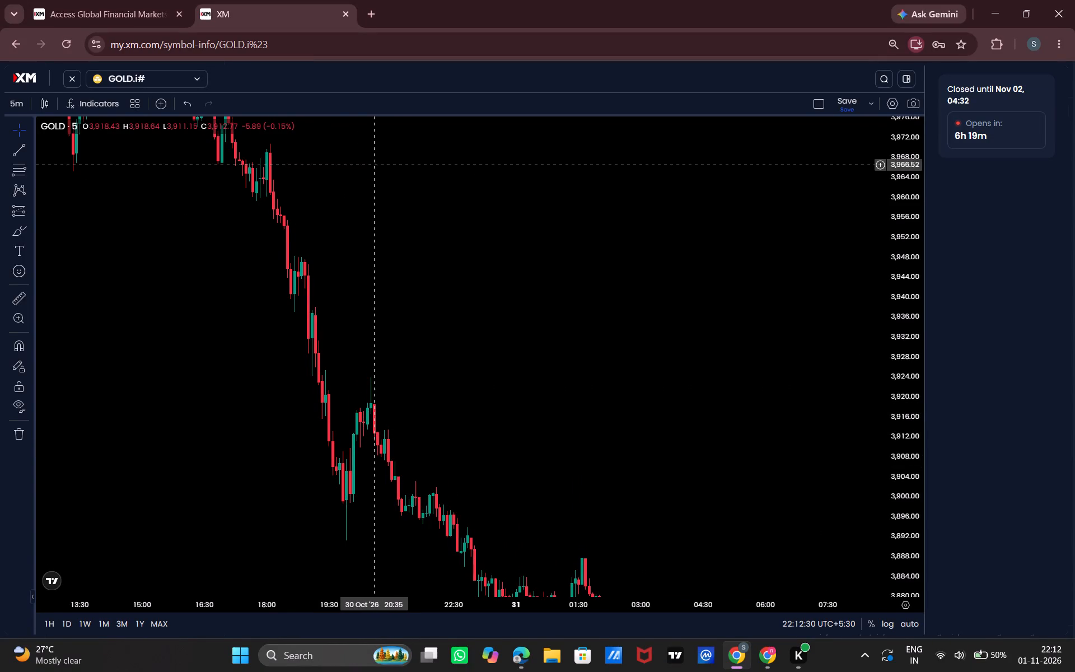
# Examine gold's decline from the 30 October rebound peak down to the latest 31 October candles.
pyautogui.moveTo(371, 396); pyautogui.dragTo(328, 285)
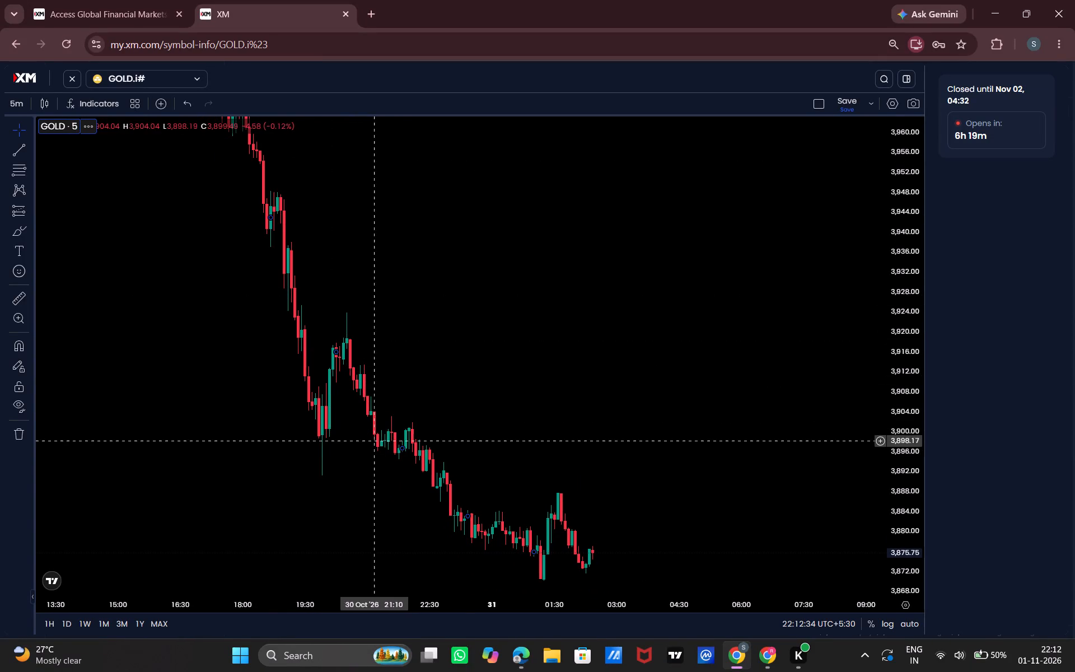
pyautogui.moveTo(432, 502); pyautogui.dragTo(380, 424)
pyautogui.moveTo(501, 380); pyautogui.dragTo(585, 207)
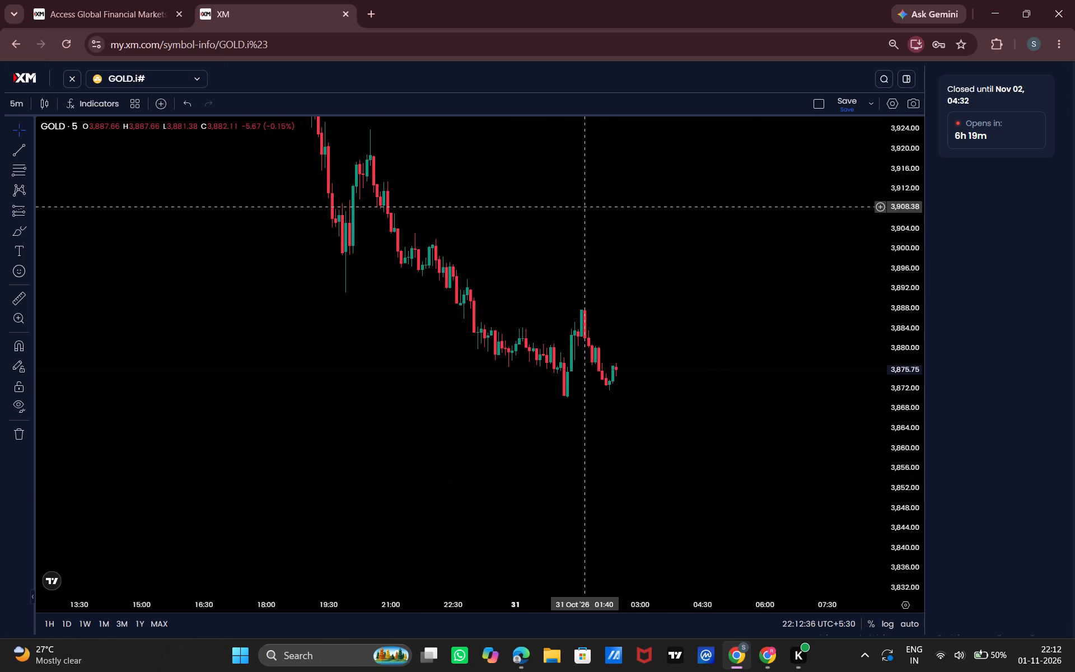
pyautogui.moveTo(718, 311); pyautogui.dragTo(677, 340)
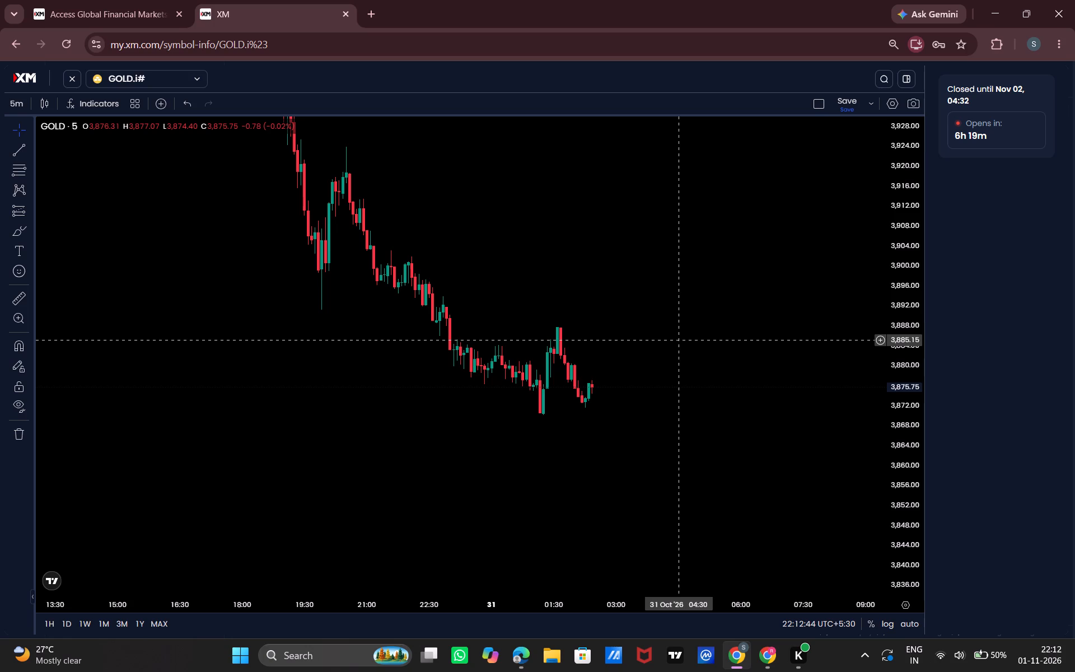
pyautogui.moveTo(810, 291); pyautogui.dragTo(772, 300)
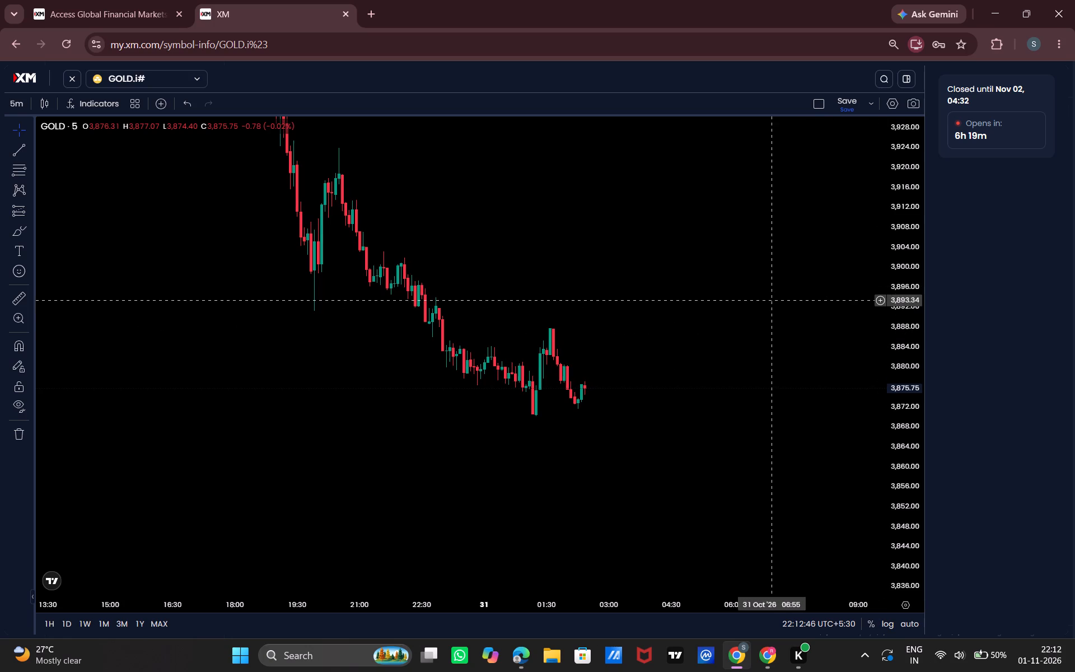
# Hide the order side panel beside the gold chart.
pyautogui.click(905, 79)
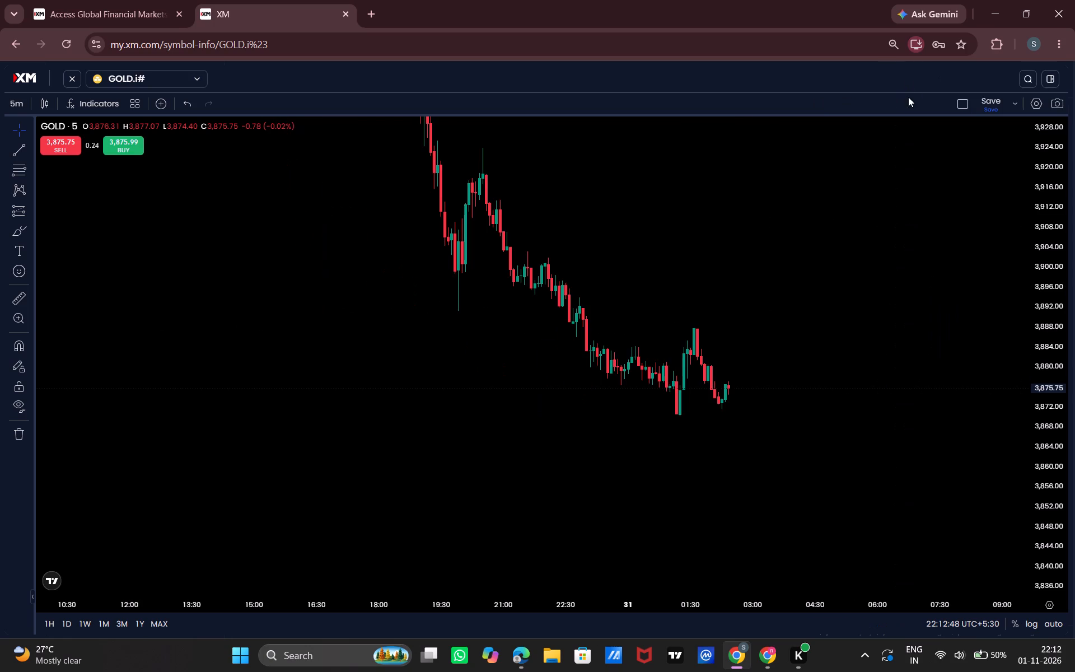
pyautogui.click(1049, 73)
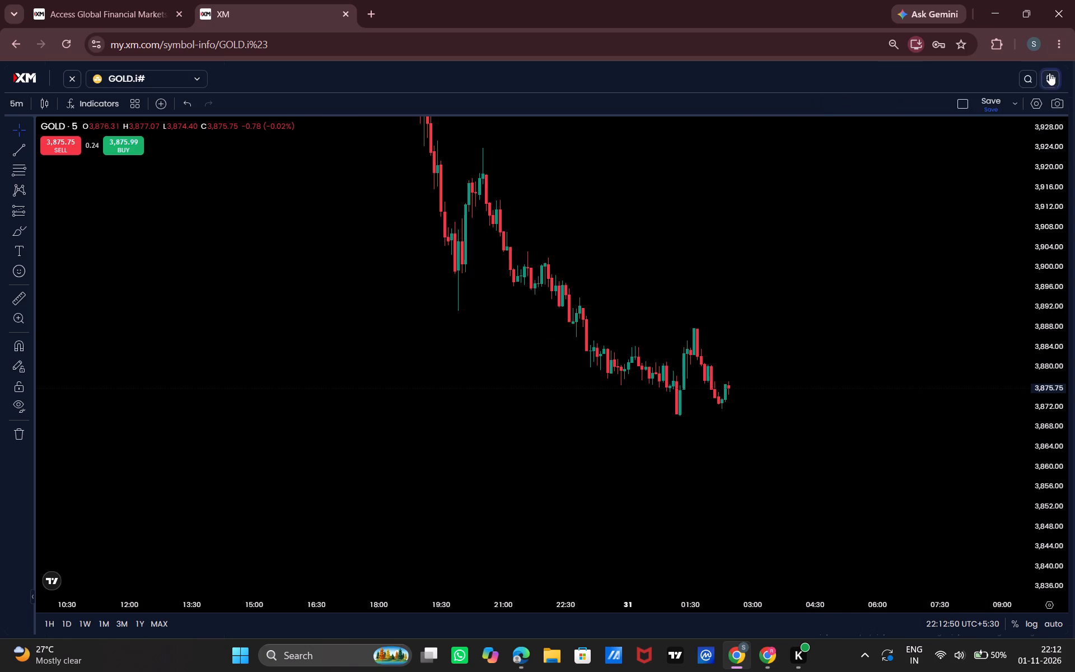
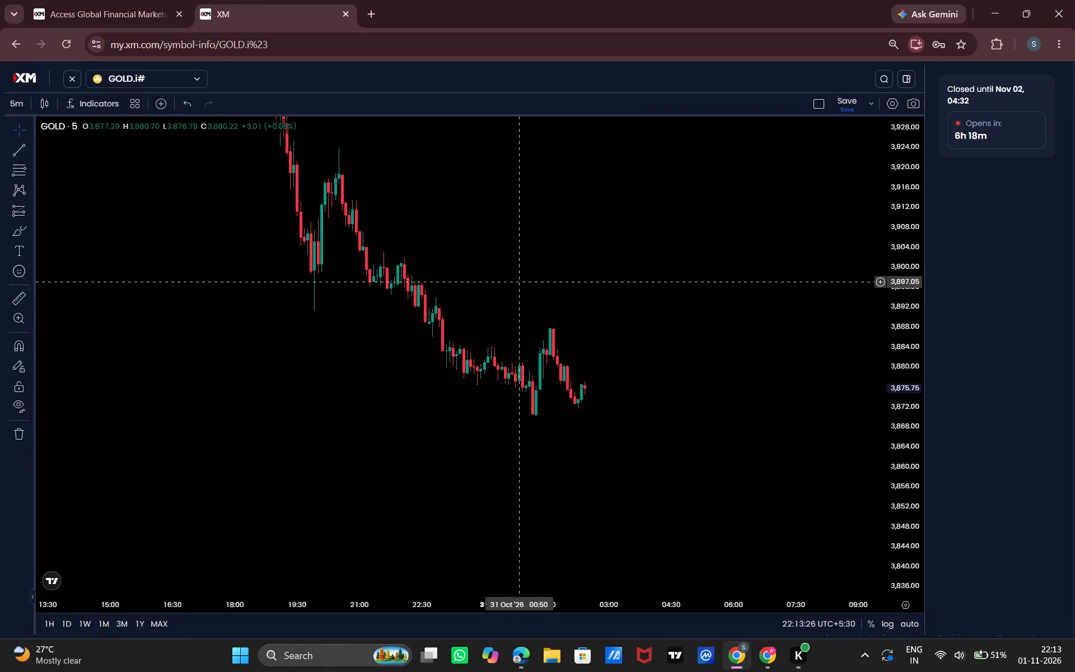
# Examine gold's late 30 October decline, the 31 October low around 01:10 and the candles after it on the 5-minute chart.
pyautogui.moveTo(519, 282); pyautogui.dragTo(586, 284)
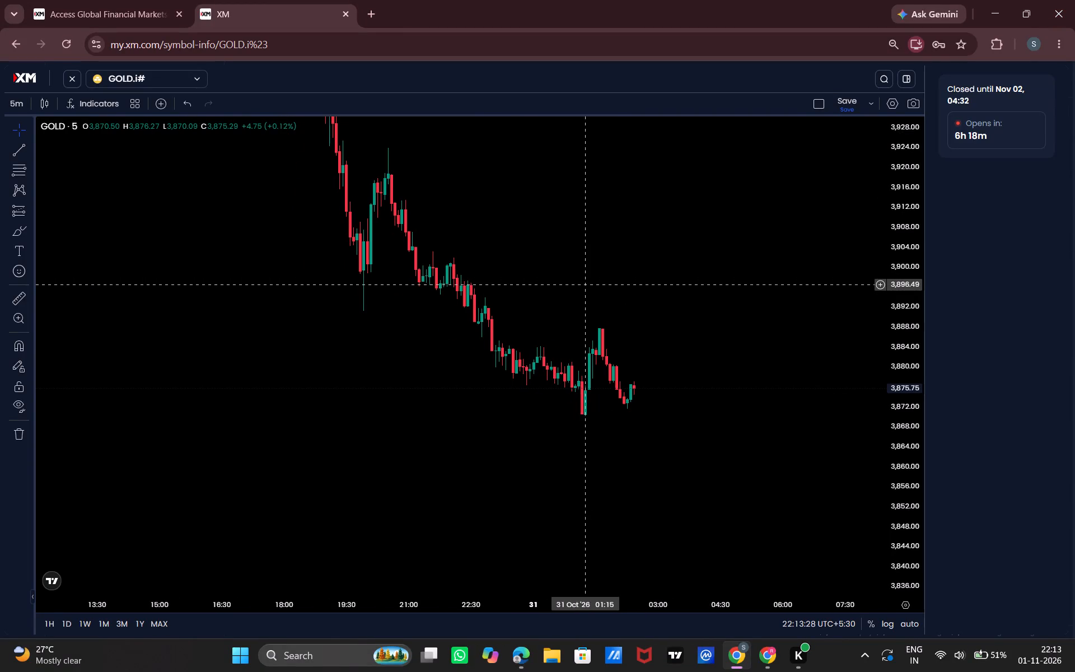
pyautogui.moveTo(497, 274); pyautogui.dragTo(415, 310)
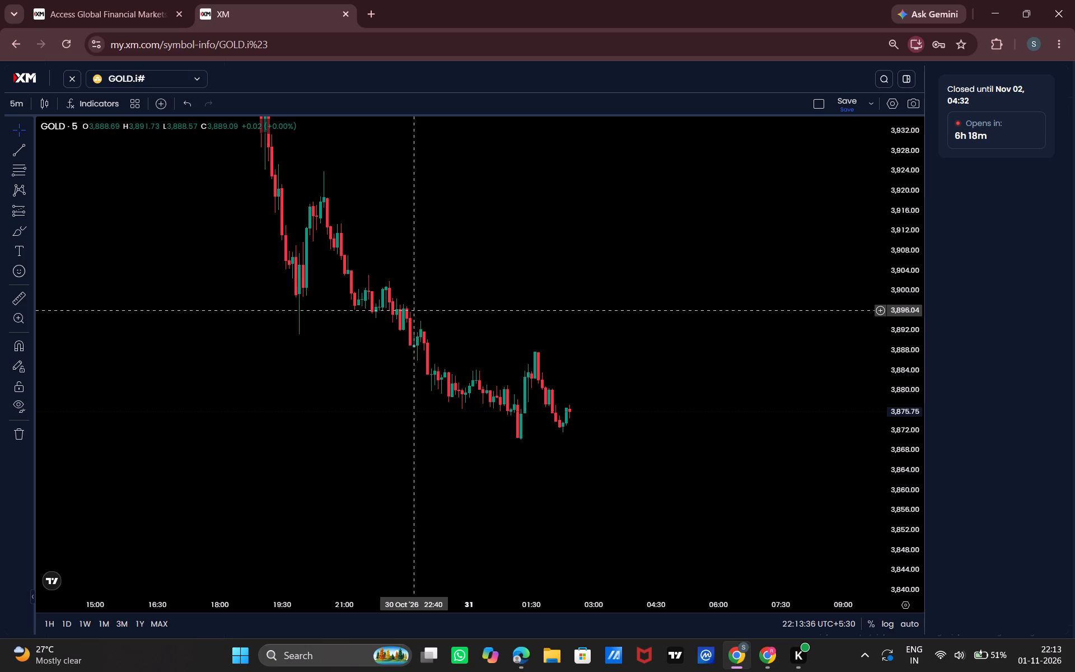
pyautogui.moveTo(371, 321); pyautogui.dragTo(445, 301)
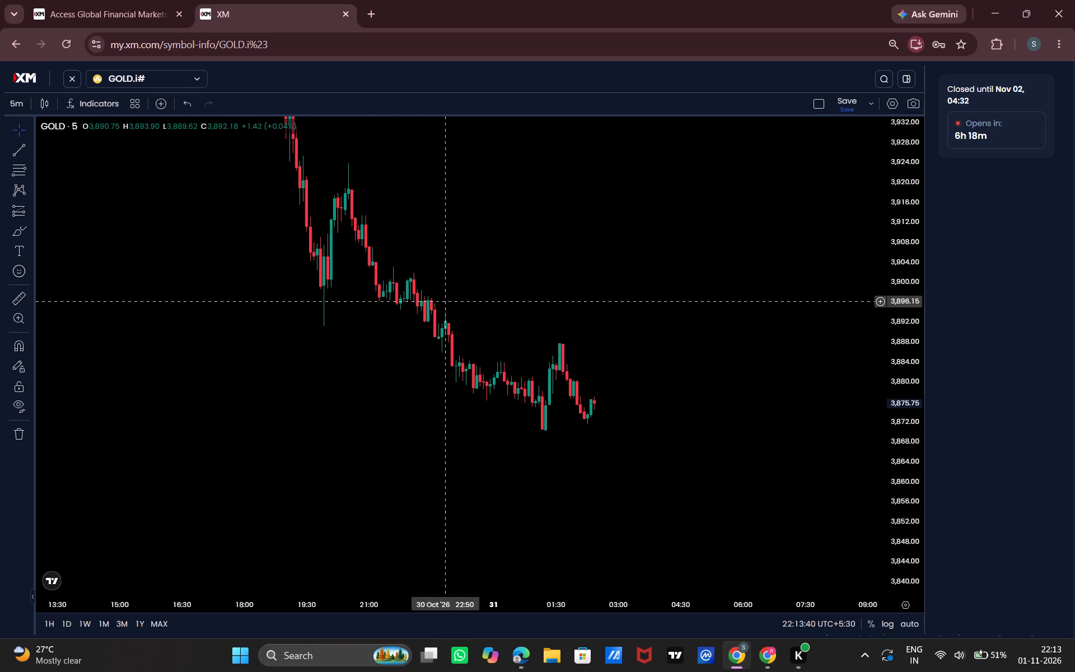
pyautogui.moveTo(458, 329); pyautogui.dragTo(457, 351)
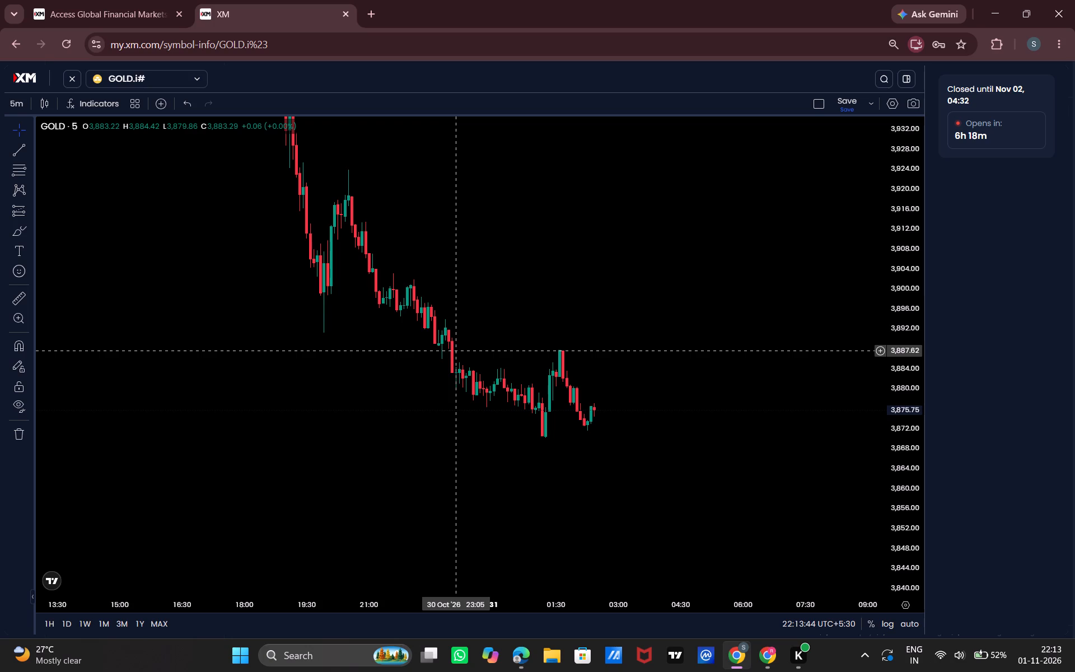
pyautogui.moveTo(582, 313); pyautogui.dragTo(557, 323)
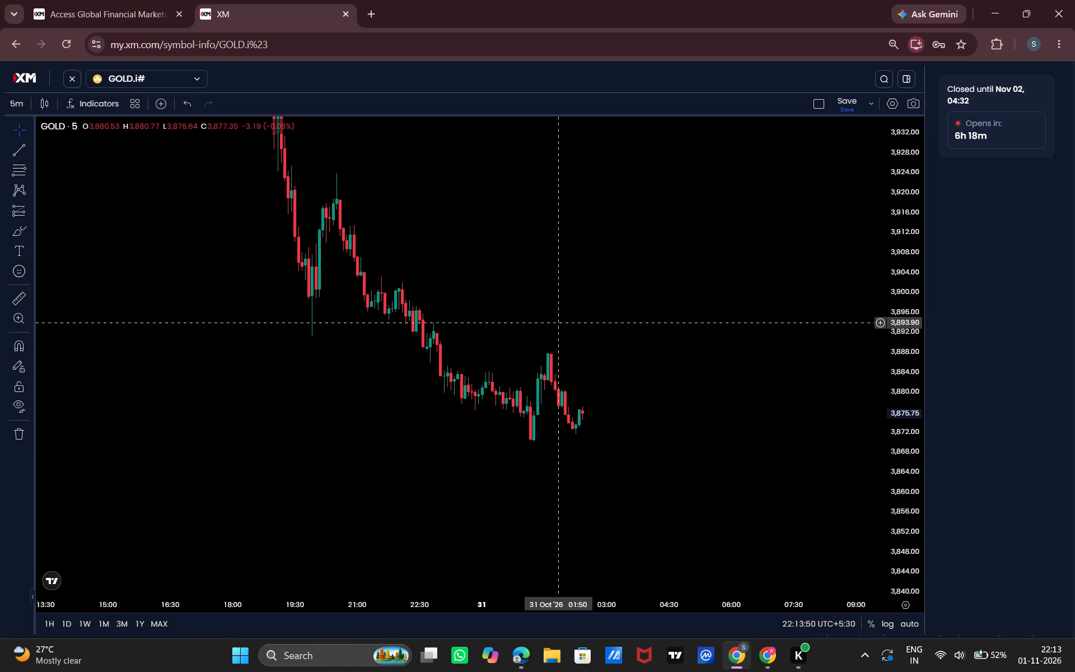
pyautogui.moveTo(531, 398); pyautogui.dragTo(524, 407)
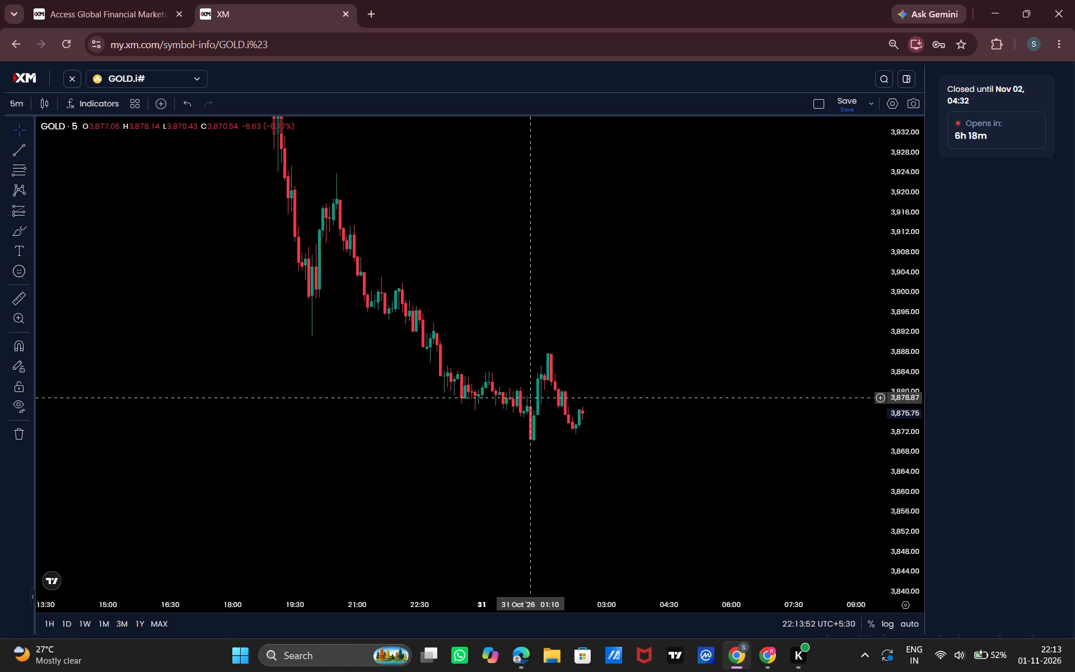
pyautogui.moveTo(524, 407); pyautogui.dragTo(518, 413)
pyautogui.moveTo(522, 446); pyautogui.dragTo(499, 465)
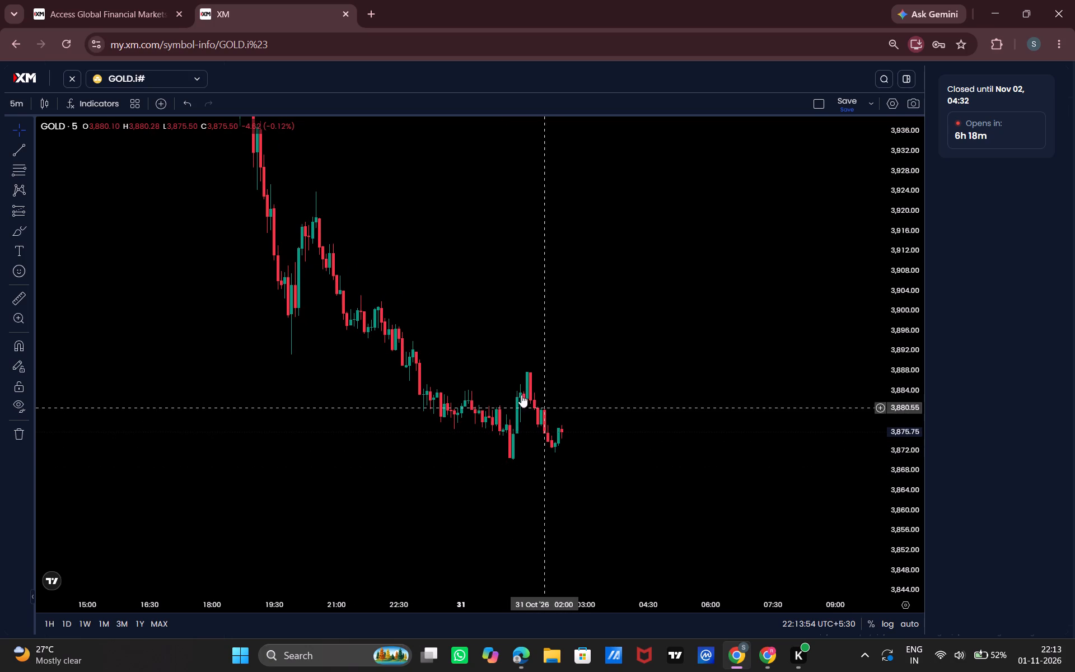
pyautogui.click(500, 433)
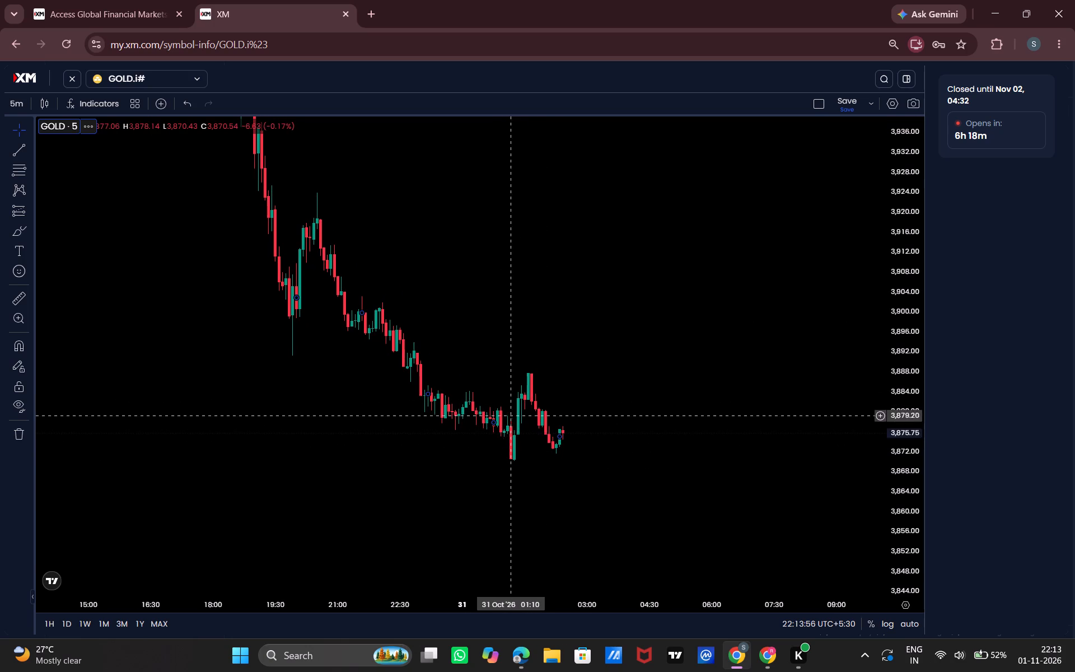
pyautogui.moveTo(504, 446); pyautogui.dragTo(517, 450)
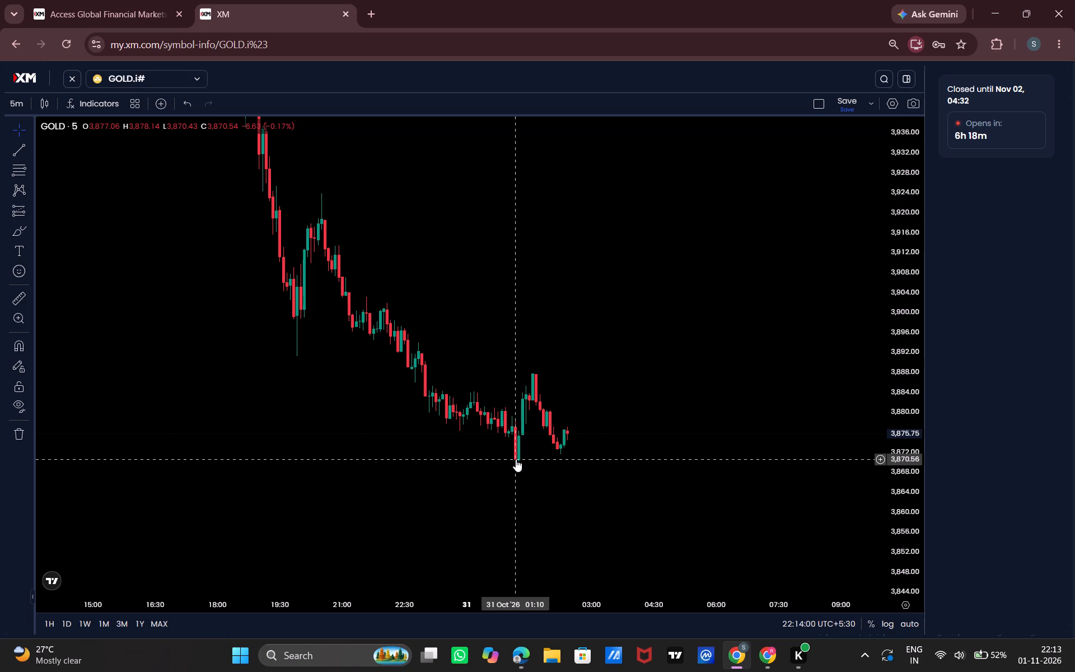
pyautogui.moveTo(507, 436); pyautogui.dragTo(507, 452)
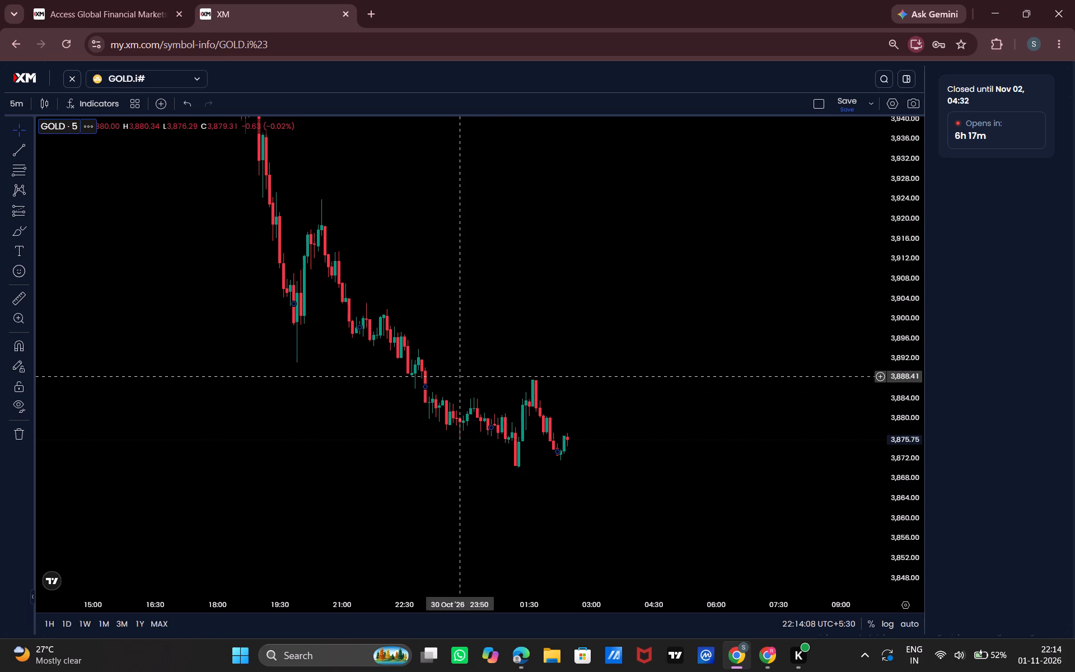
pyautogui.moveTo(460, 376); pyautogui.dragTo(447, 401)
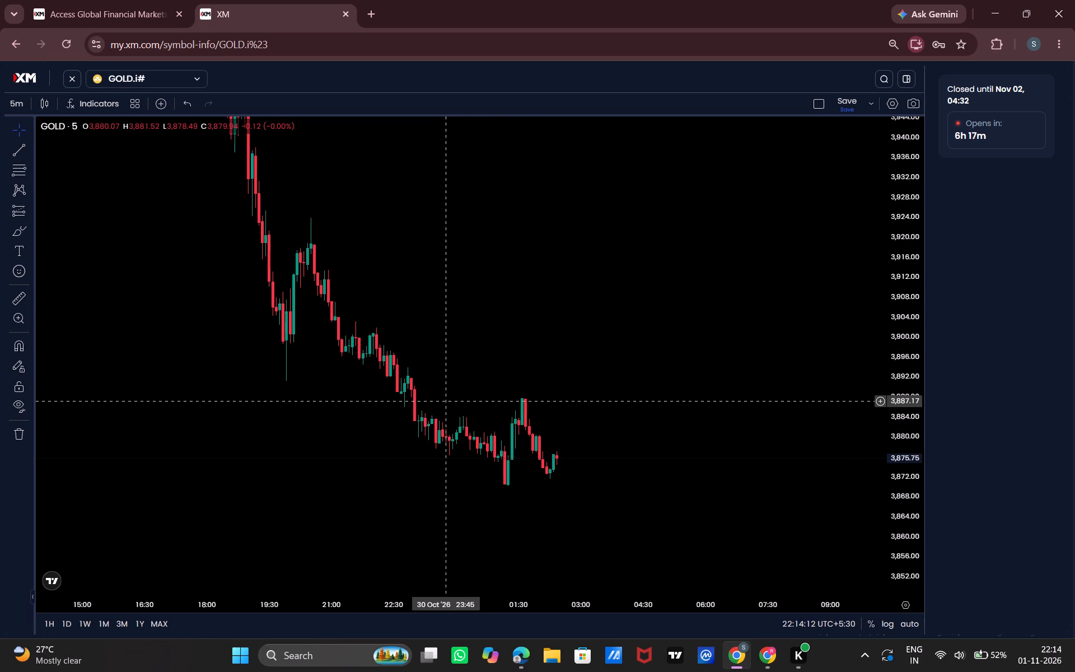
pyautogui.moveTo(447, 401); pyautogui.dragTo(501, 369)
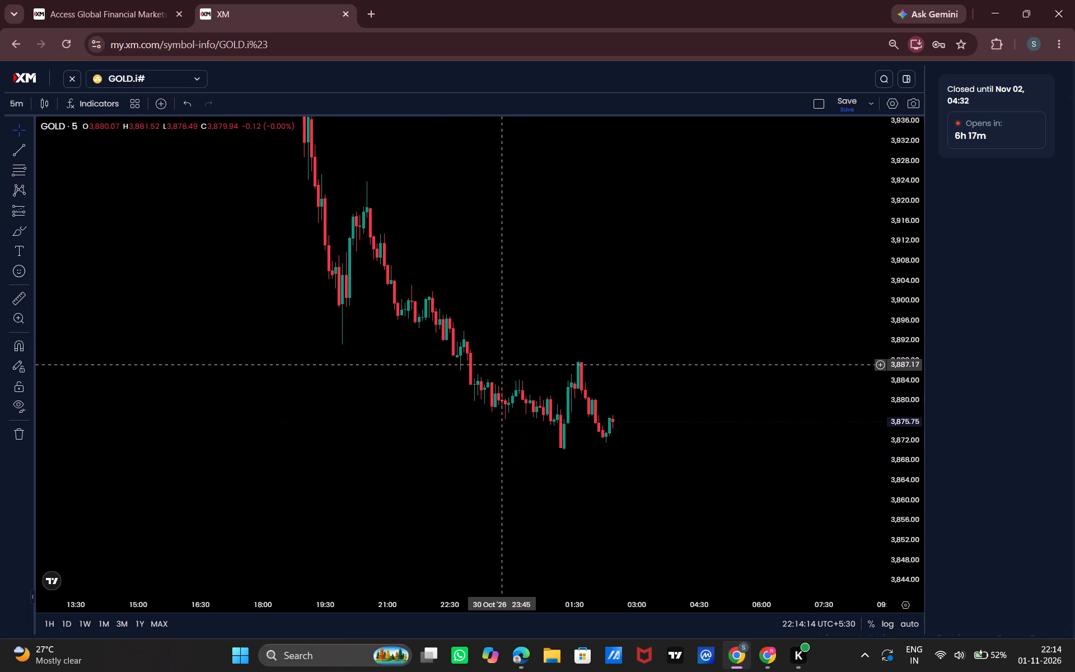
pyautogui.moveTo(501, 369); pyautogui.dragTo(499, 368)
pyautogui.moveTo(499, 368); pyautogui.dragTo(483, 371)
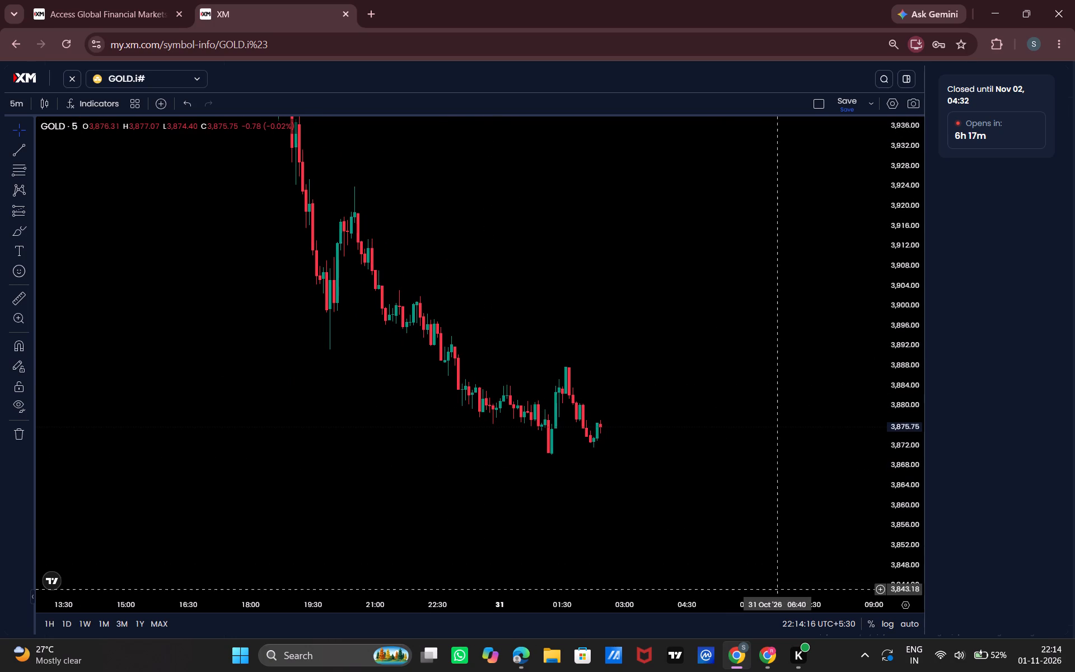
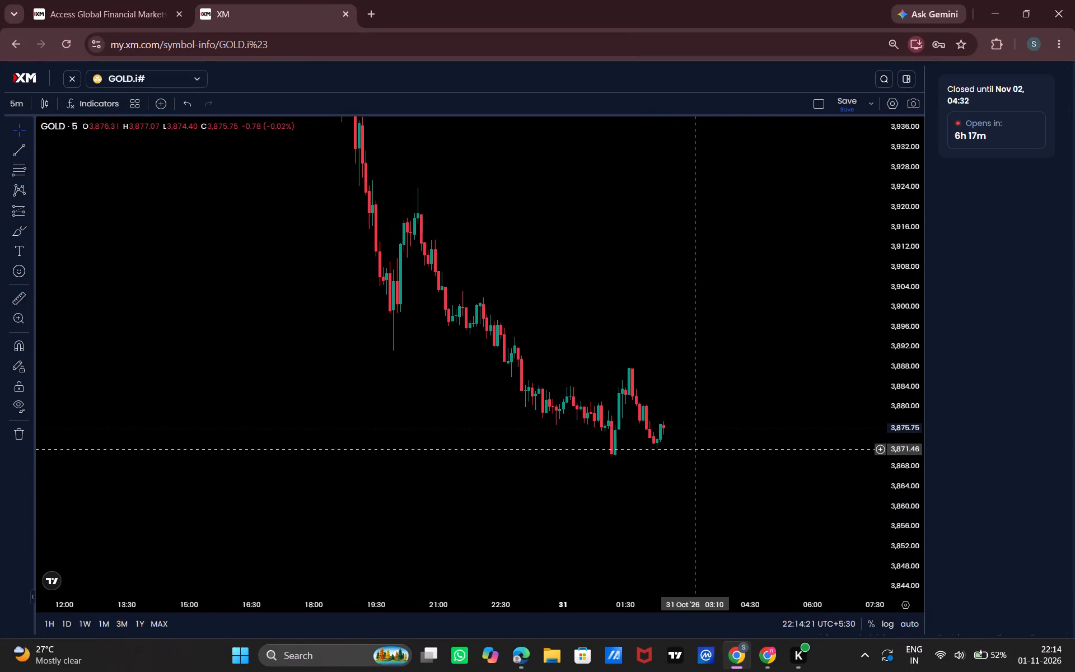
# Draw a rectangle zone around the tip of gold's 30 October 20:00 low, from 19:30 to 21:20, between about 3,893 and 3,890.
pyautogui.moveTo(545, 437); pyautogui.dragTo(542, 464)
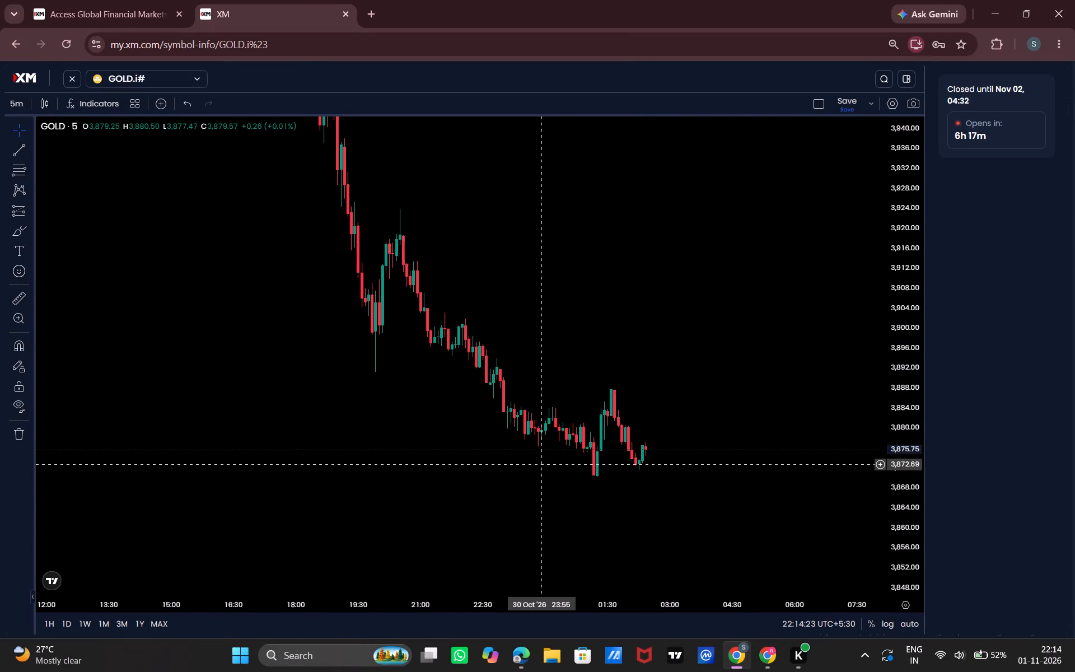
pyautogui.moveTo(542, 464); pyautogui.dragTo(540, 459)
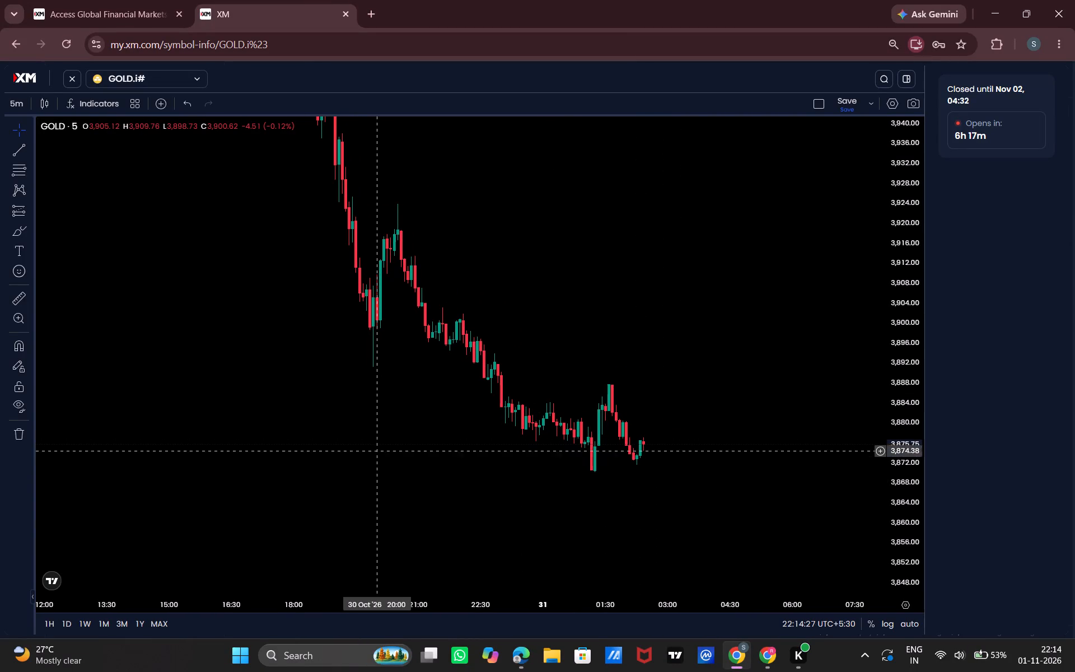
pyautogui.click(325, 441)
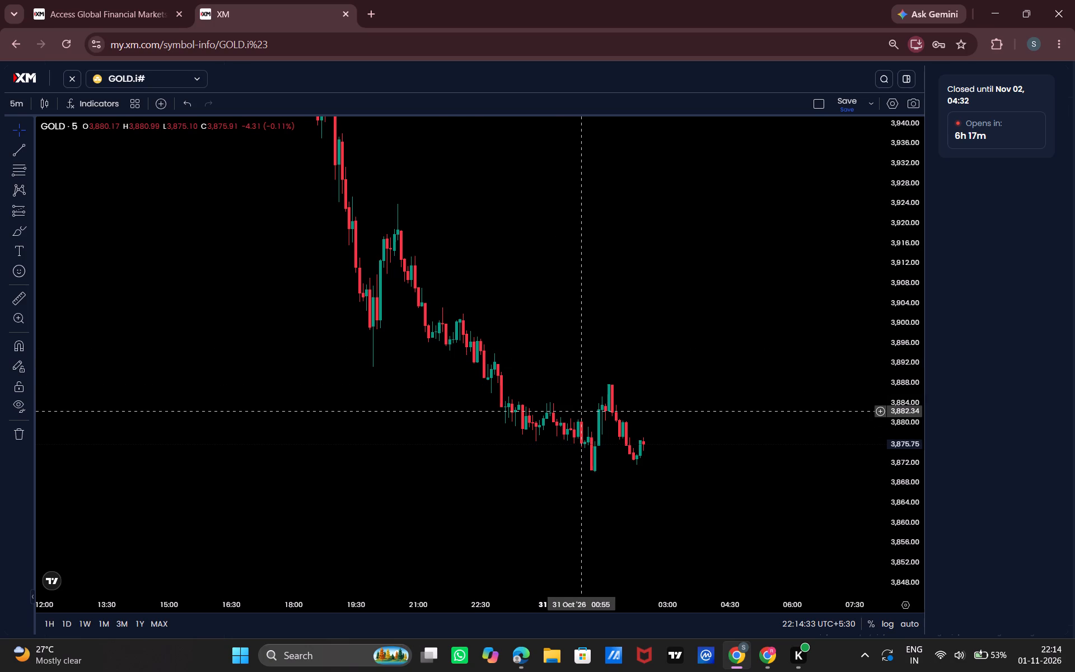
pyautogui.click(30, 226)
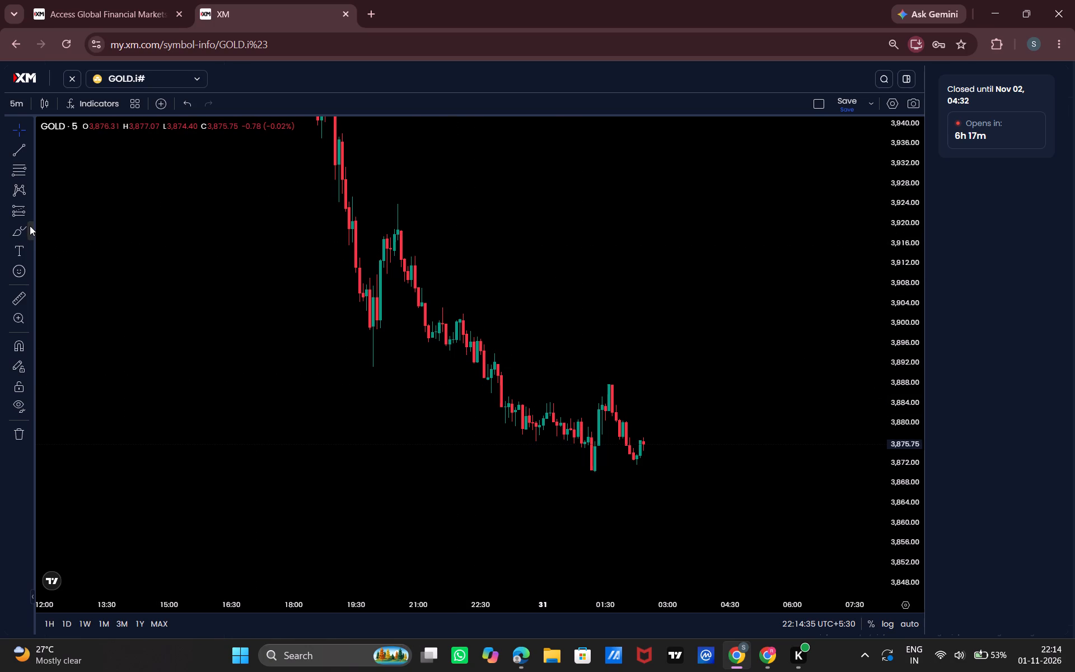
pyautogui.click(76, 426)
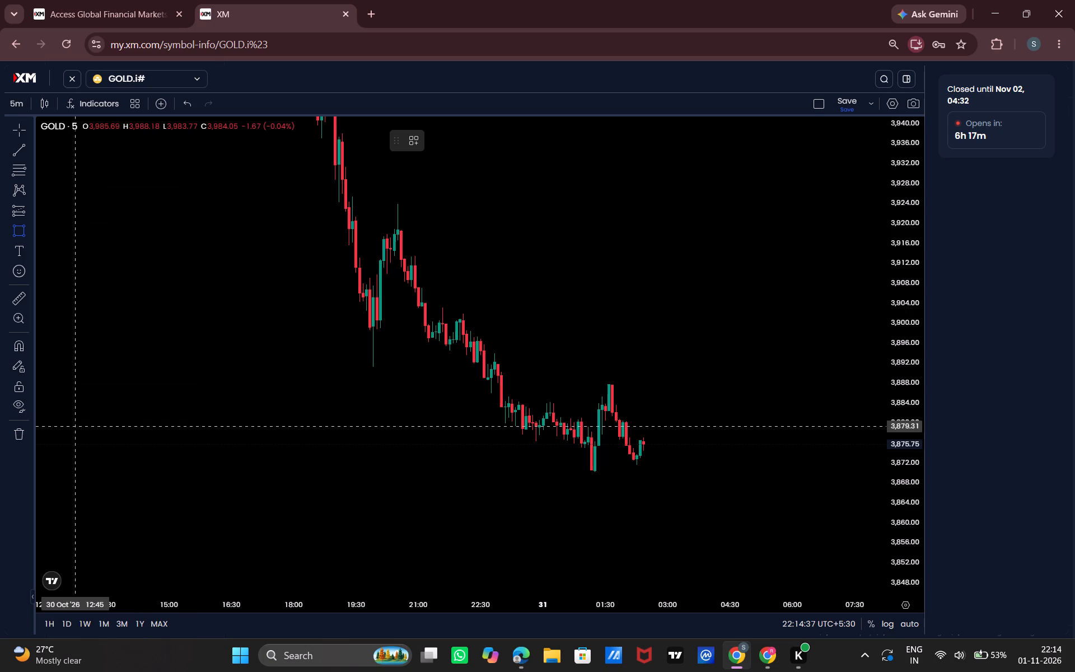
pyautogui.moveTo(355, 358); pyautogui.dragTo(433, 371)
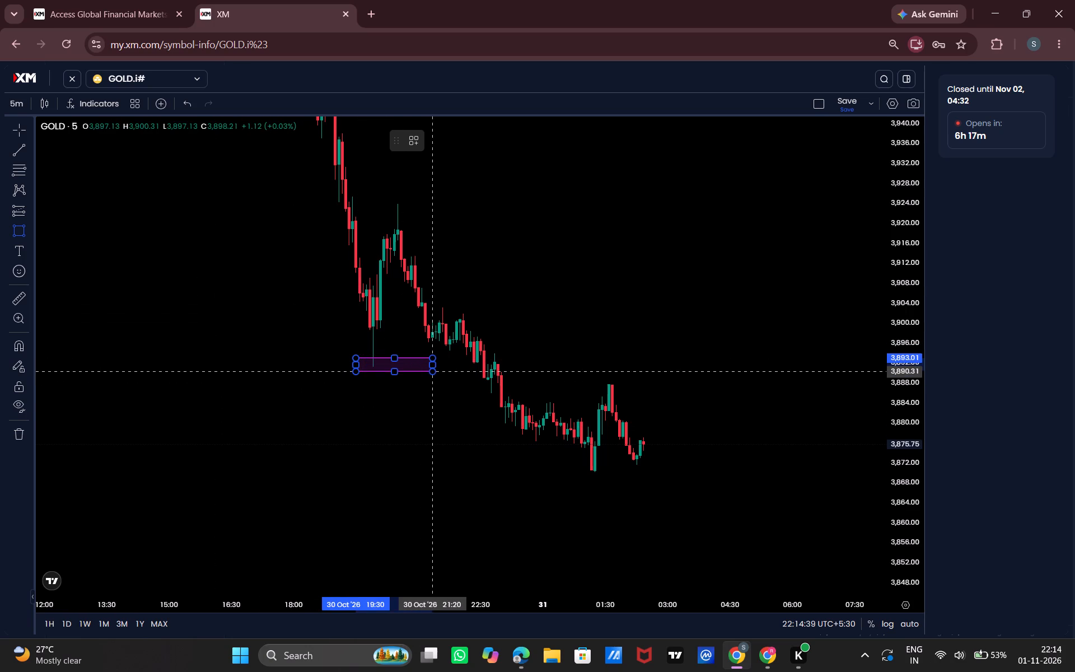
pyautogui.moveTo(433, 371); pyautogui.dragTo(433, 372)
pyautogui.click(433, 372)
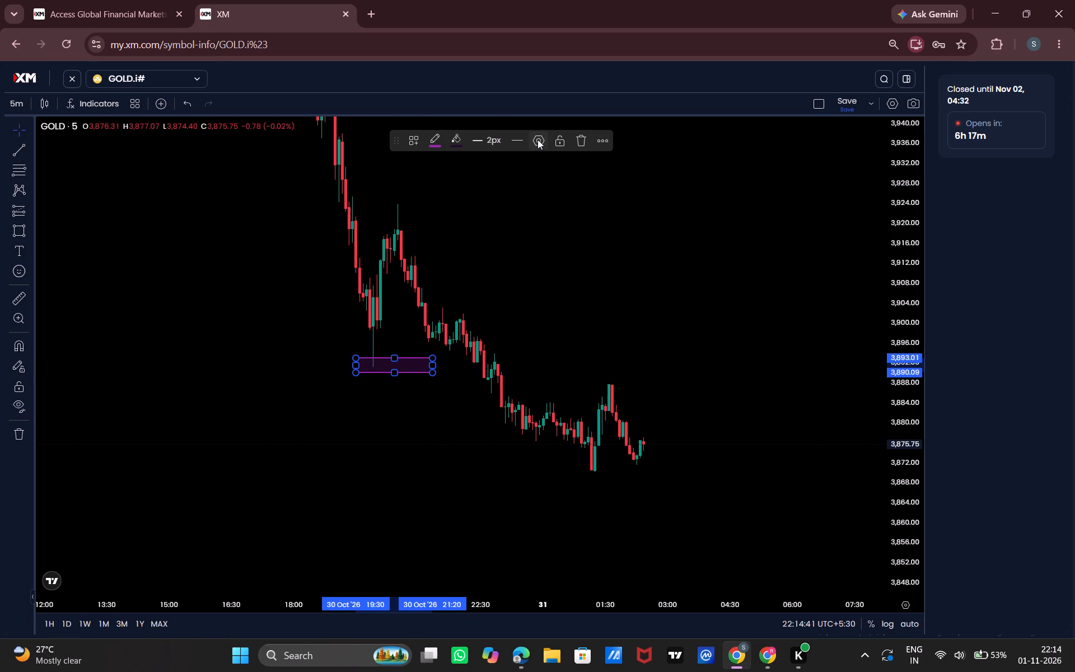
# Turn on the right extension for the rectangle zone at gold's 30 October low.
pyautogui.click(537, 139)
pyautogui.click(368, 402)
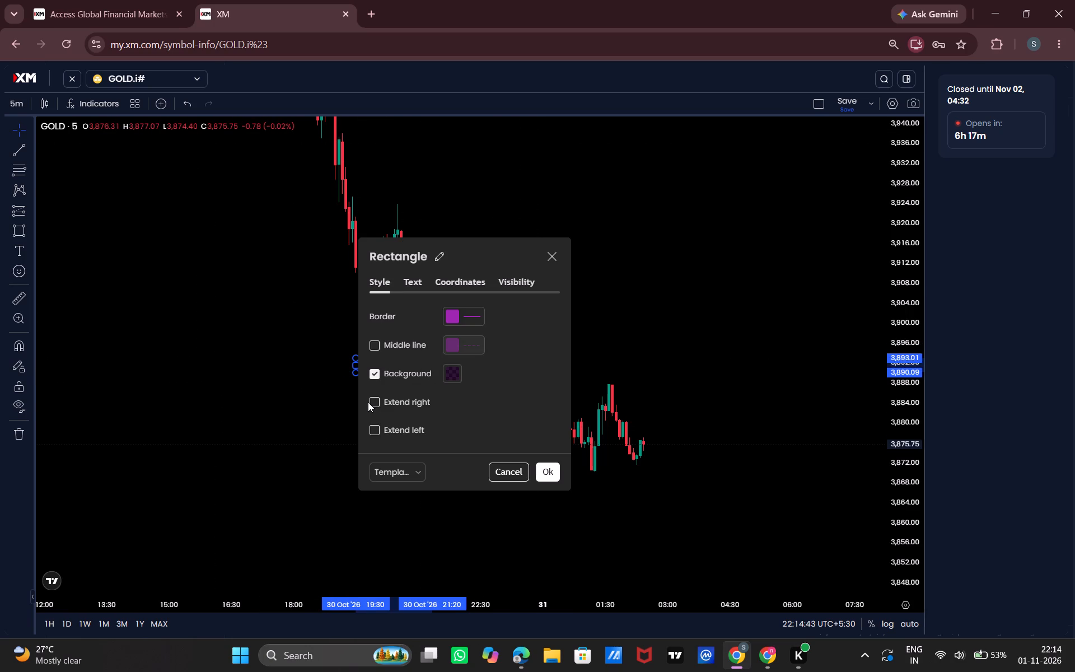
pyautogui.click(376, 402)
pyautogui.click(548, 477)
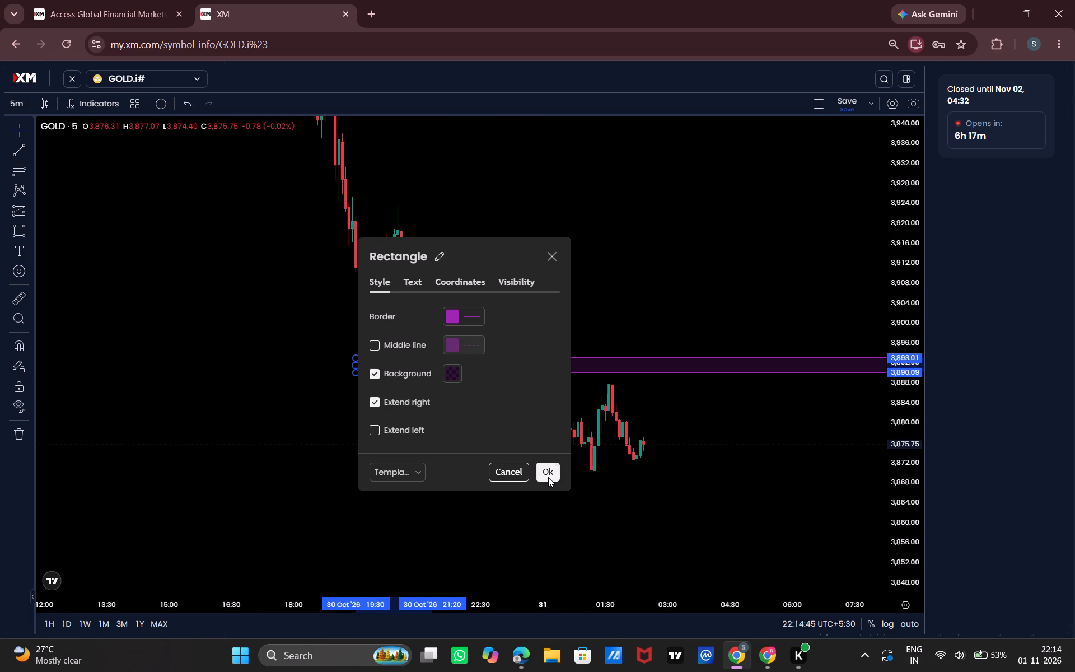
# Resize the zone so its lower corner sits at about 3,890.65 and 21:35 on 30 October.
pyautogui.moveTo(432, 374); pyautogui.dragTo(432, 369)
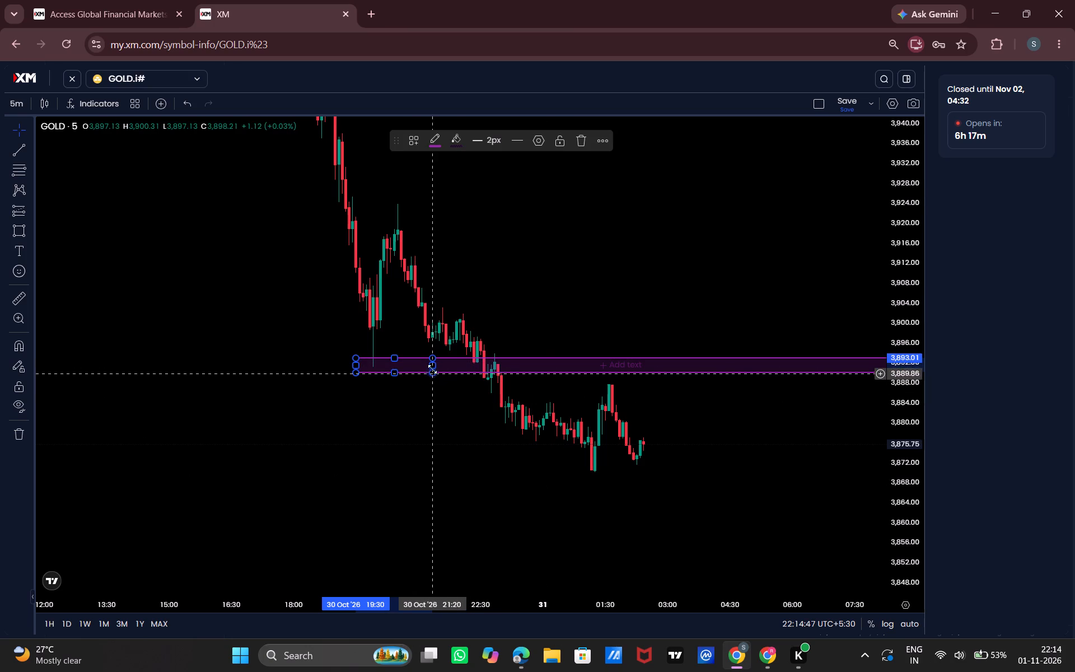
pyautogui.moveTo(432, 369); pyautogui.dragTo(442, 370)
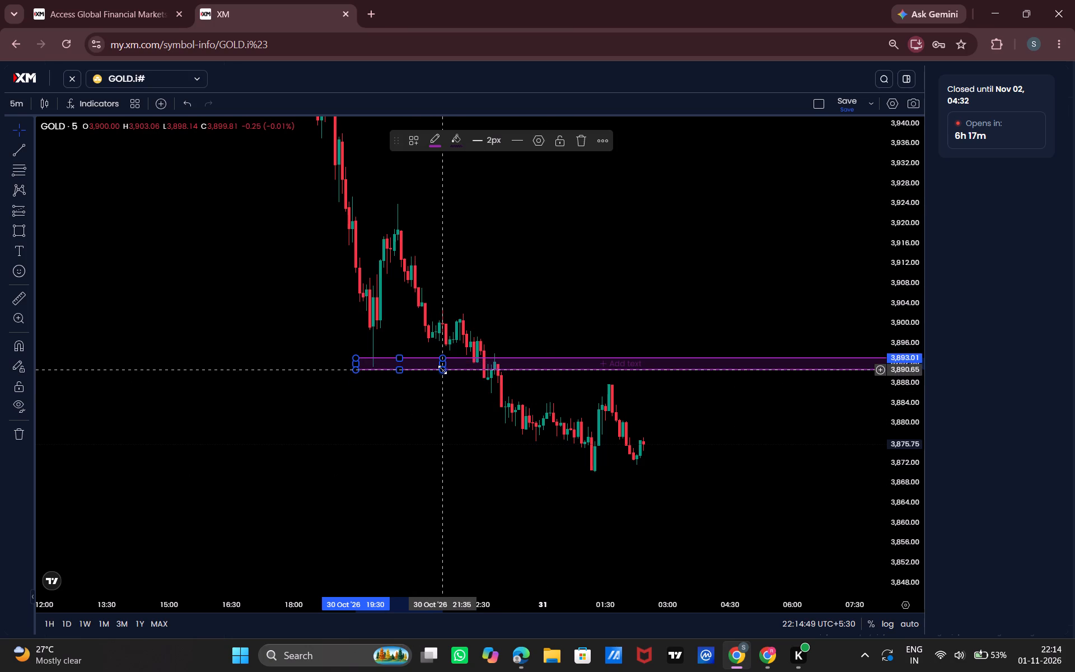
pyautogui.click(442, 370)
# Examine gold's 5-minute price action against the extended zone, including the 31 October low, the rebound high and the latest candles.
pyautogui.moveTo(441, 389); pyautogui.dragTo(391, 393)
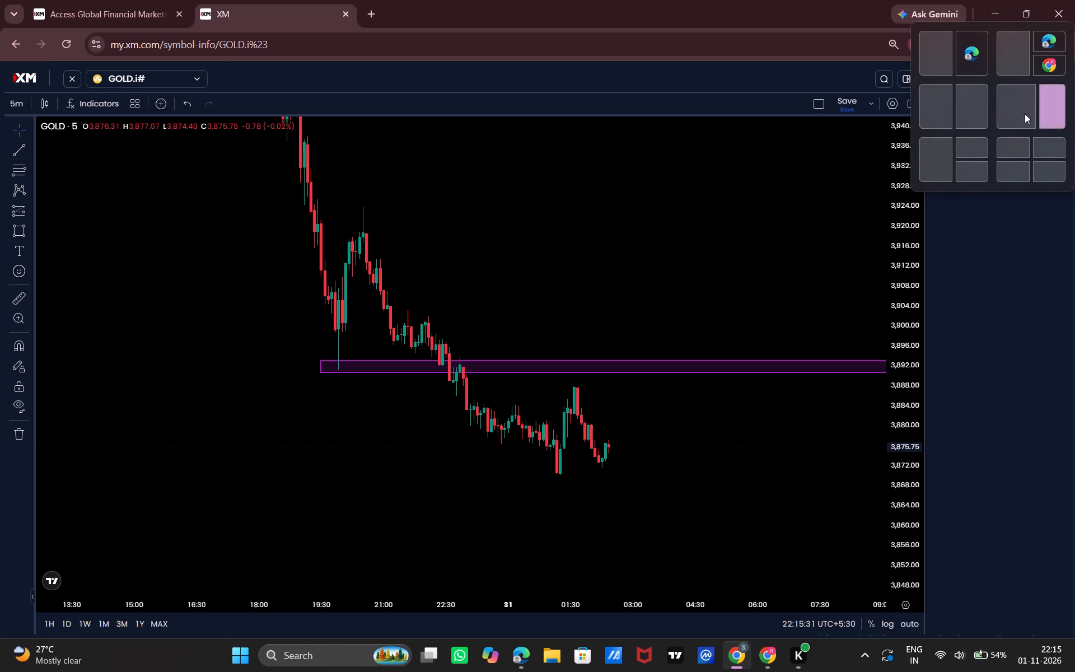
pyautogui.click(661, 275)
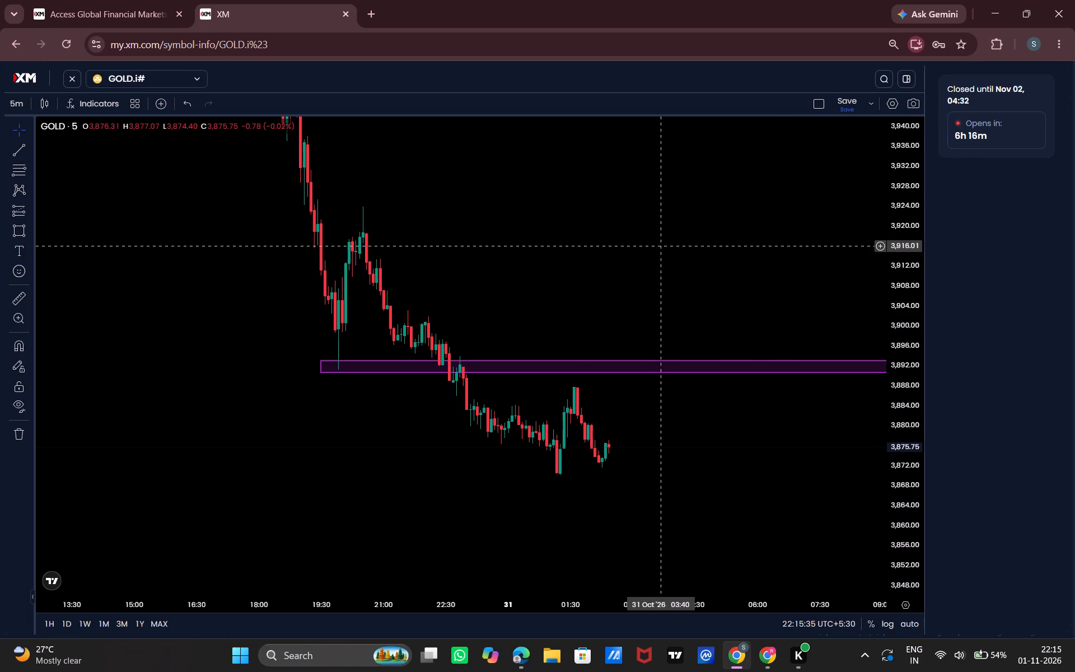
pyautogui.click(580, 308)
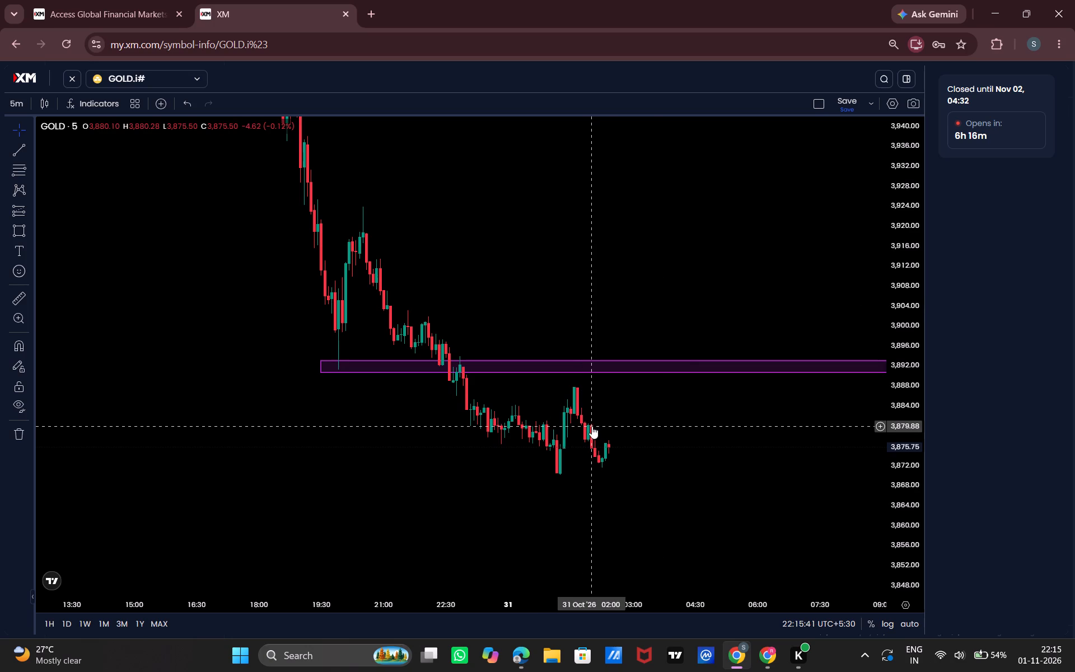
pyautogui.moveTo(592, 426); pyautogui.dragTo(478, 430)
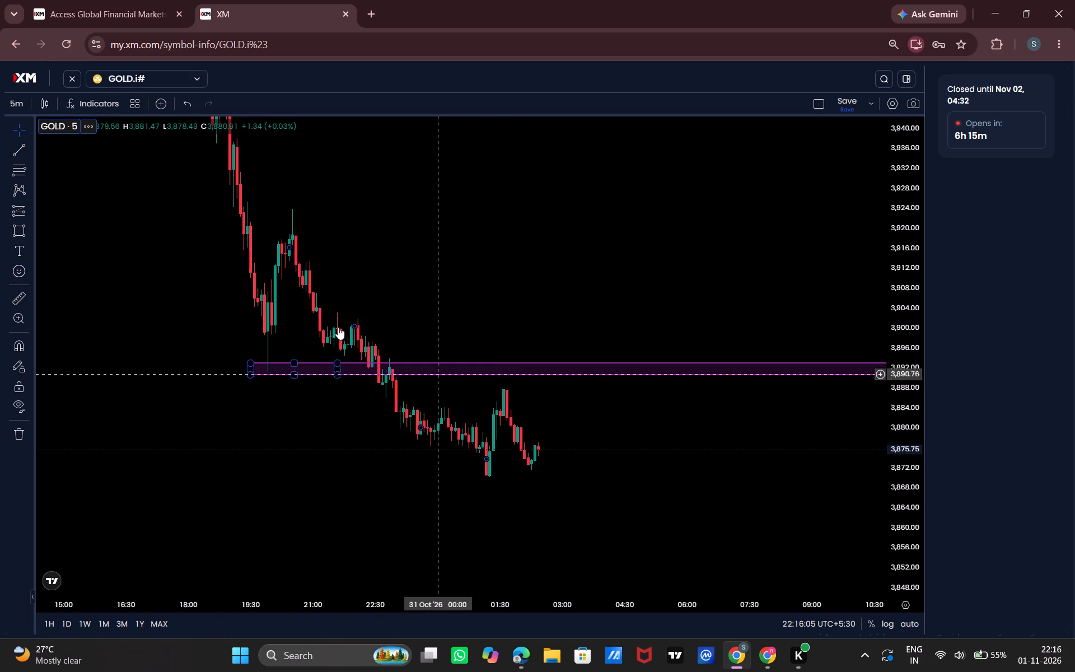
pyautogui.moveTo(564, 306); pyautogui.dragTo(534, 313)
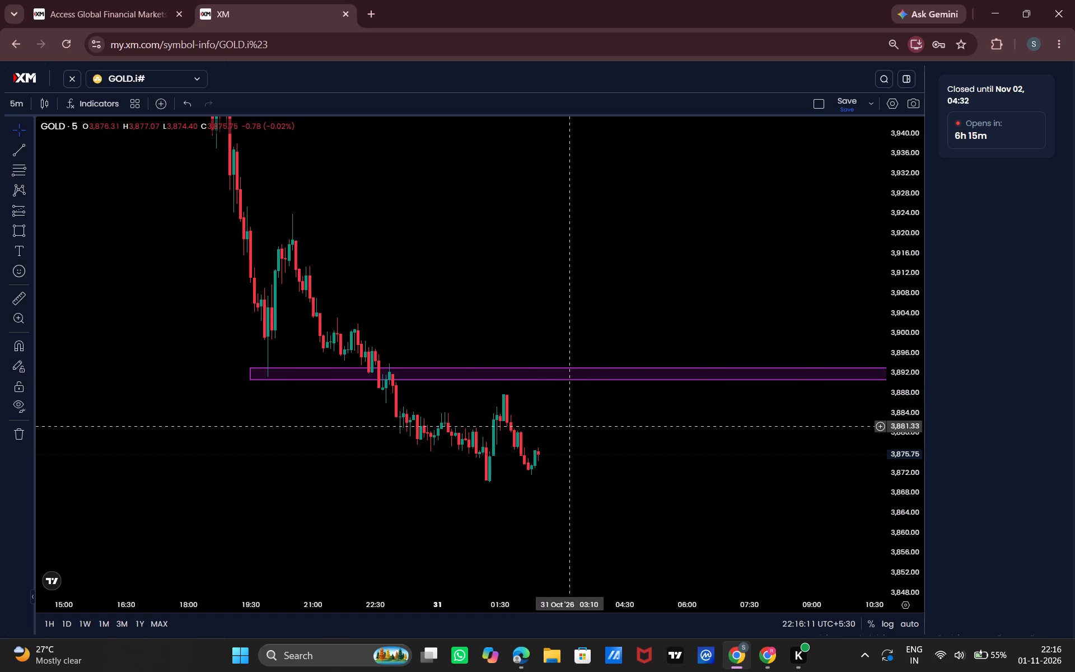
pyautogui.moveTo(480, 474); pyautogui.dragTo(589, 485)
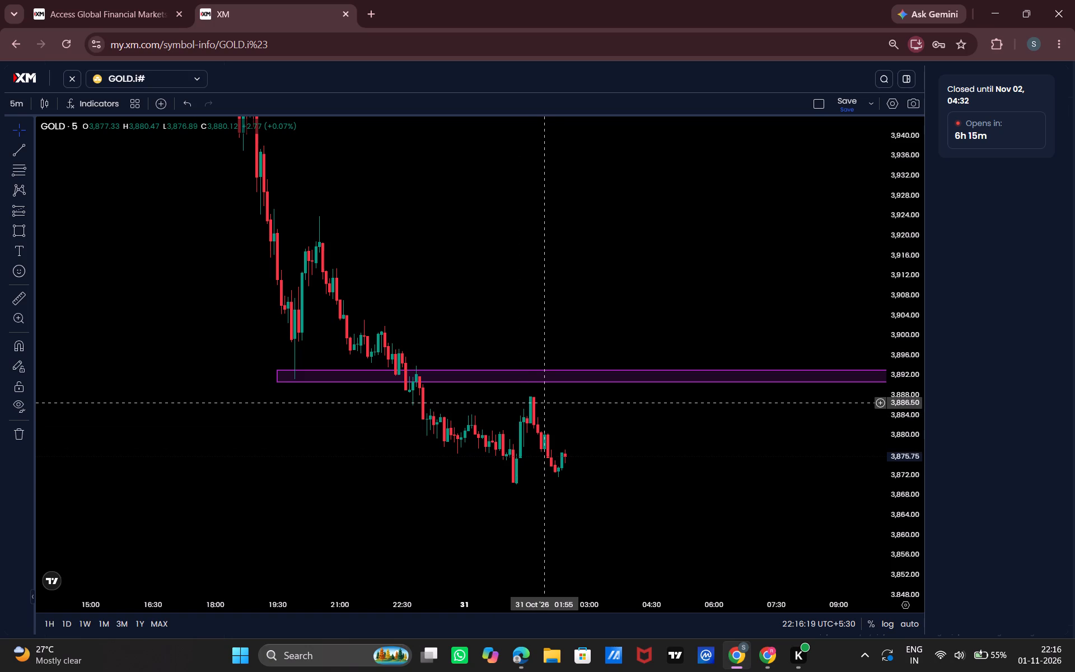
pyautogui.moveTo(546, 403); pyautogui.dragTo(578, 364)
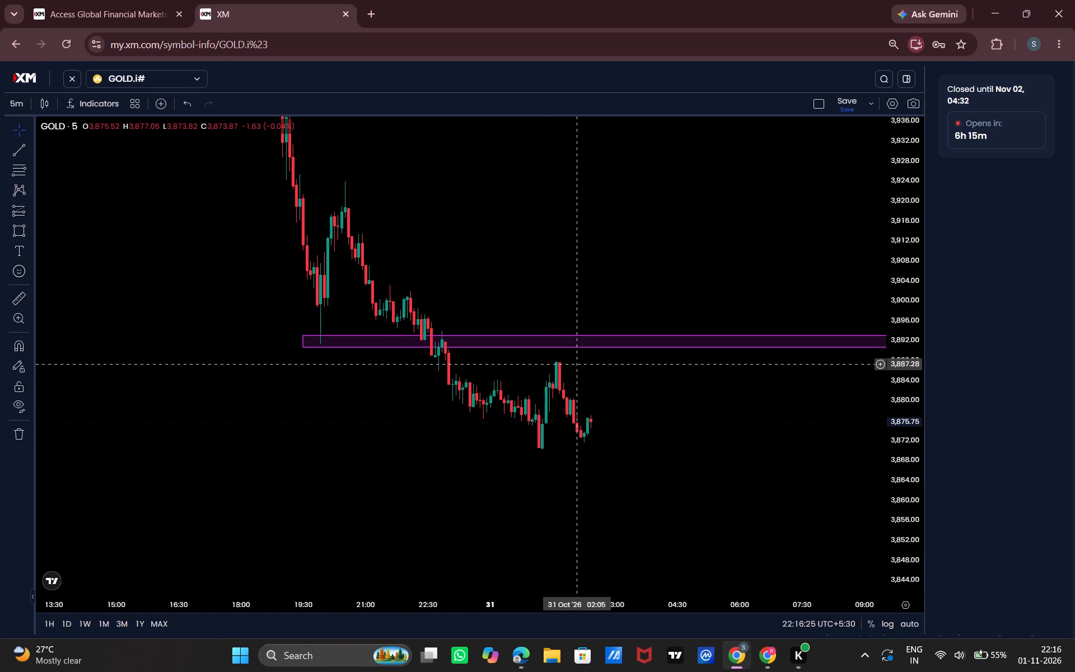
pyautogui.moveTo(546, 399); pyautogui.dragTo(521, 422)
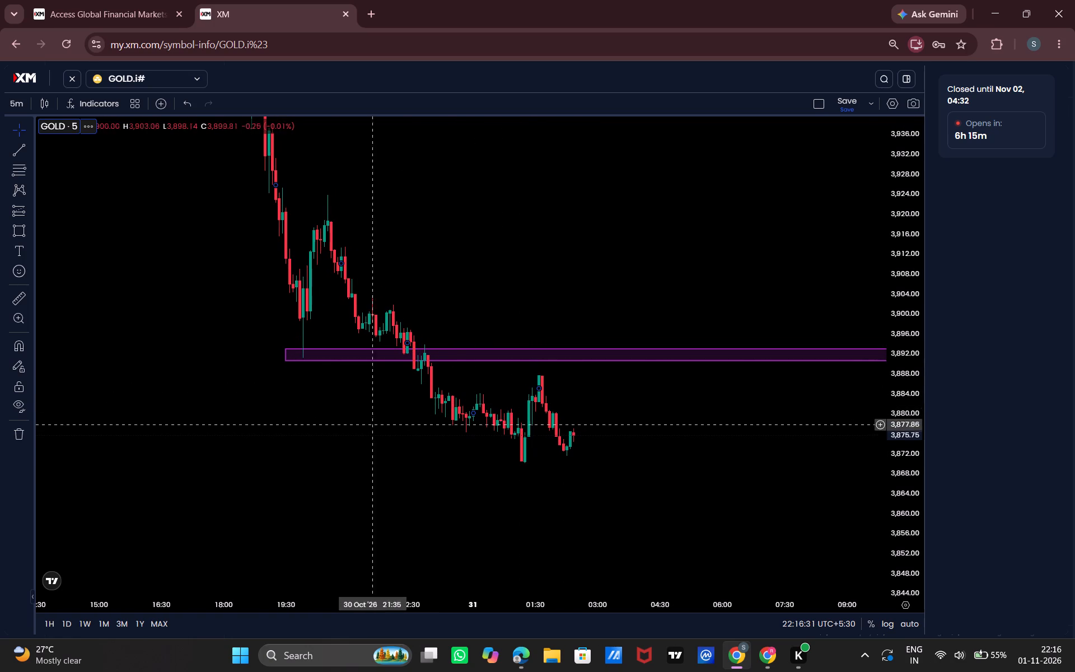
pyautogui.click(76, 139)
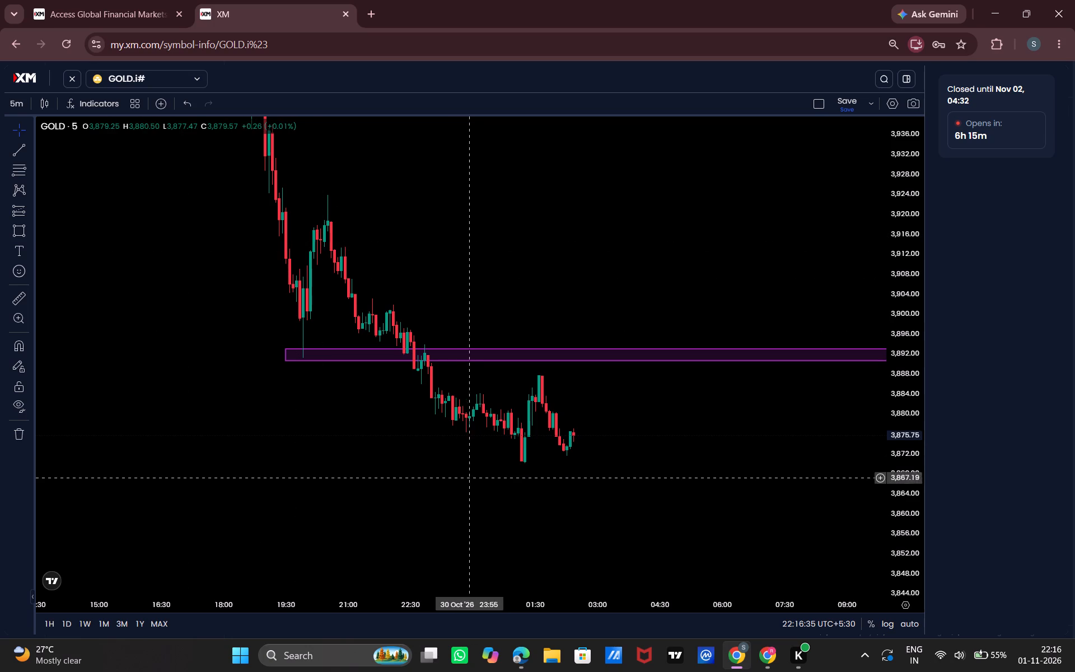
pyautogui.moveTo(471, 478); pyautogui.dragTo(429, 417)
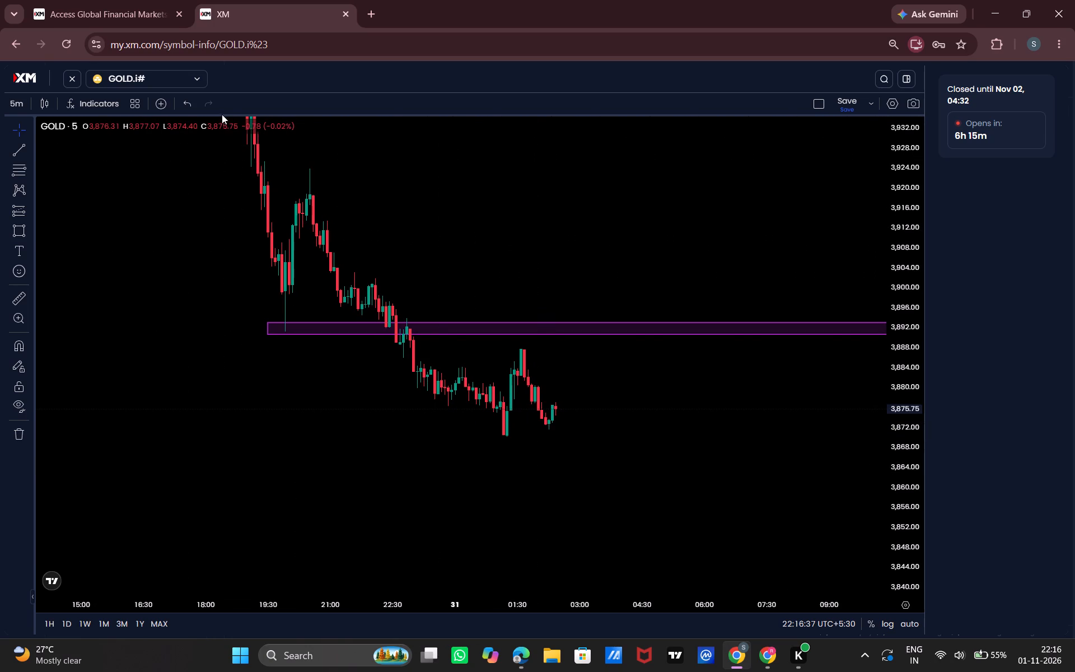
pyautogui.click(239, 129)
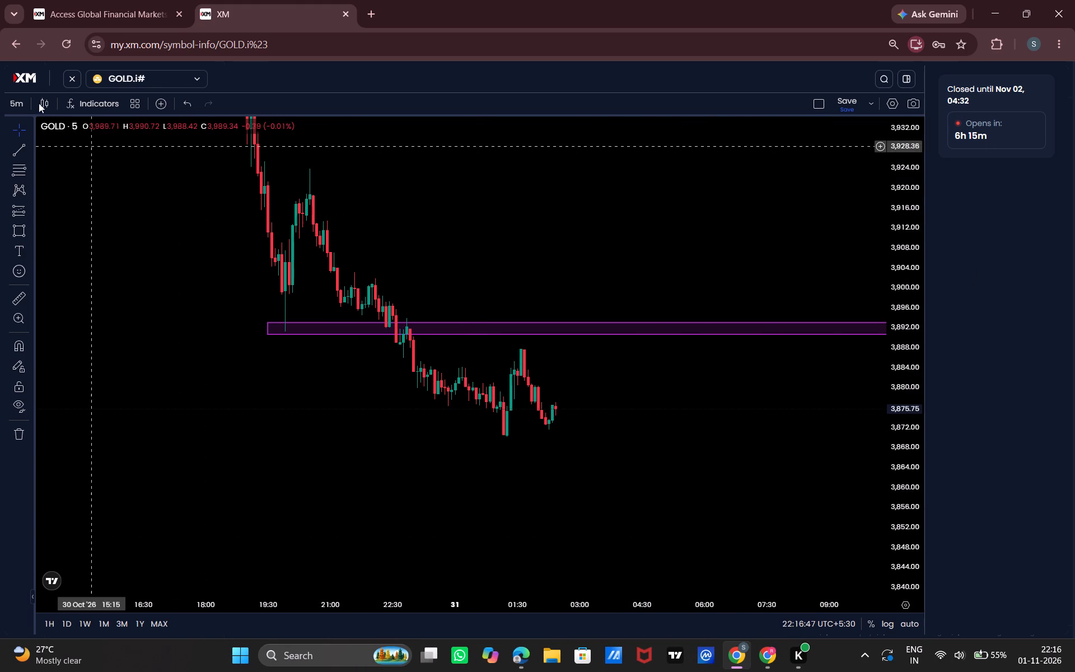
# Switch the chart to BTCUSD# and bring its latest 5-minute candles into view.
pyautogui.click(146, 78)
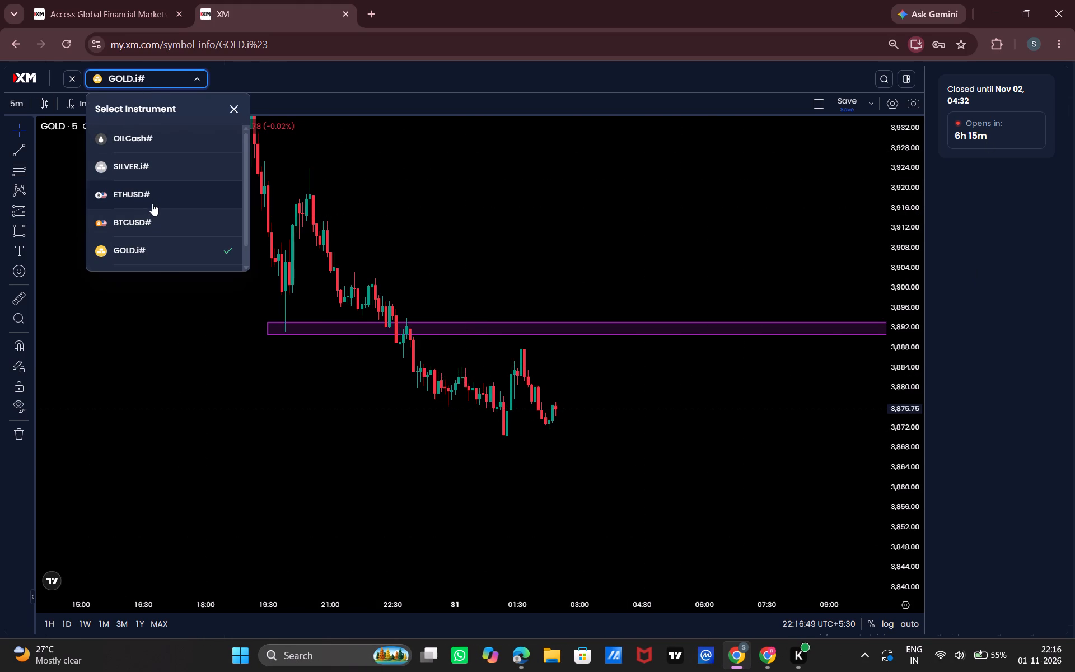
pyautogui.click(155, 217)
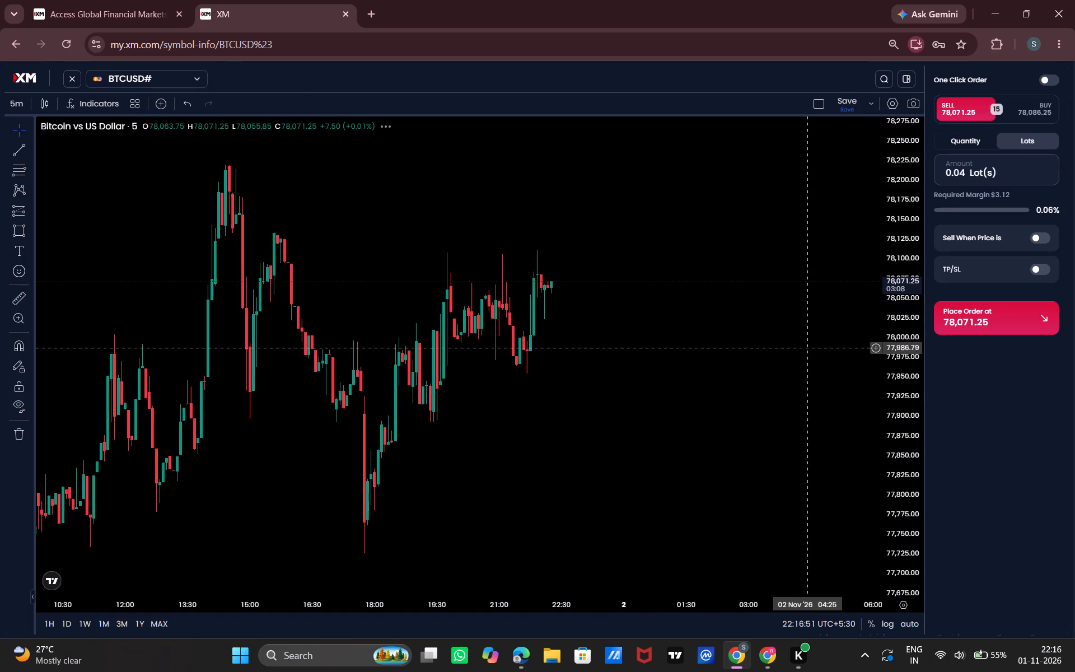
pyautogui.moveTo(684, 396); pyautogui.dragTo(918, 399)
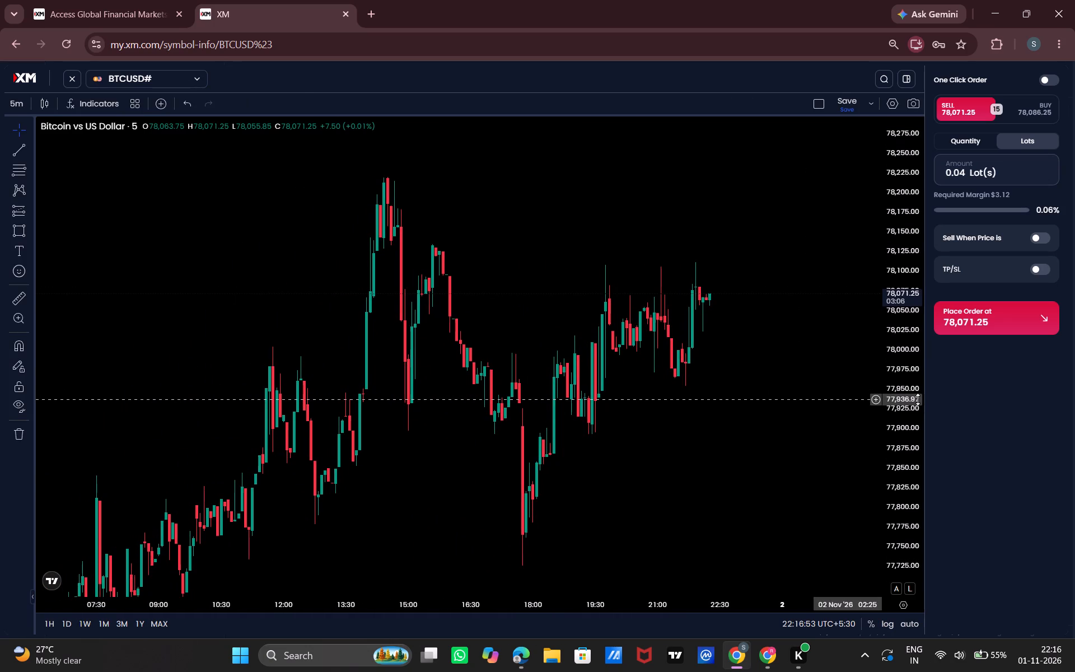
pyautogui.moveTo(924, 358); pyautogui.dragTo(924, 389)
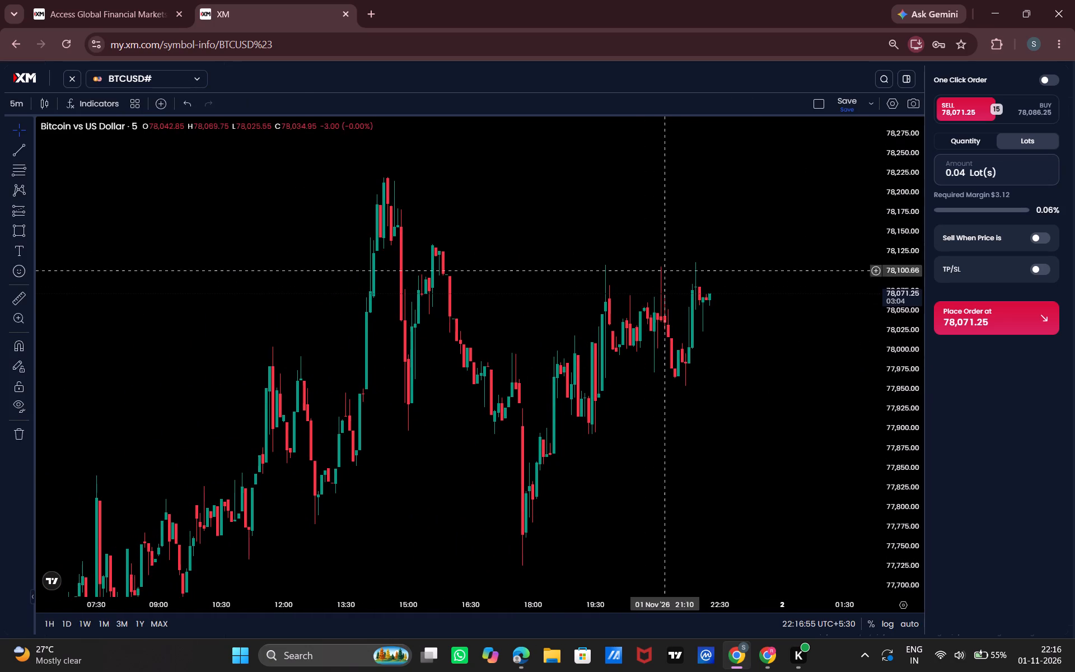
pyautogui.moveTo(750, 380); pyautogui.dragTo(690, 367)
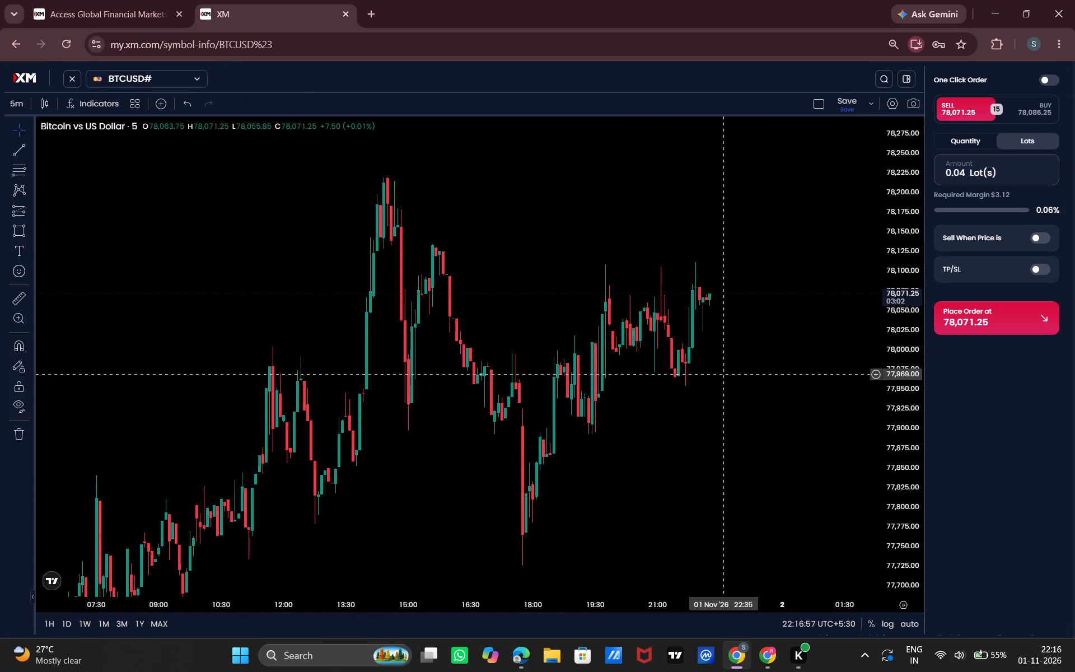
pyautogui.moveTo(690, 367); pyautogui.dragTo(670, 362)
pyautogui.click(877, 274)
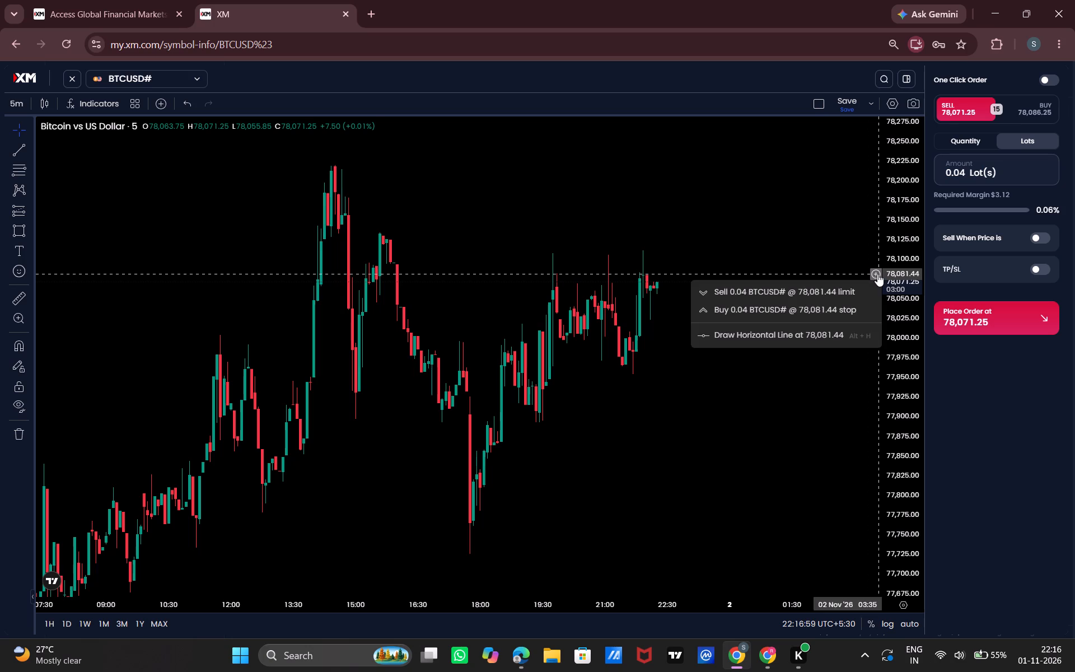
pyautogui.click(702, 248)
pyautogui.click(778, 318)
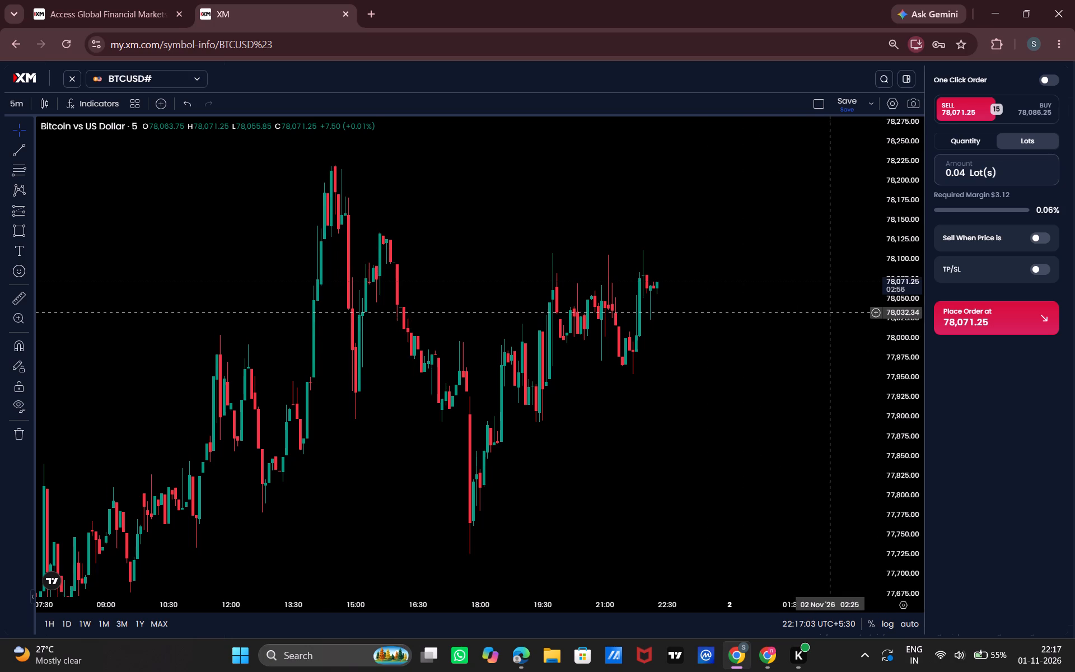
# Set up a BTCUSD# sell stop order at 78,022.37.
pyautogui.click(877, 320)
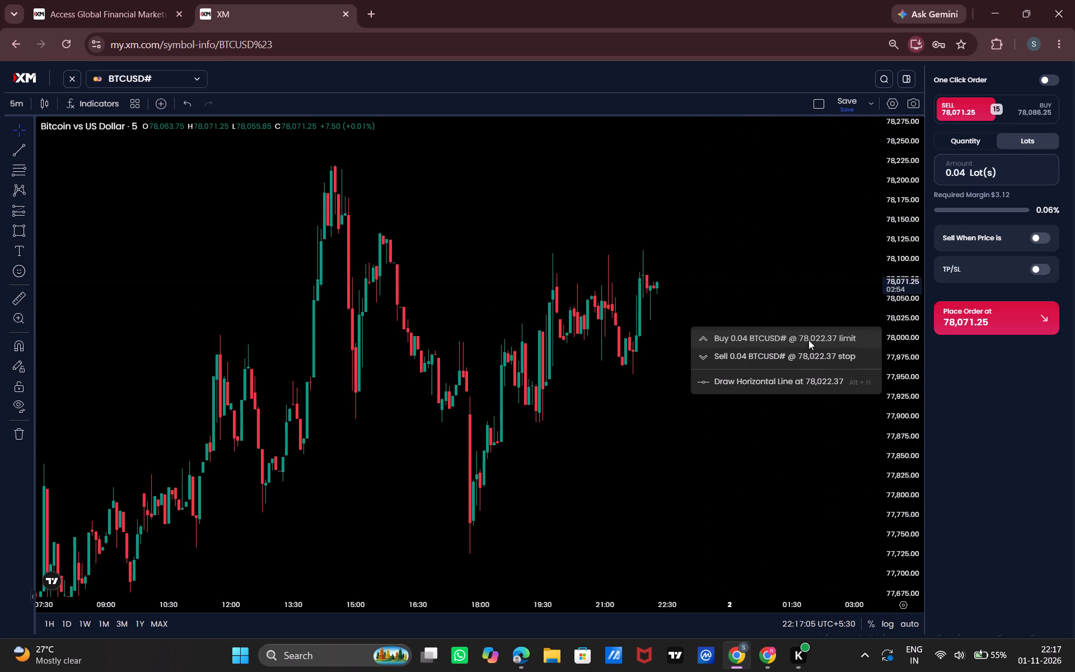
pyautogui.click(793, 362)
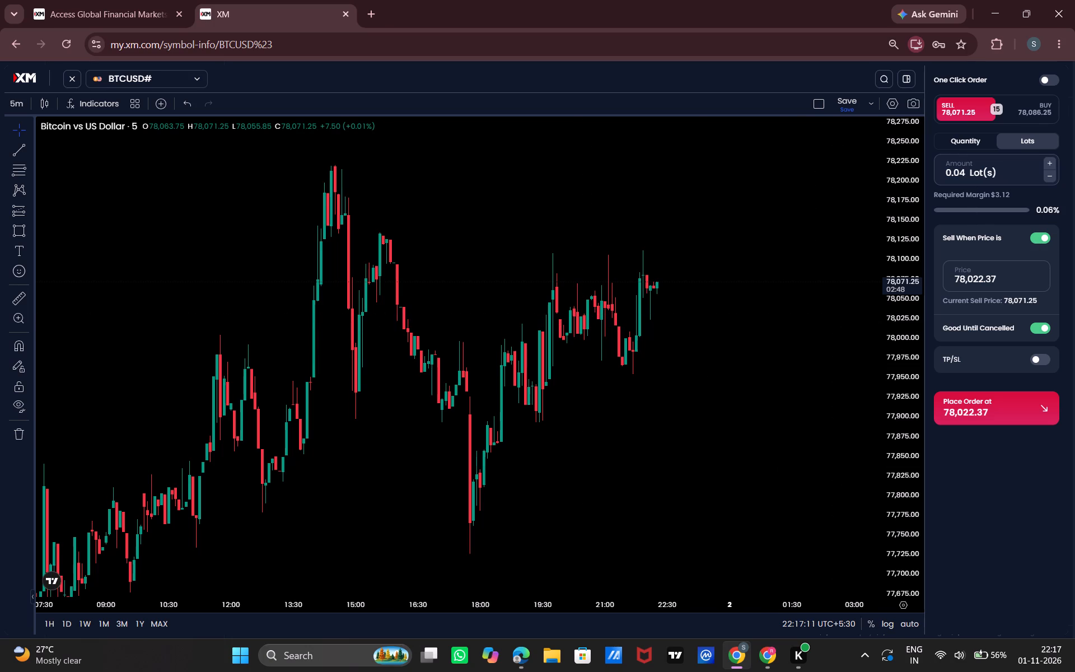
# Set the sell order's amount to 0.4 lots.
pyautogui.press('BackSpace')
pyautogui.press('BackSpace')
pyautogui.press('BackSpace')
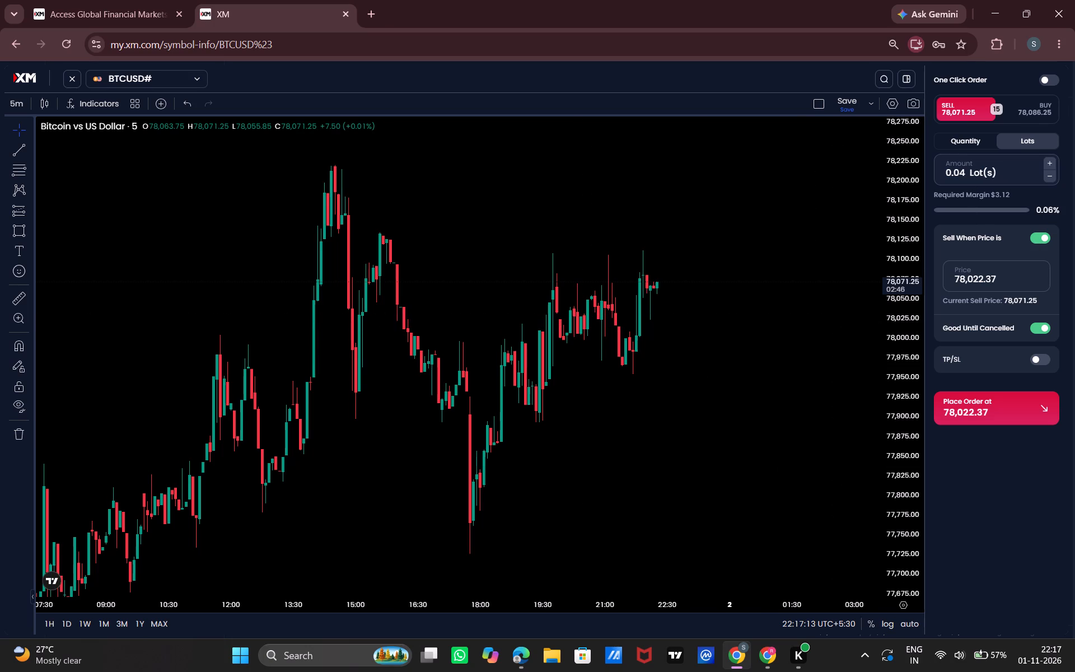
pyautogui.press('BackSpace')
pyautogui.press('BackSpace')
pyautogui.click(966, 172)
pyautogui.press('BackSpace')
pyautogui.press('BackSpace')
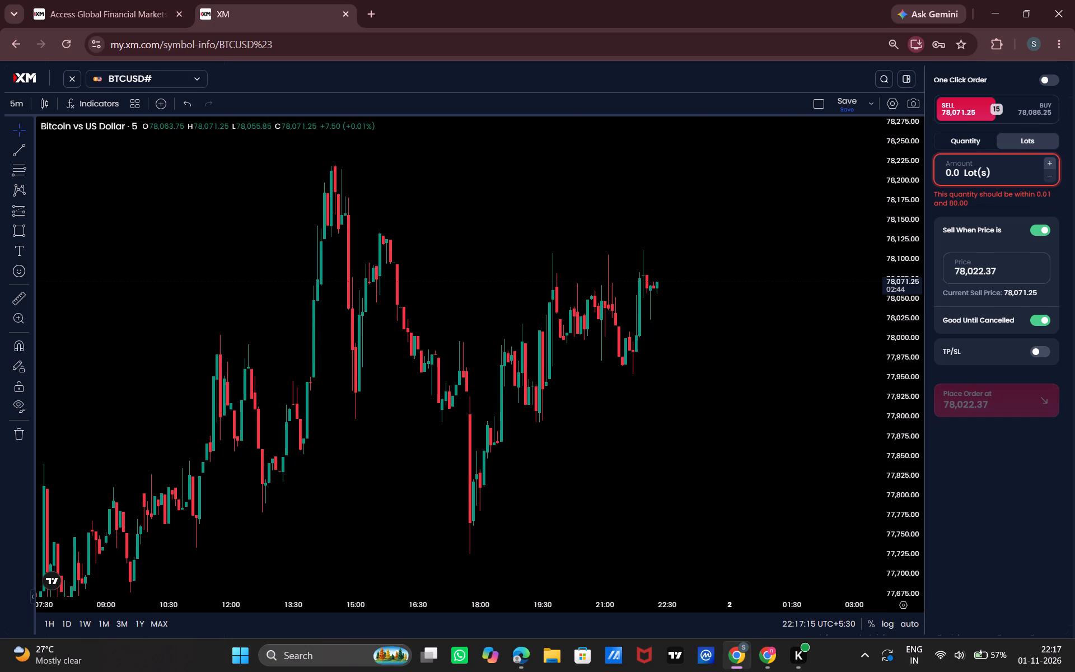
pyautogui.press('4')
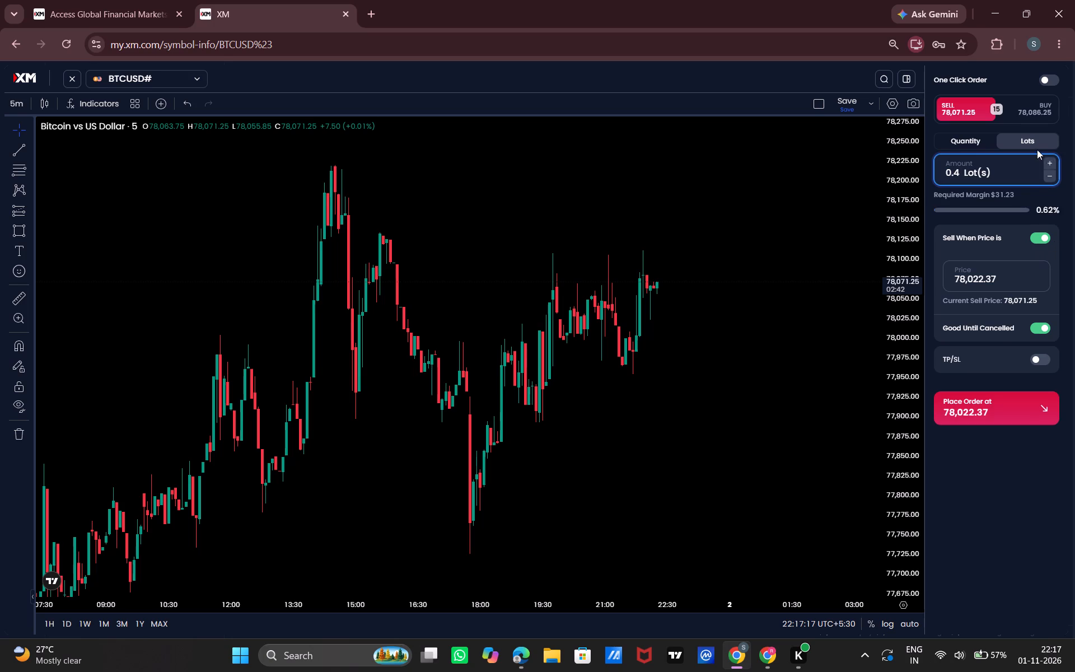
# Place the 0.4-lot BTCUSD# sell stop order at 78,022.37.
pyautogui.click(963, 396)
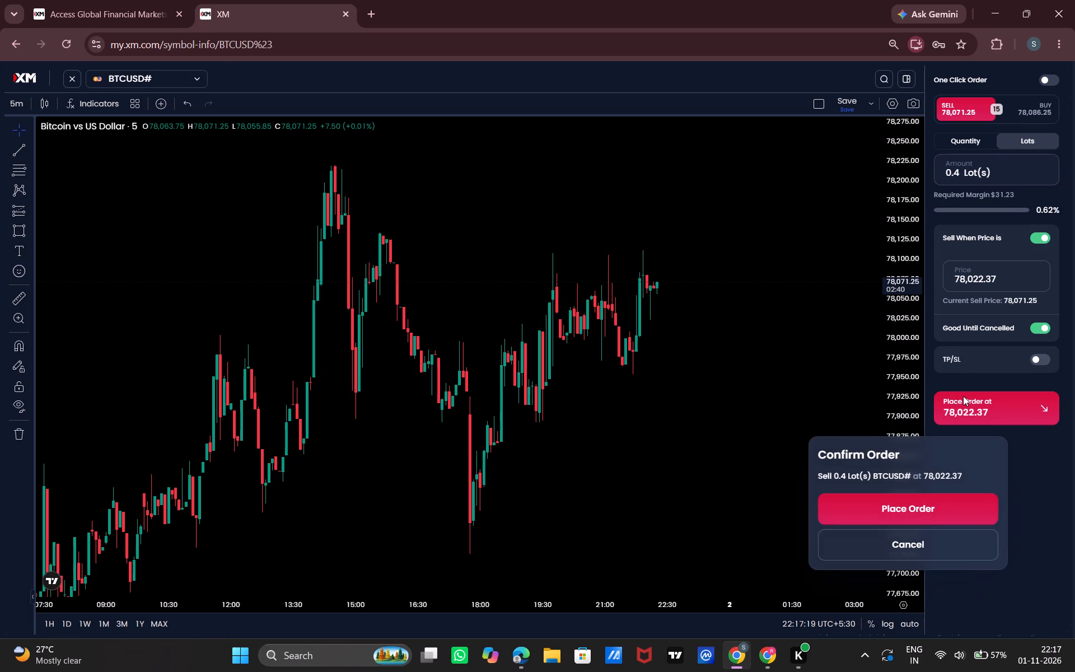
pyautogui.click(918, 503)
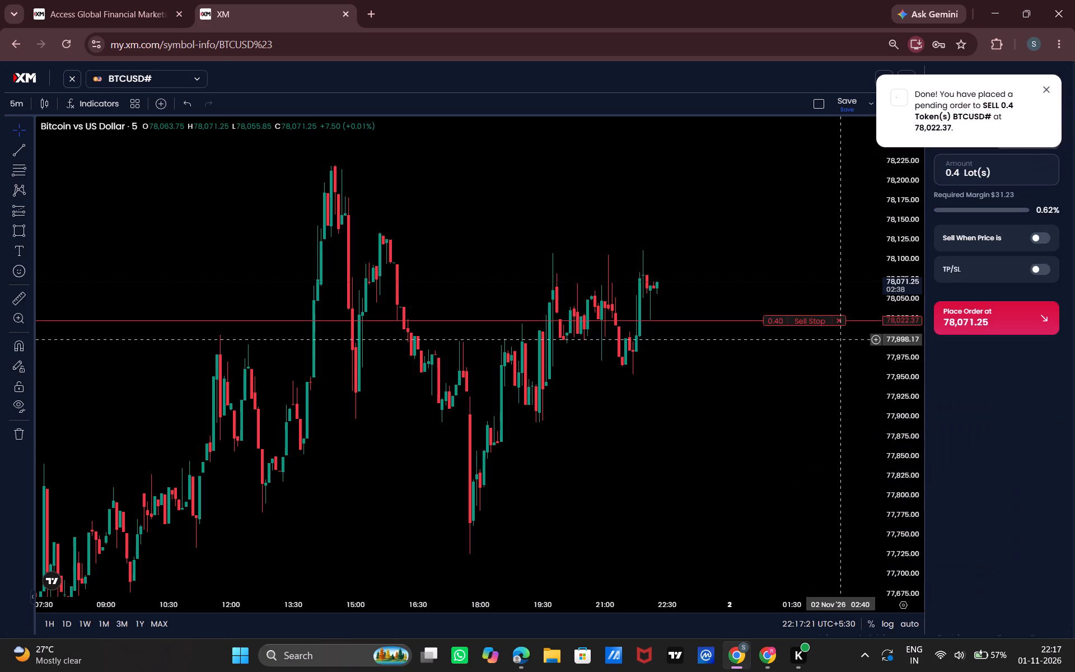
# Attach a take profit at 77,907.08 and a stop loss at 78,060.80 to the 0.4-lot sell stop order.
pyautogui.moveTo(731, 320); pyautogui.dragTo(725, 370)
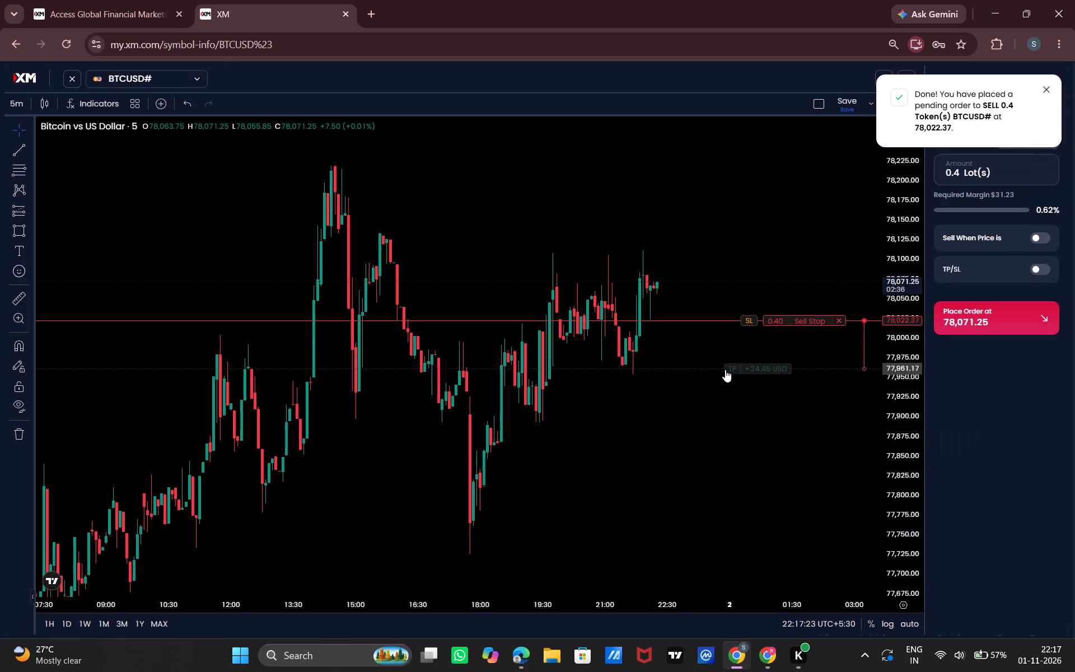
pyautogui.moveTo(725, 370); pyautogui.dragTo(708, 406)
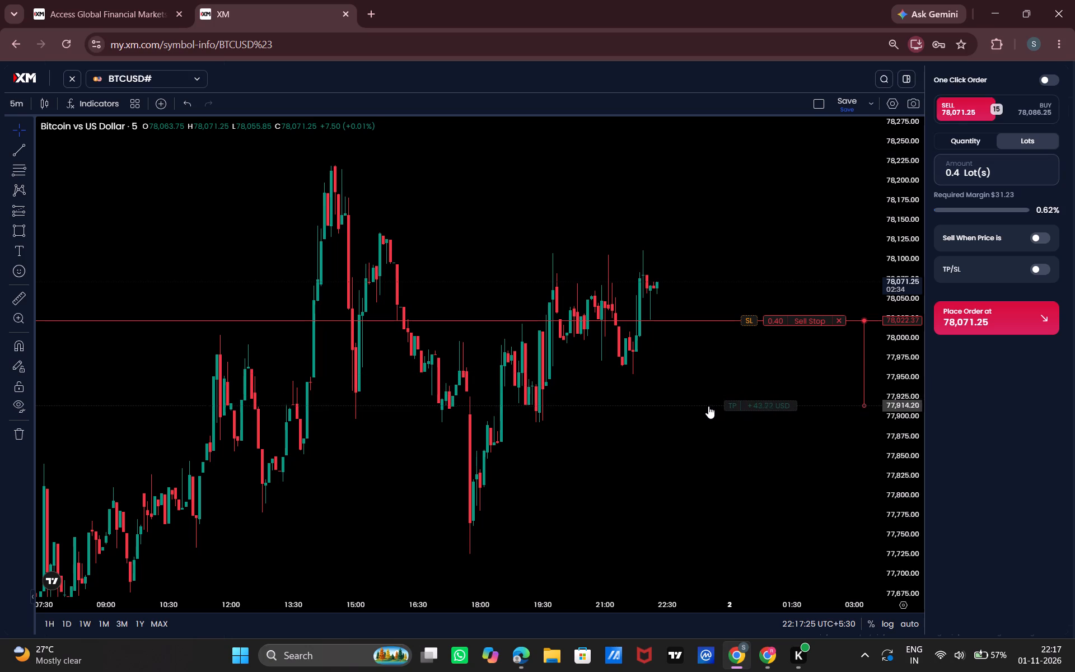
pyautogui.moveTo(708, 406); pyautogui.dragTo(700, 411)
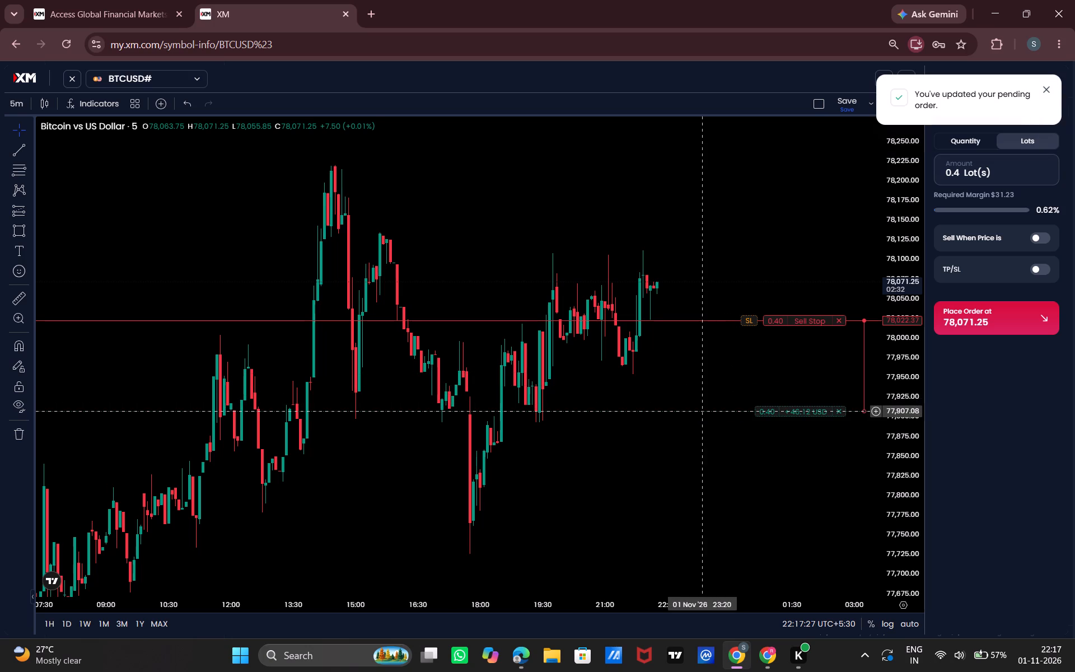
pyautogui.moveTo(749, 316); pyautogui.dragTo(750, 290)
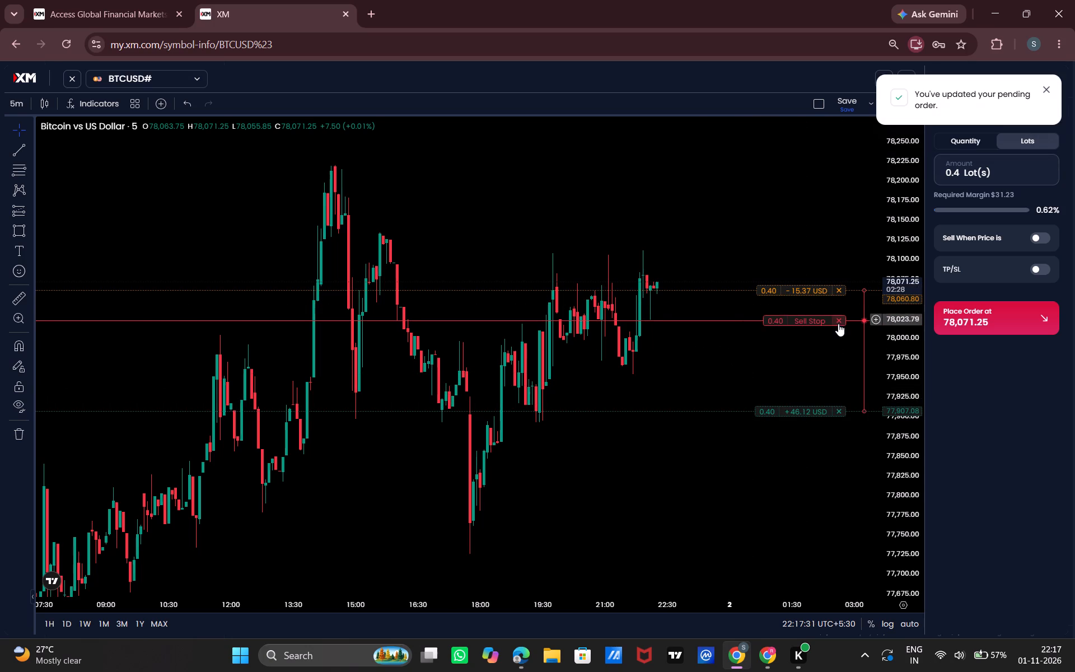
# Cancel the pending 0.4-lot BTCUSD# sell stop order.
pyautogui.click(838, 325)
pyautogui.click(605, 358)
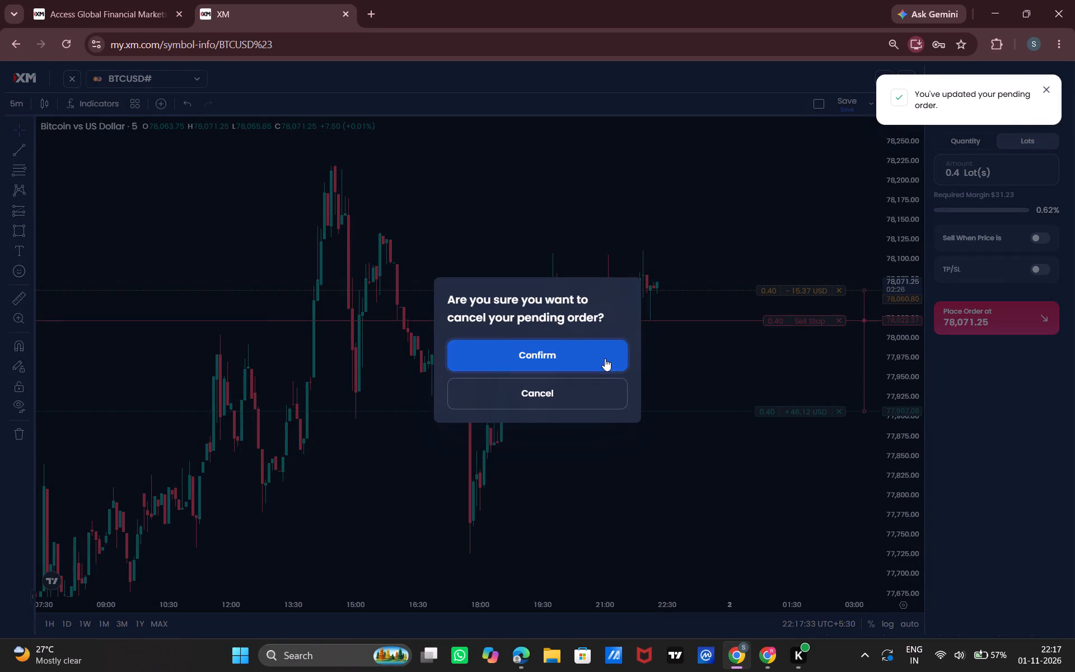
# Set the BTCUSD# sell order's amount to 0.8 lots.
pyautogui.click(962, 178)
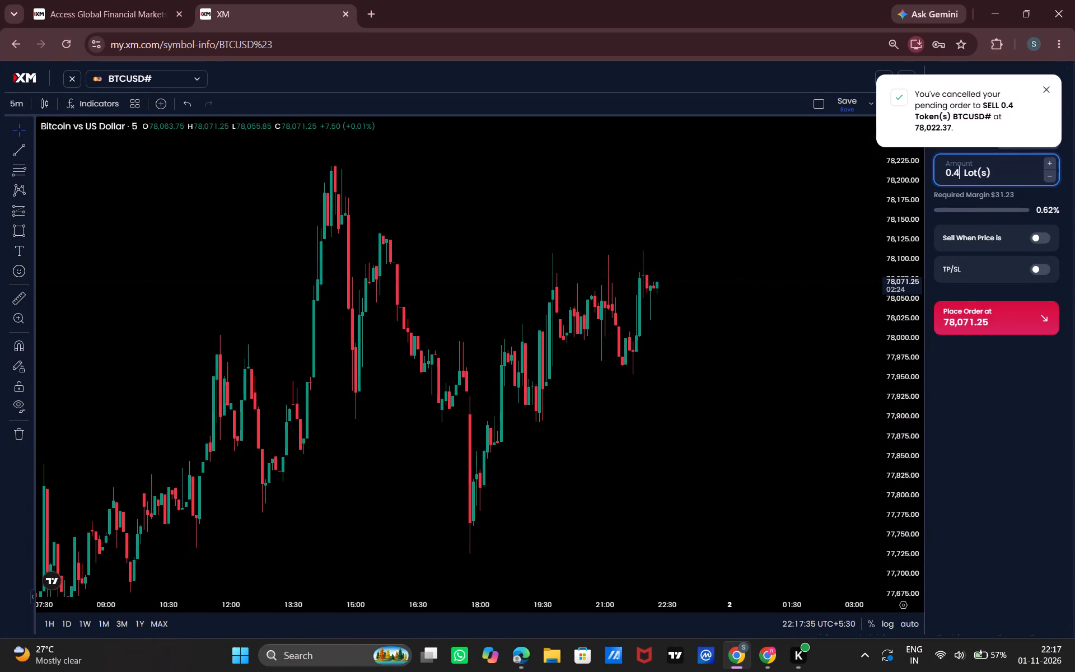
pyautogui.press('BackSpace')
pyautogui.press('BackSpace')
pyautogui.write('.8')
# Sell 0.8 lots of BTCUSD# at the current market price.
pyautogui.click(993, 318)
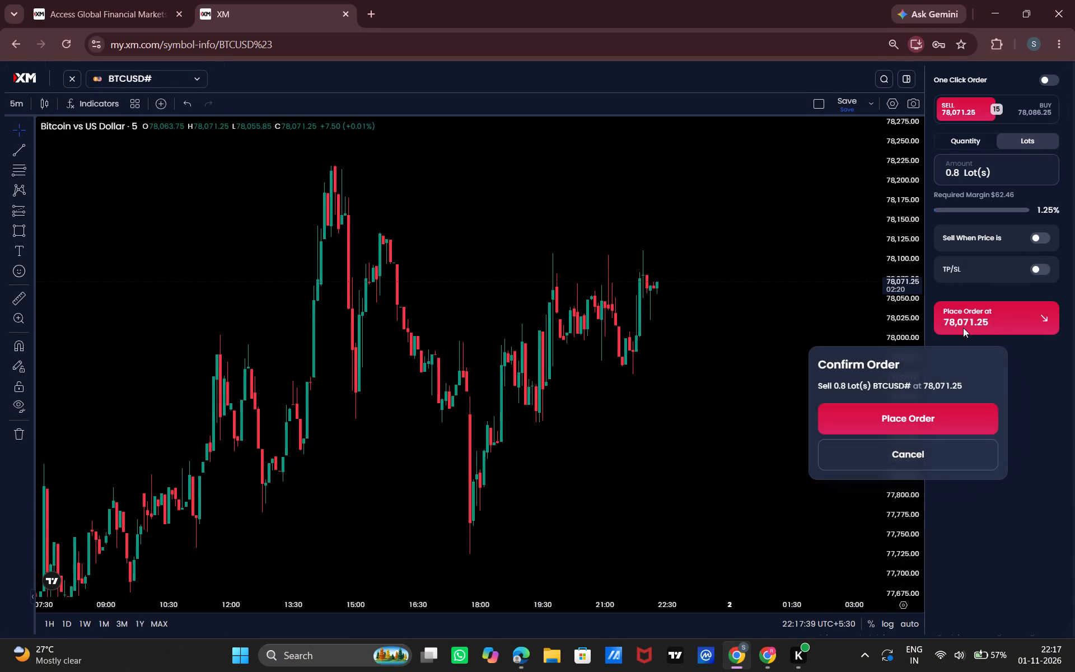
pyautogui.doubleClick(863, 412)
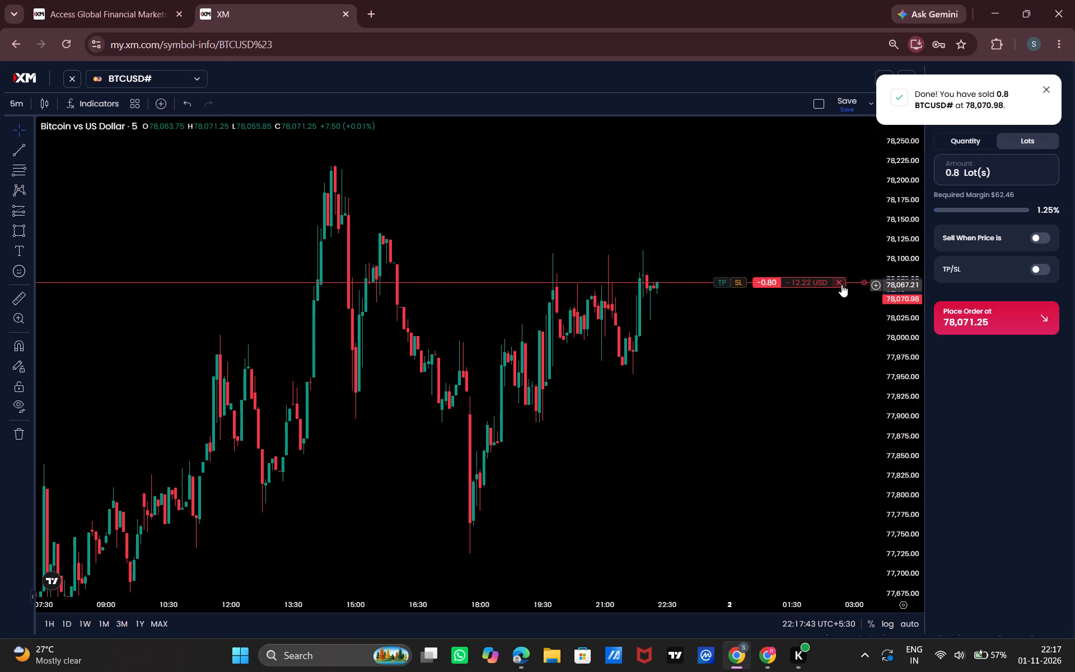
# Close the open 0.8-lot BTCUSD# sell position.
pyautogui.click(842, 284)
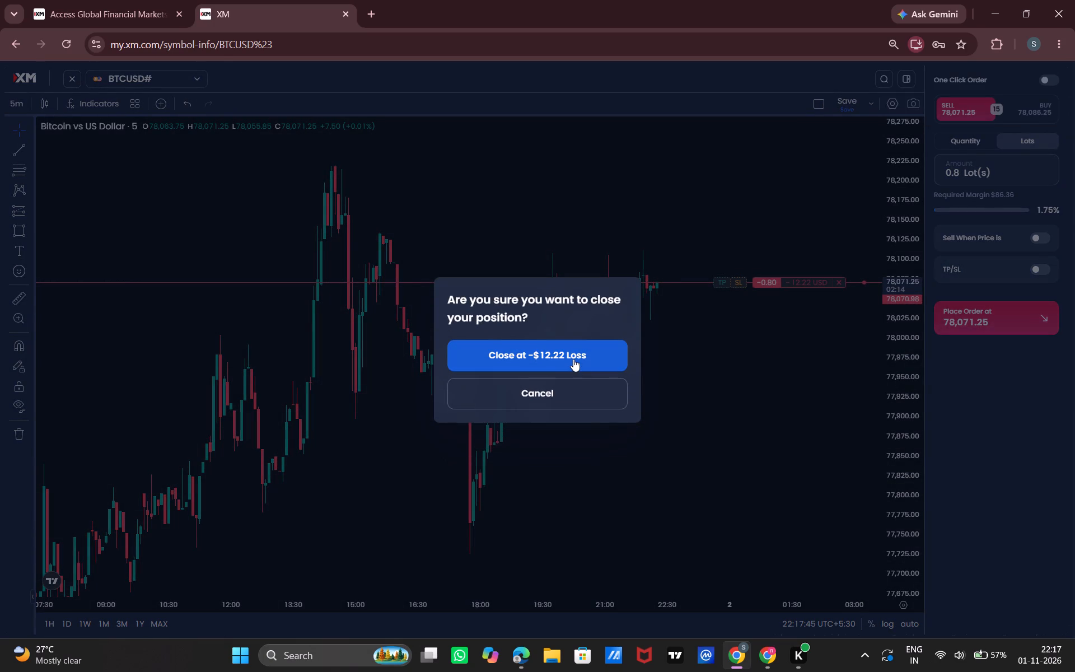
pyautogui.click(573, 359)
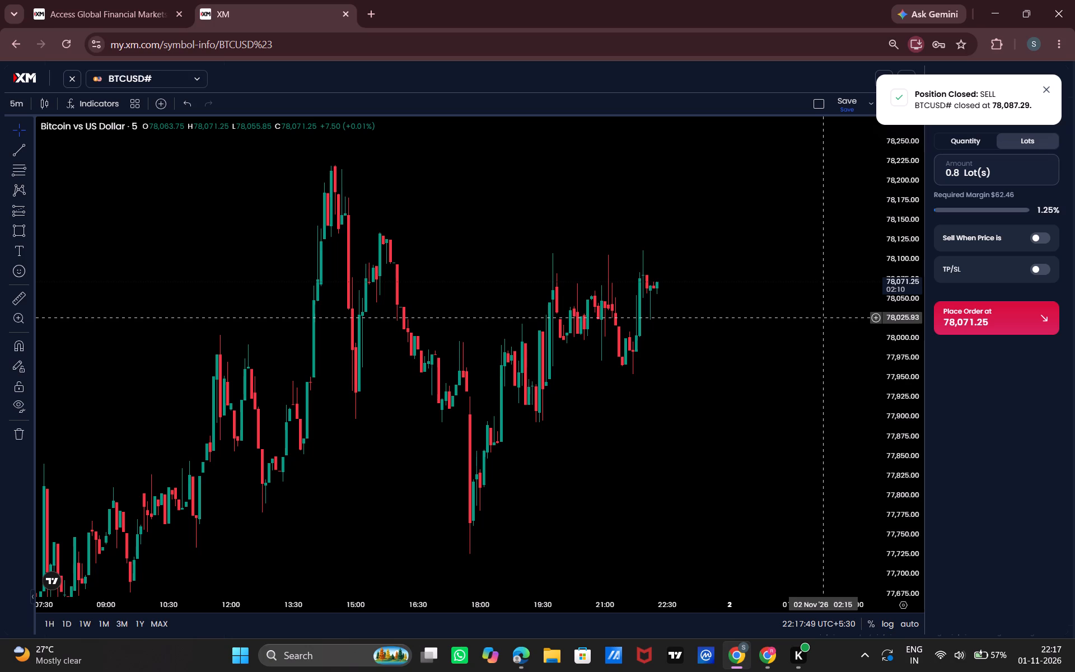
# Place a 0.8-lot BTCUSD# sell stop order at 78,024.51, good until cancelled.
pyautogui.click(875, 316)
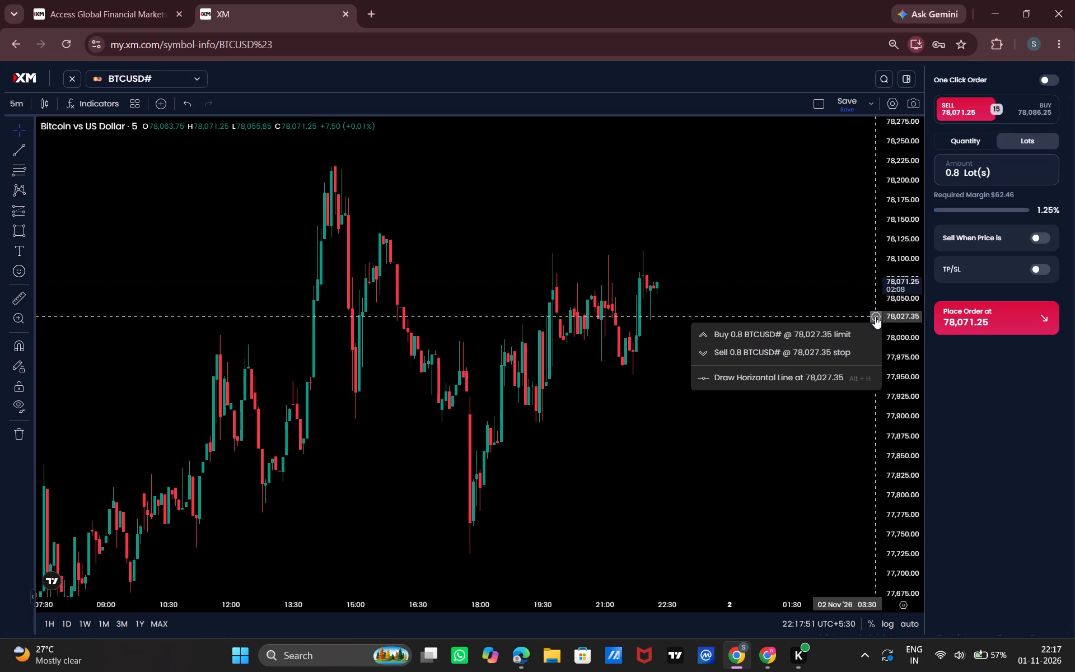
pyautogui.click(785, 356)
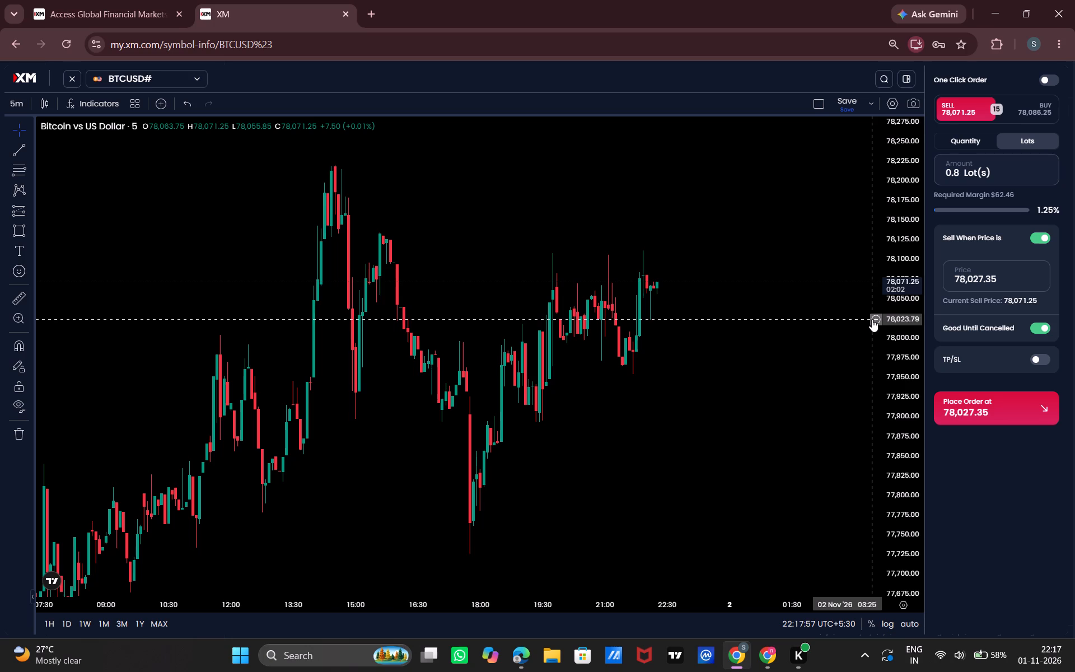
pyautogui.click(871, 319)
pyautogui.click(785, 355)
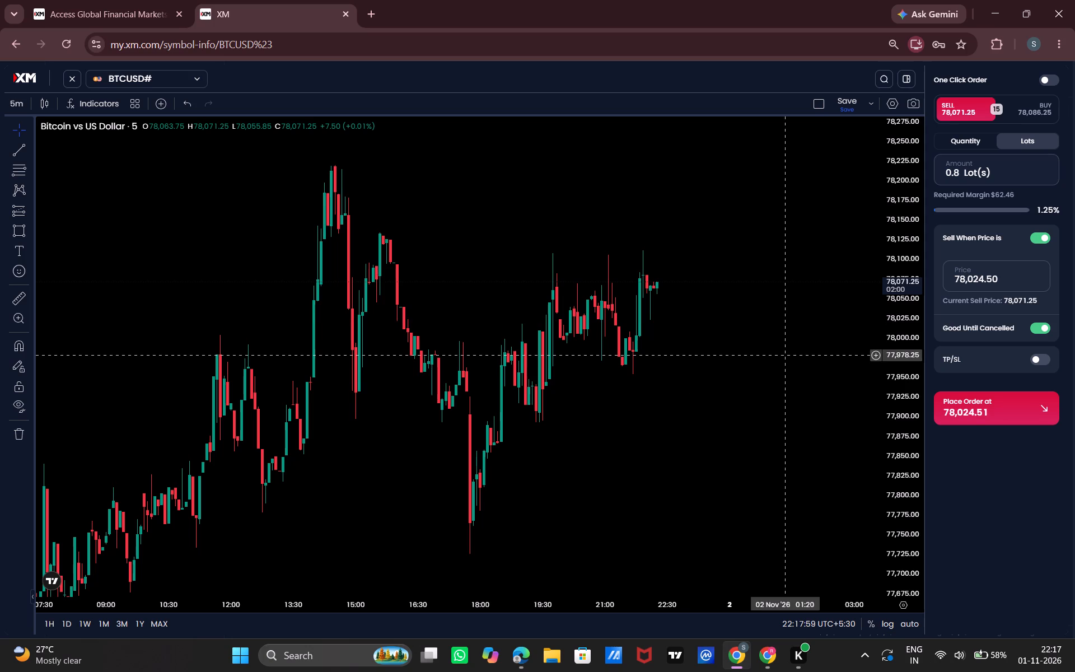
pyautogui.click(1007, 404)
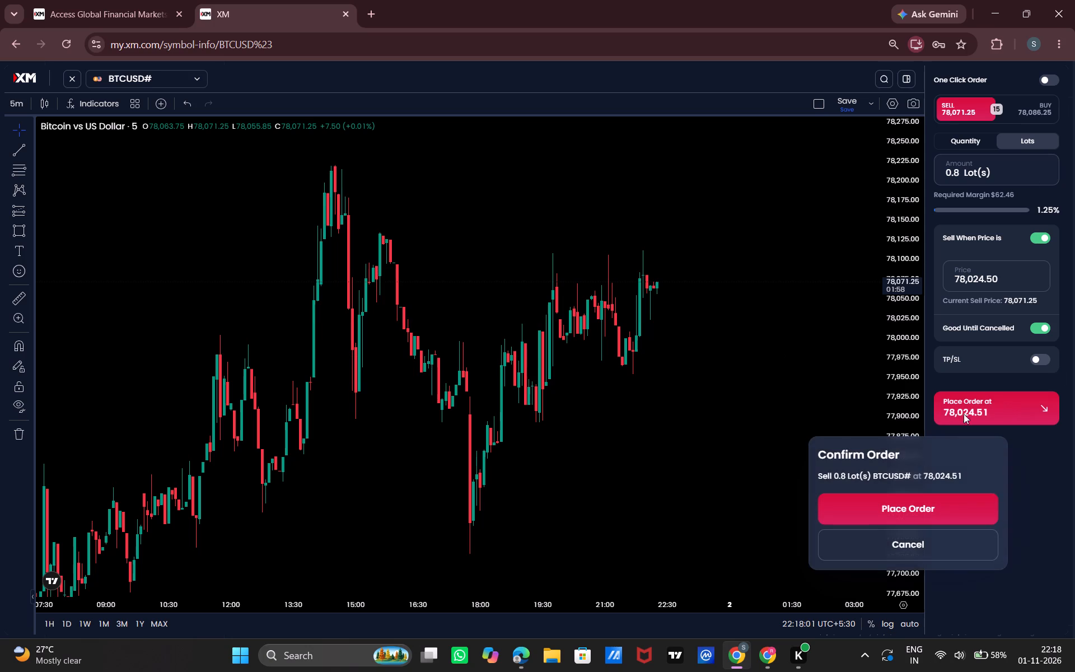
pyautogui.click(922, 505)
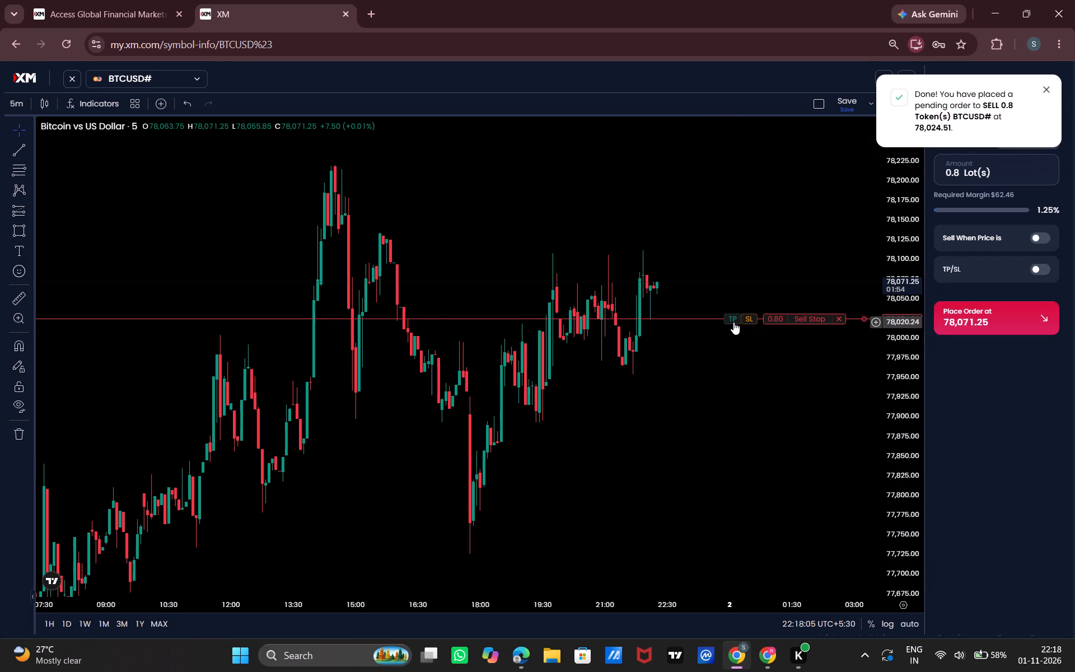
# Attach a take profit at 77,922.74 to the pending 0.8-lot sell stop order.
pyautogui.click(733, 322)
pyautogui.moveTo(735, 320); pyautogui.dragTo(717, 399)
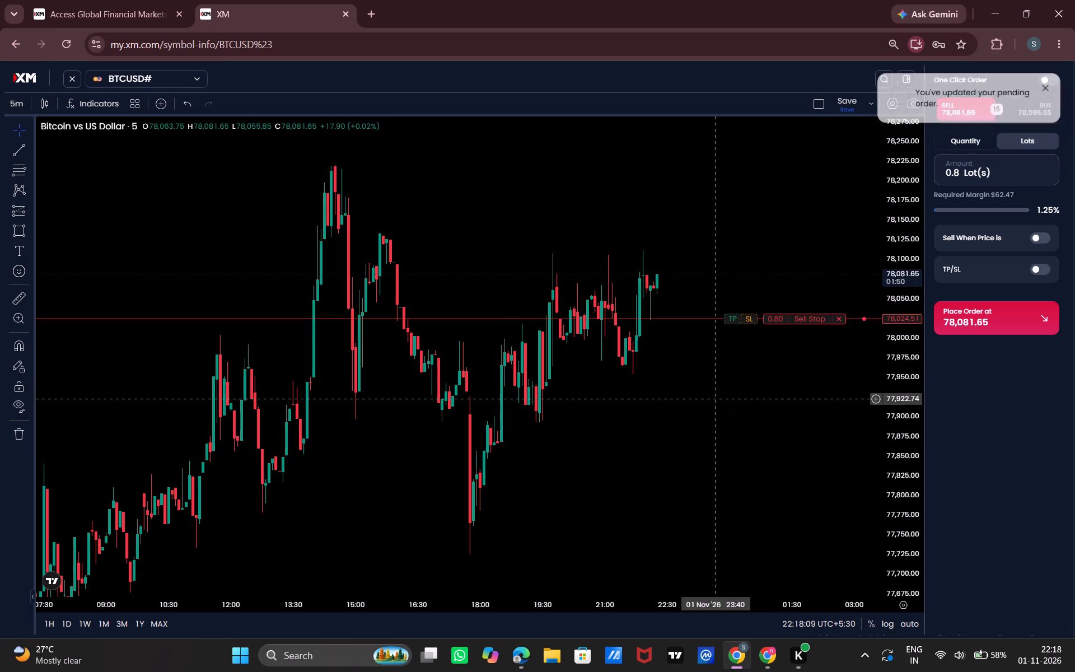
# Switch the BTCUSD# chart to the 1-minute timeframe and compress it to show several hours up to the latest candle.
pyautogui.click(15, 103)
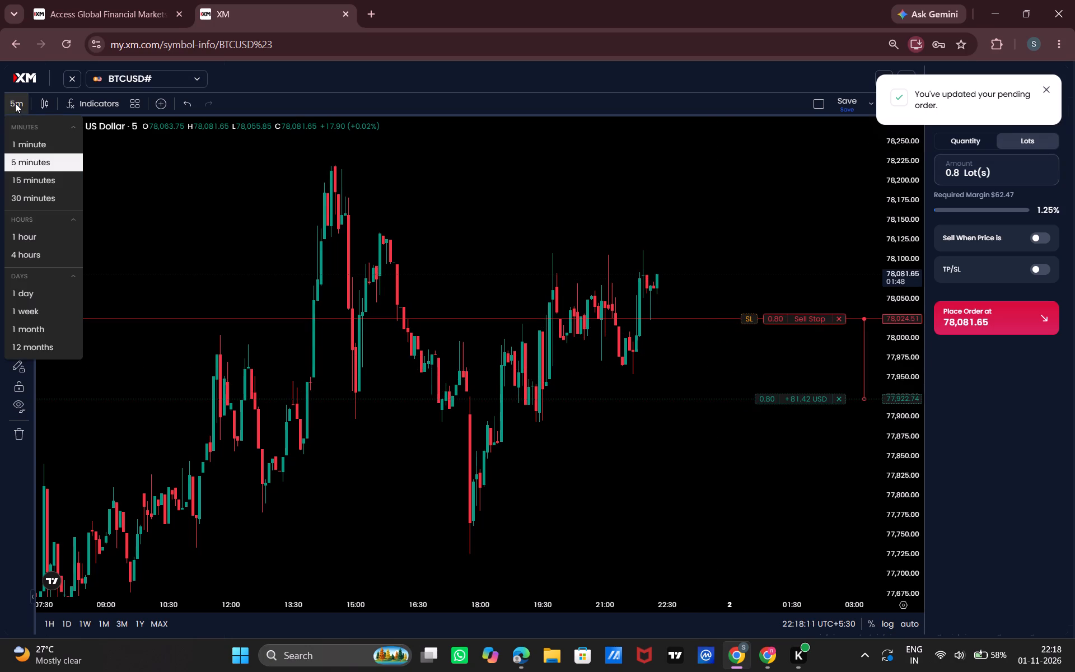
pyautogui.click(46, 143)
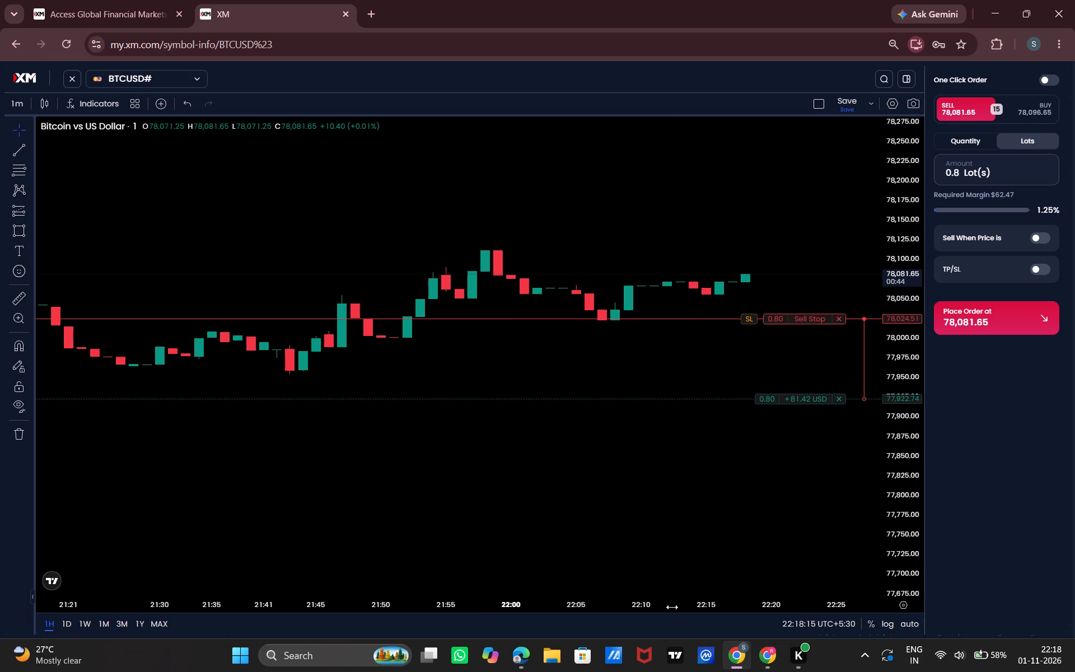
pyautogui.moveTo(672, 607); pyautogui.dragTo(853, 565)
pyautogui.moveTo(737, 501); pyautogui.dragTo(679, 501)
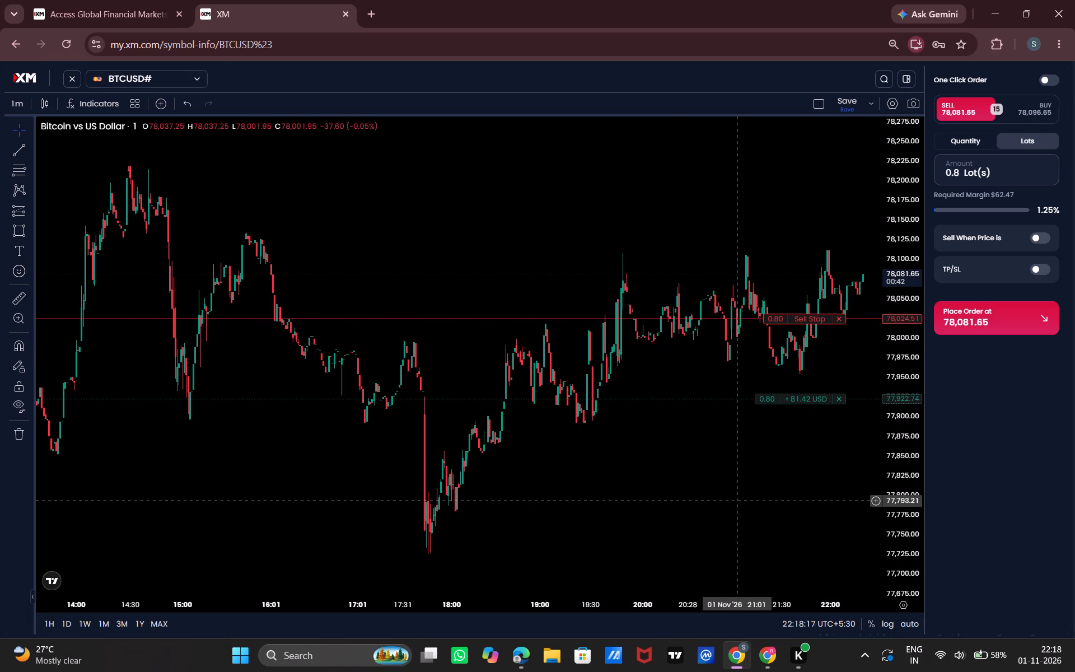
pyautogui.moveTo(679, 501); pyautogui.dragTo(449, 505)
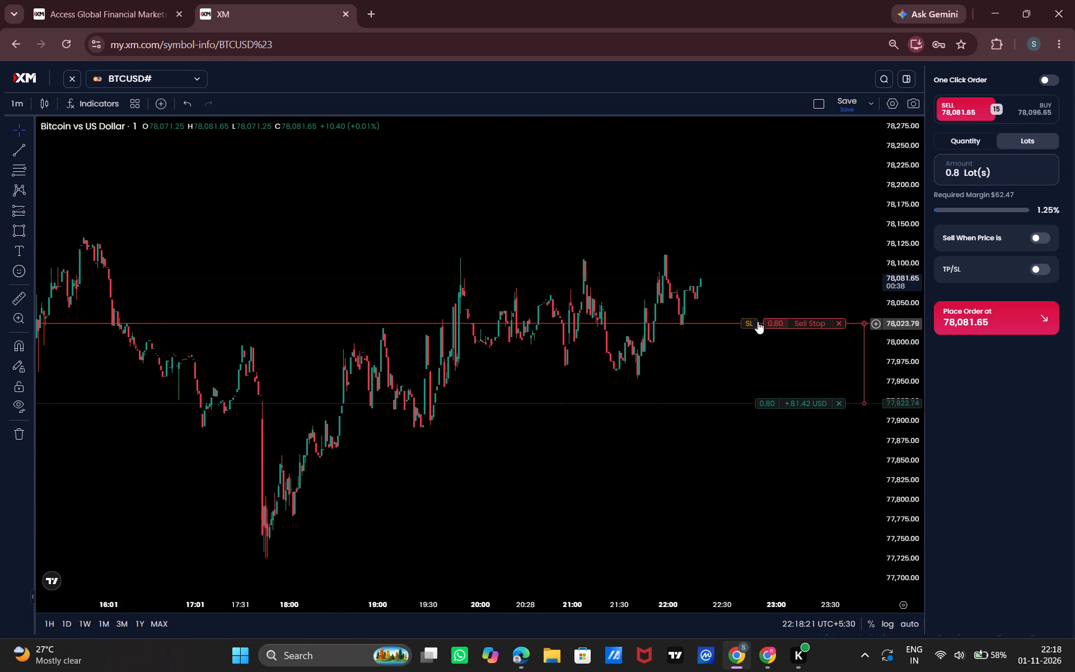
# Attach a stop loss at 78,055.11 to the pending 0.8-lot sell stop order.
pyautogui.moveTo(742, 321); pyautogui.dragTo(758, 296)
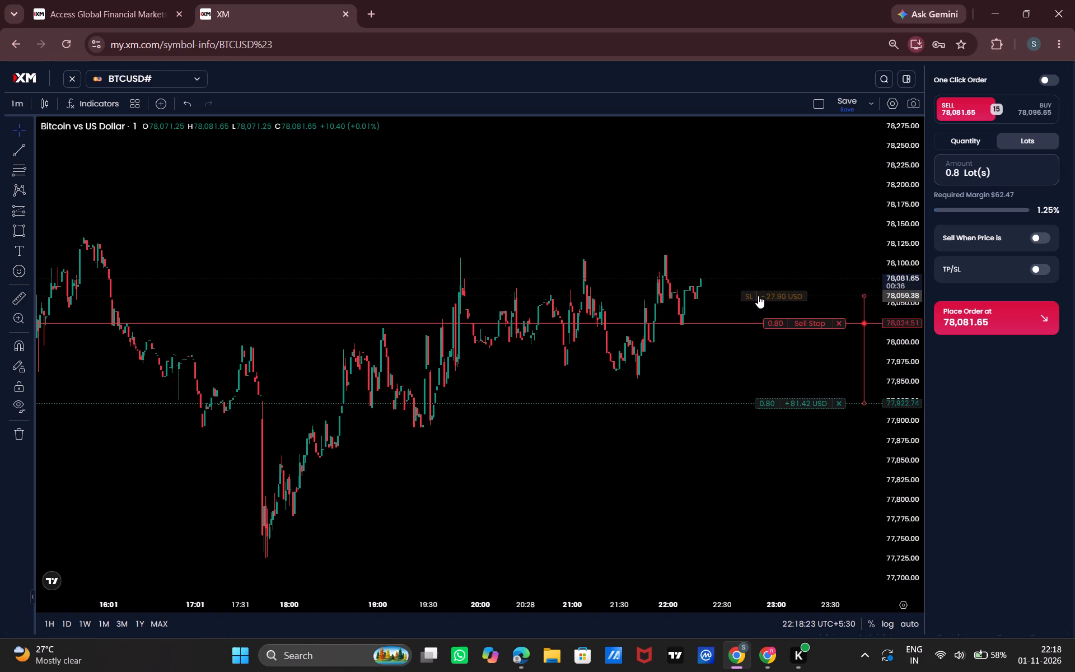
pyautogui.moveTo(758, 296); pyautogui.dragTo(757, 299)
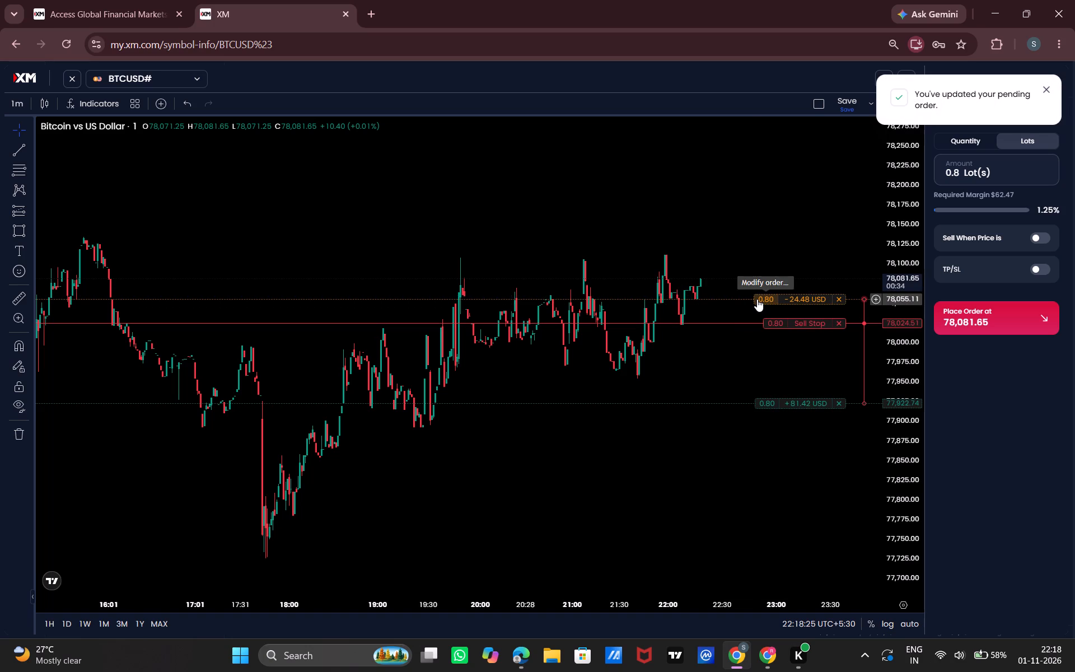
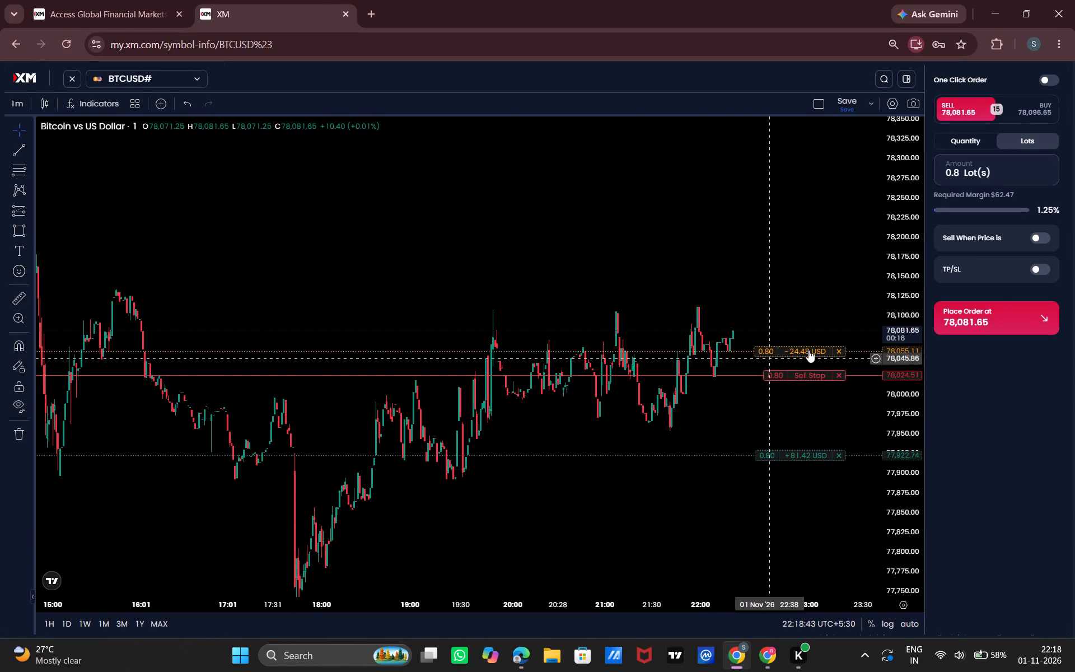
# Cancel the pending 0.8-lot BTCUSD# sell stop order at 78,024.51.
pyautogui.click(842, 380)
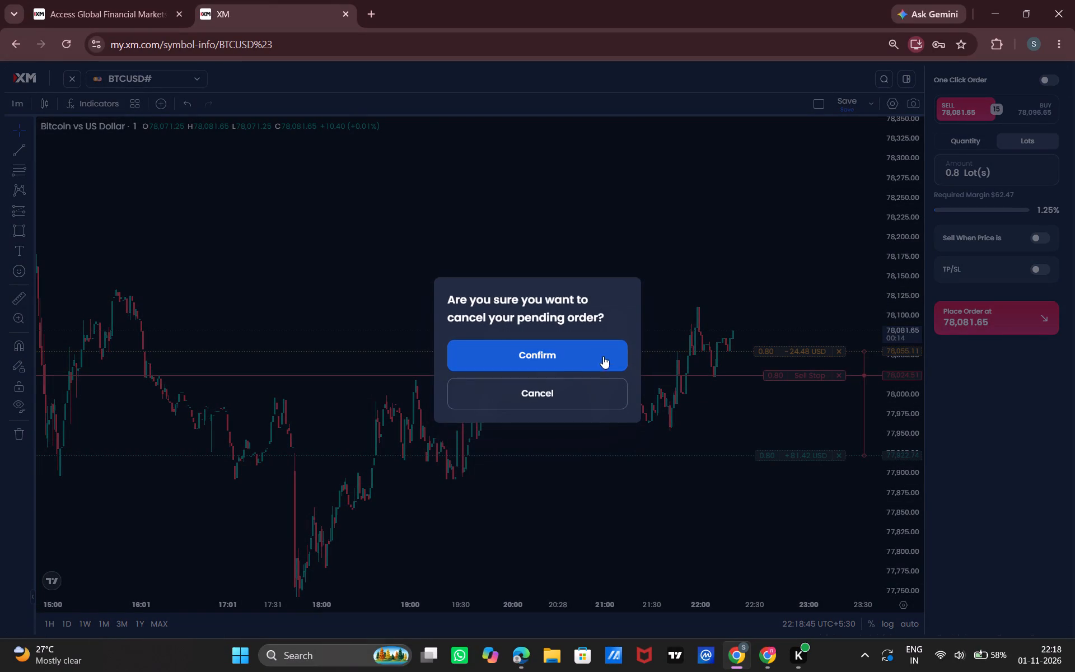
pyautogui.click(592, 366)
# Examine the recent BTCUSD# price action on the 1-minute chart, from the afternoon drop to the latest candles.
pyautogui.moveTo(652, 400); pyautogui.dragTo(581, 388)
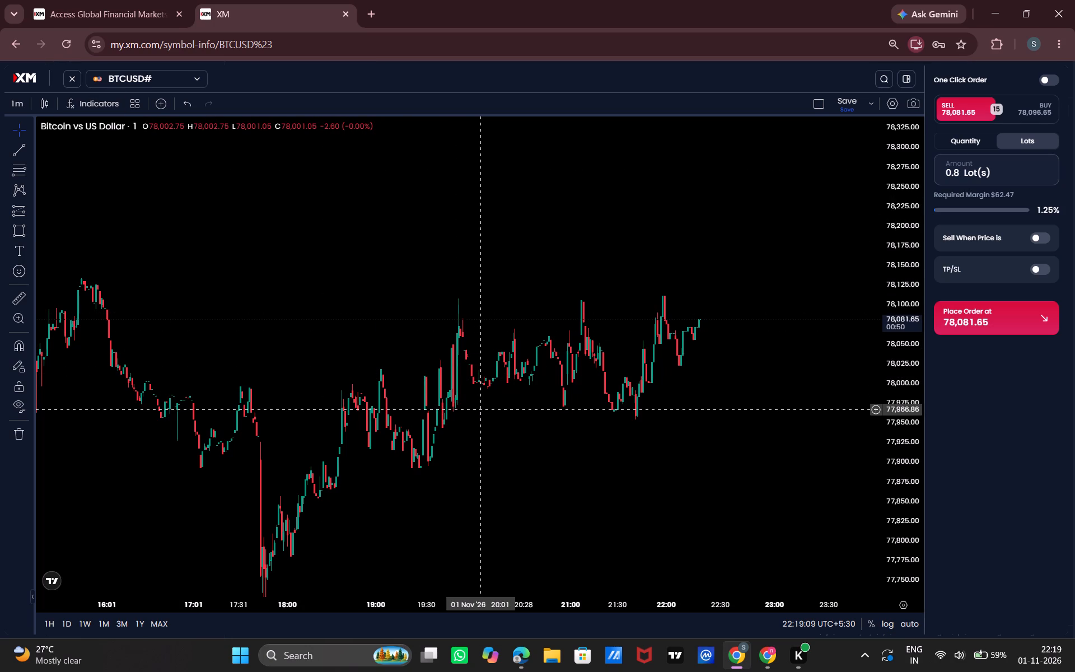
pyautogui.moveTo(713, 388); pyautogui.dragTo(709, 381)
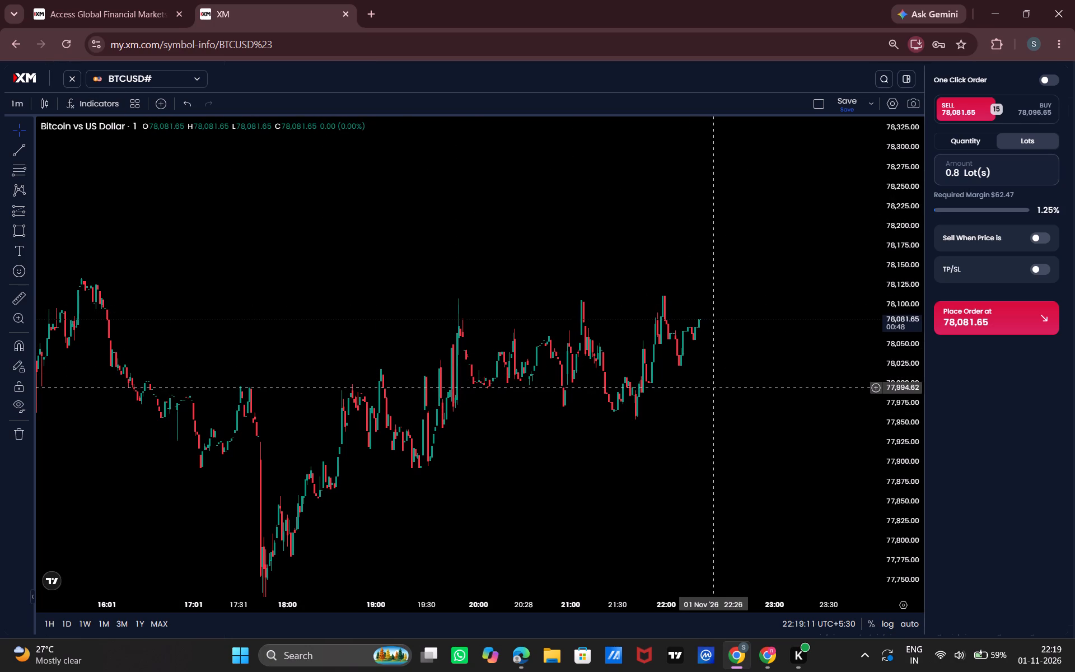
pyautogui.moveTo(709, 381); pyautogui.dragTo(665, 214)
pyautogui.moveTo(717, 241); pyautogui.dragTo(754, 360)
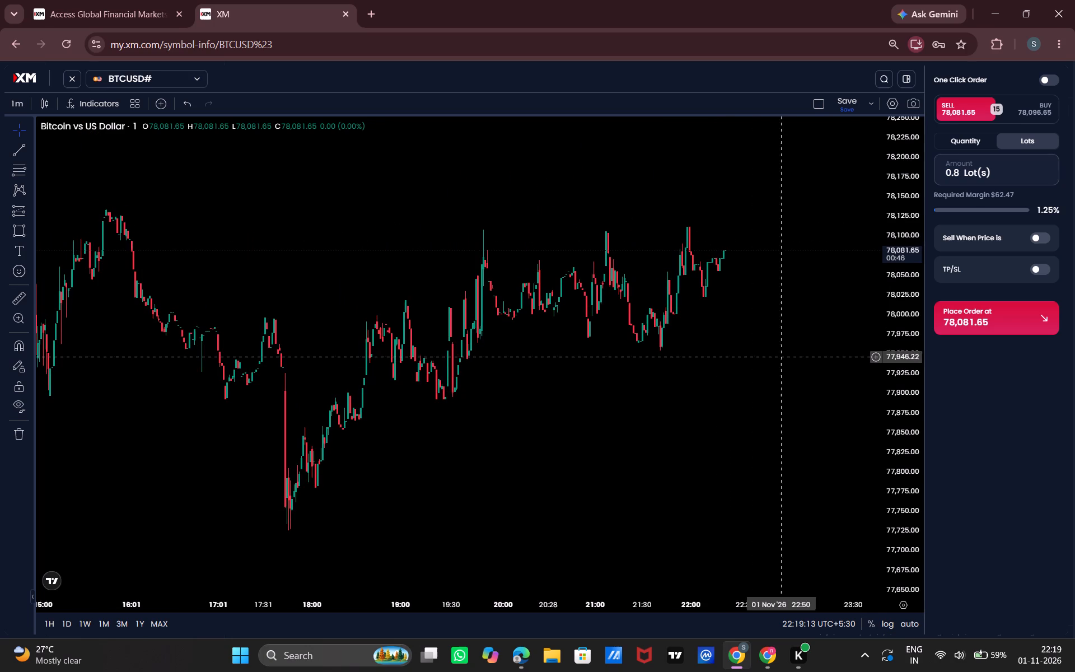
pyautogui.moveTo(897, 325); pyautogui.dragTo(899, 372)
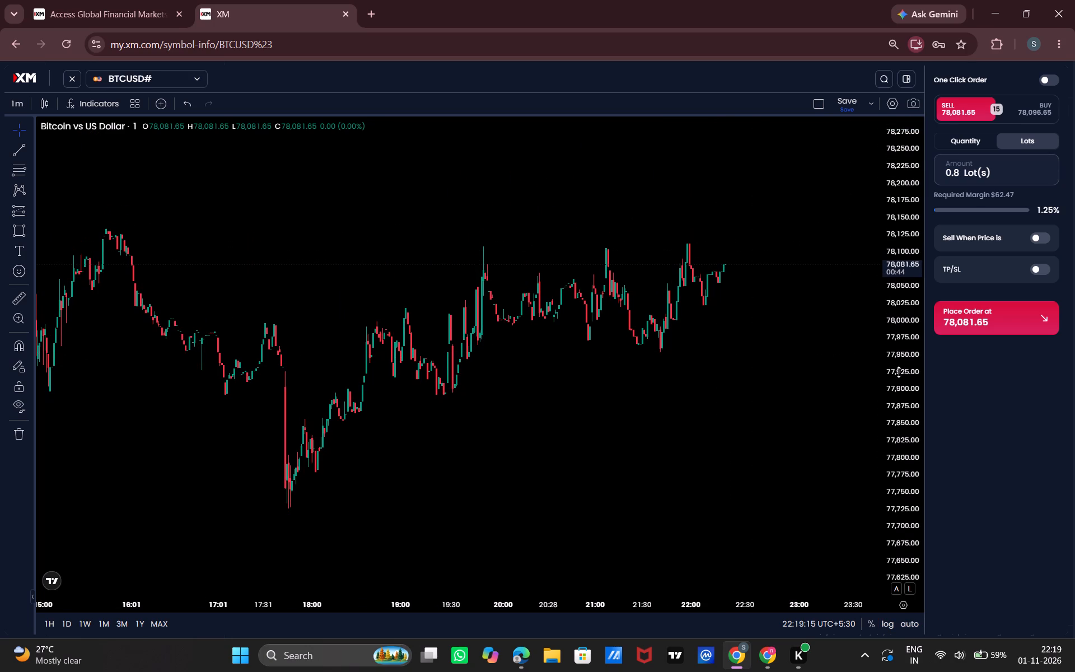
pyautogui.moveTo(816, 339); pyautogui.dragTo(716, 368)
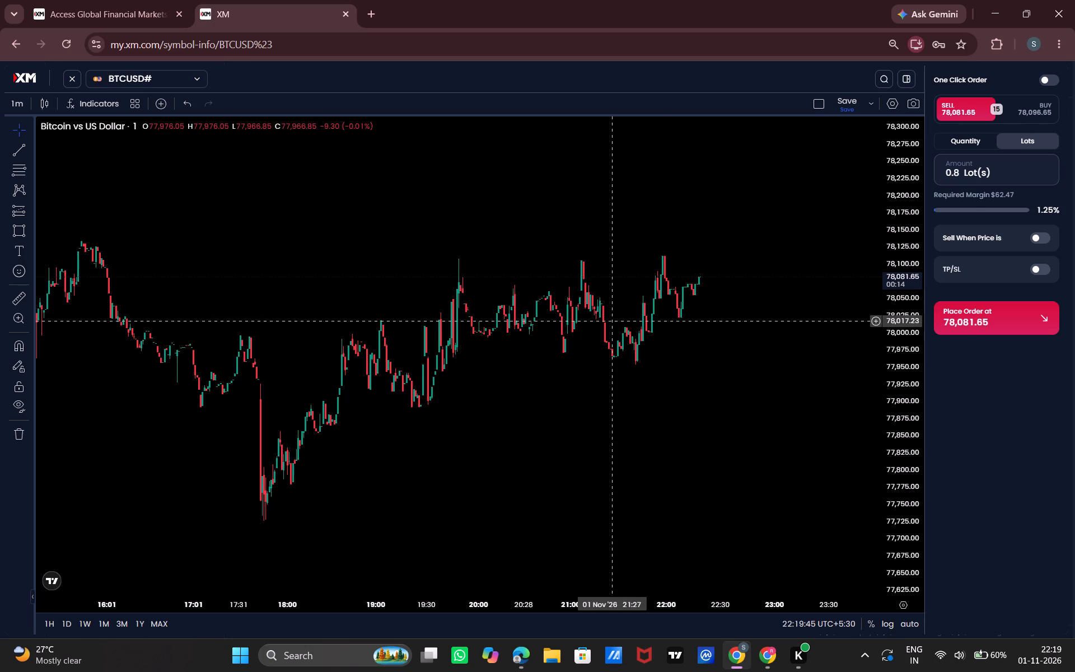
# Switch the BTCUSD# chart to the 15-minute timeframe and bring the latest candles and the earlier marked zone into view.
pyautogui.click(22, 110)
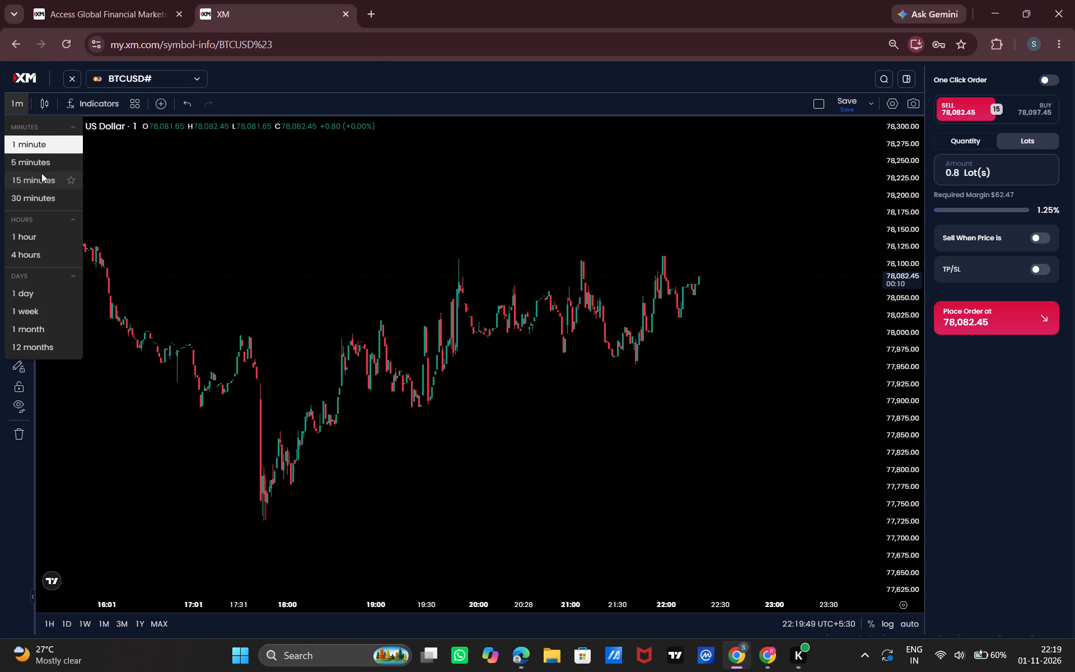
pyautogui.click(41, 171)
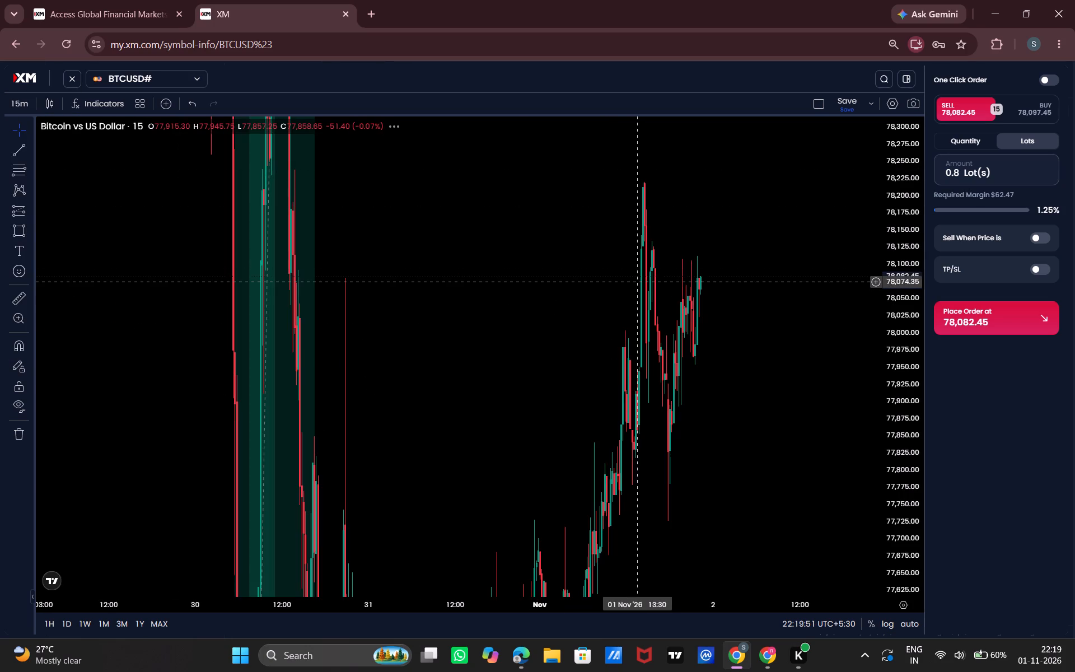
pyautogui.moveTo(637, 282); pyautogui.dragTo(743, 320)
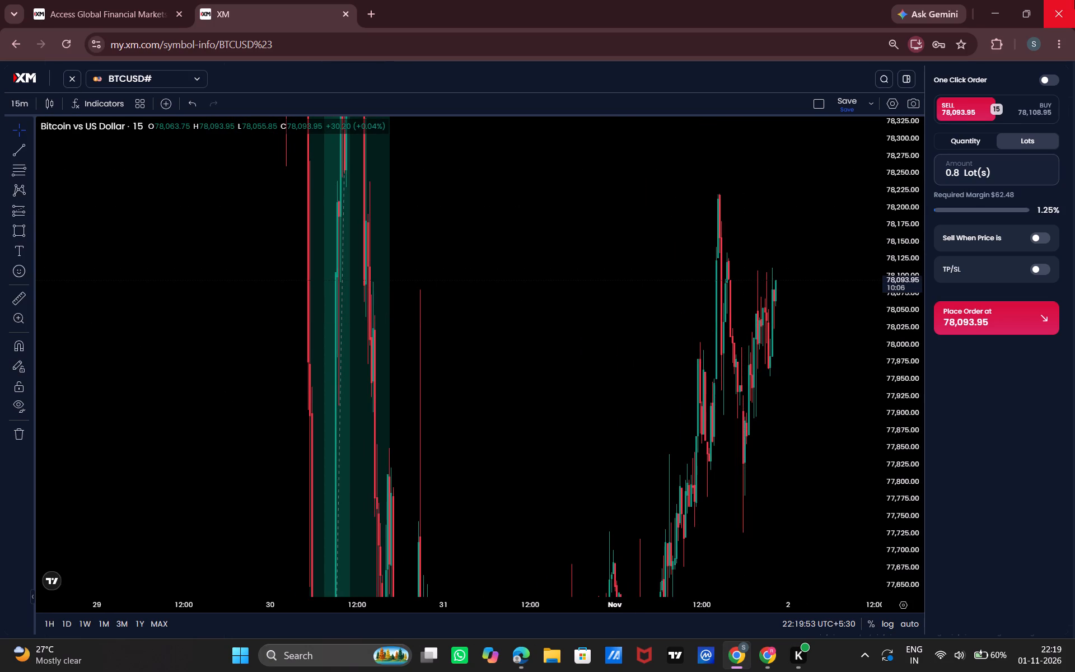